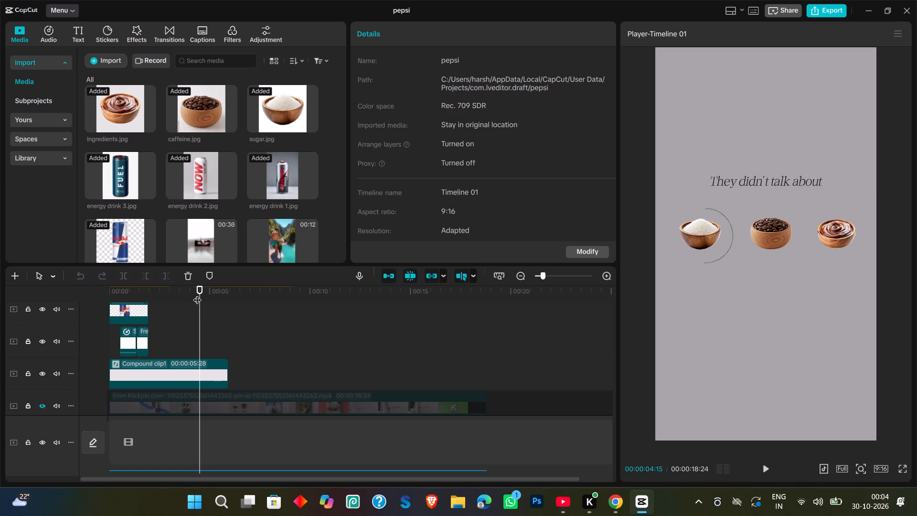
Play the timeline from the start to review the can intro, the "They didn't talk about" text and the ingredient bowls, and check the upper tracks.
{"action": "left_click", "coordinate": [197, 294]}
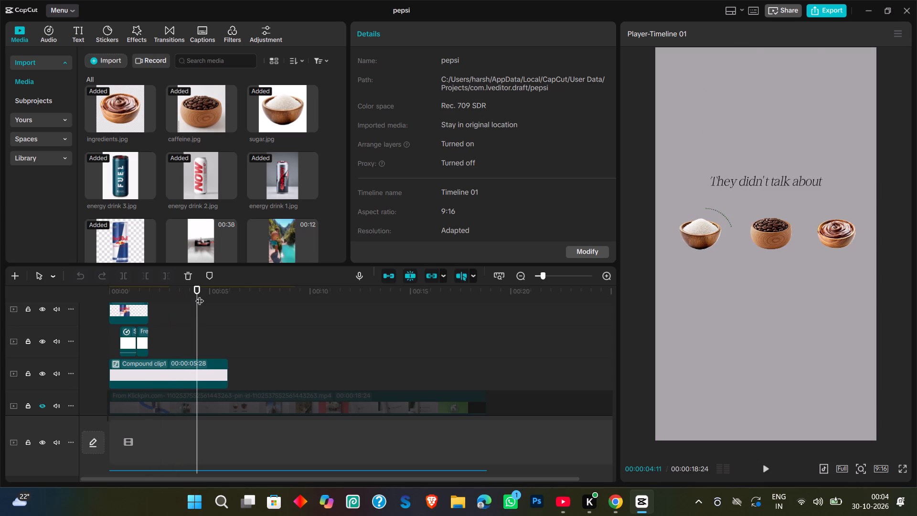
{"action": "left_click_drag", "start_coordinate": [200, 295], "coordinate": [43, 277]}
{"action": "key", "text": "space"}
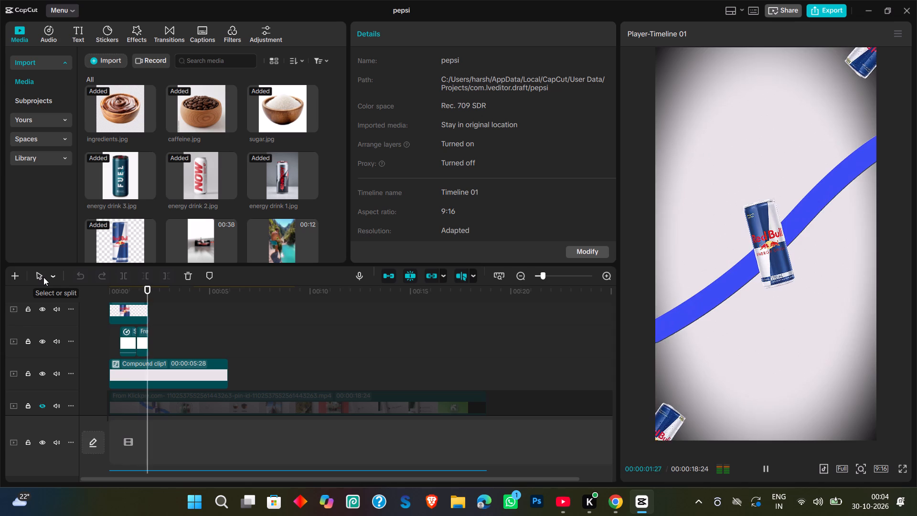
{"action": "key", "text": "space"}
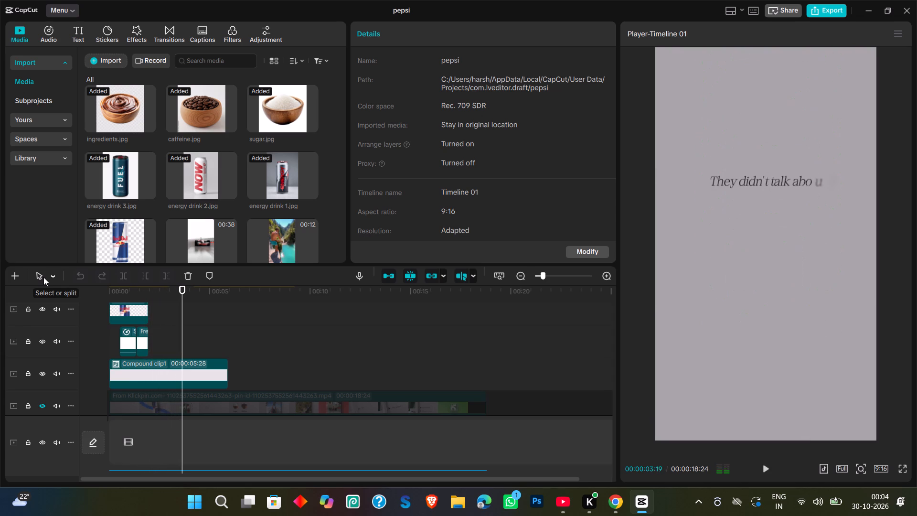
{"action": "key", "text": "space"}
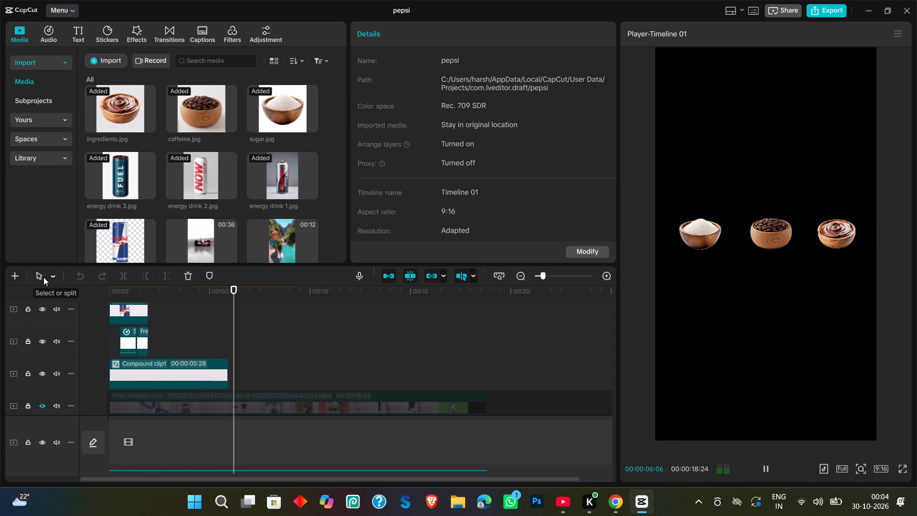
{"action": "key", "text": "space"}
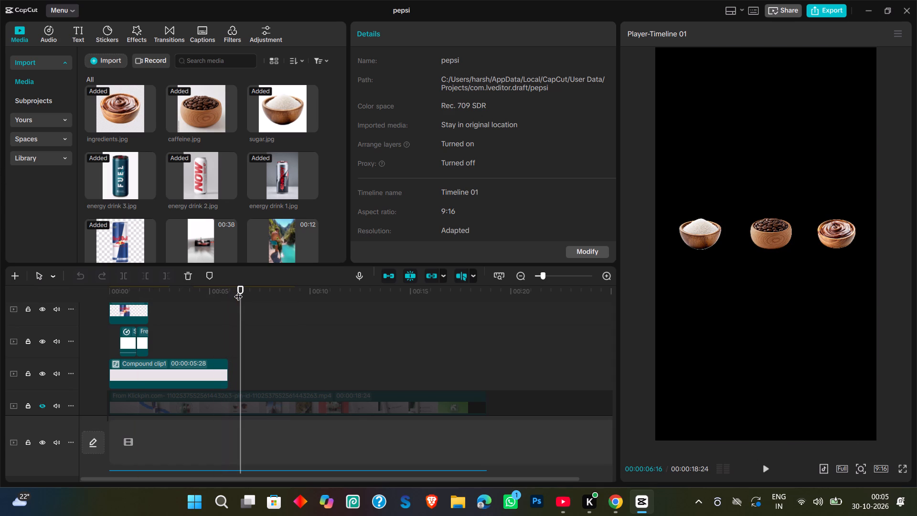
{"action": "scroll", "coordinate": [258, 331], "scroll_direction": "up", "scroll_amount": 7}
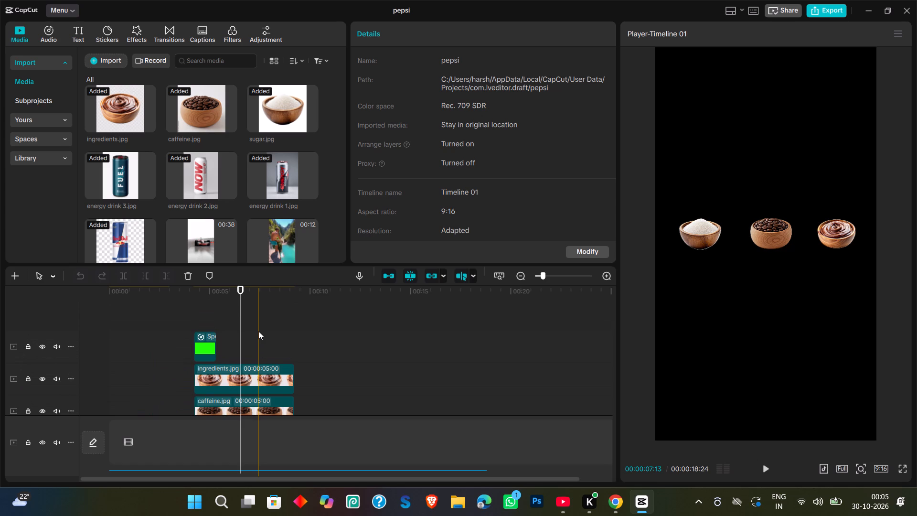
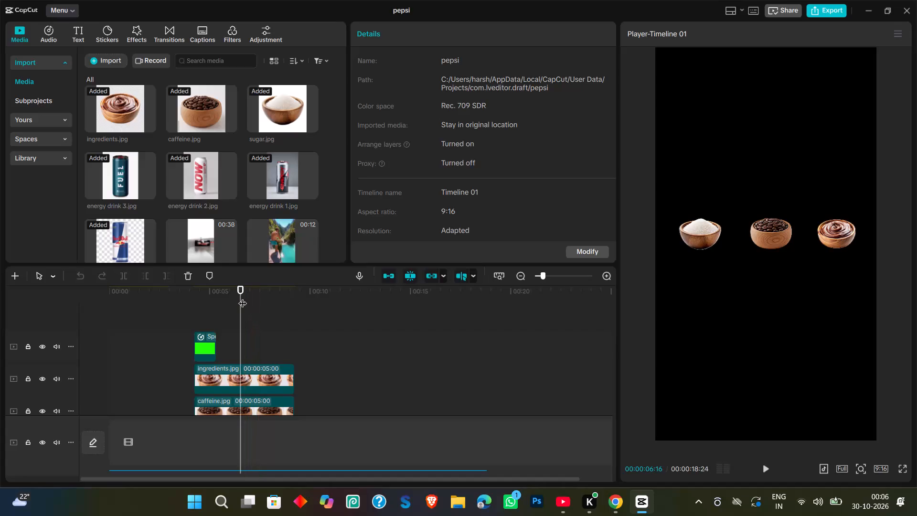
Replay the ingredient bowls scene from about 4 seconds to check the dotted circle animation around the sugar bowl.
{"action": "left_click_drag", "start_coordinate": [243, 293], "coordinate": [241, 292]}
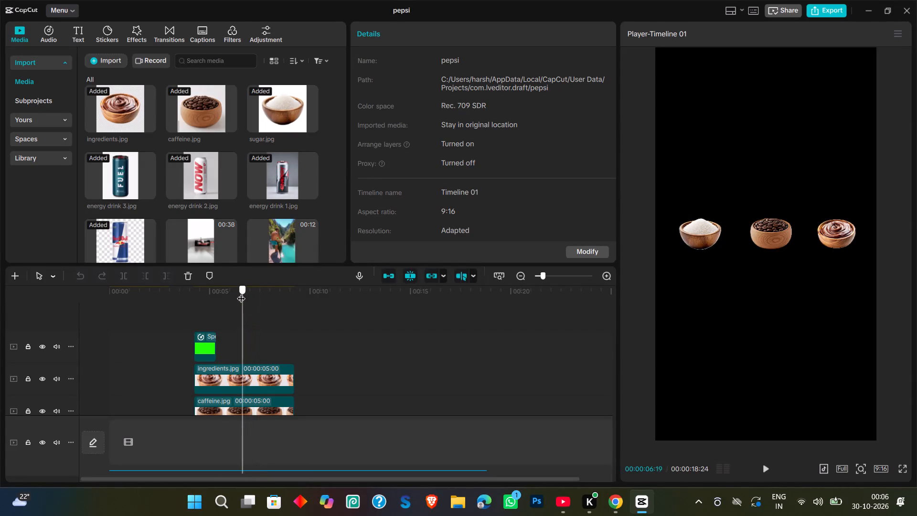
{"action": "left_click_drag", "start_coordinate": [241, 292], "coordinate": [196, 290]}
{"action": "key", "text": "space"}
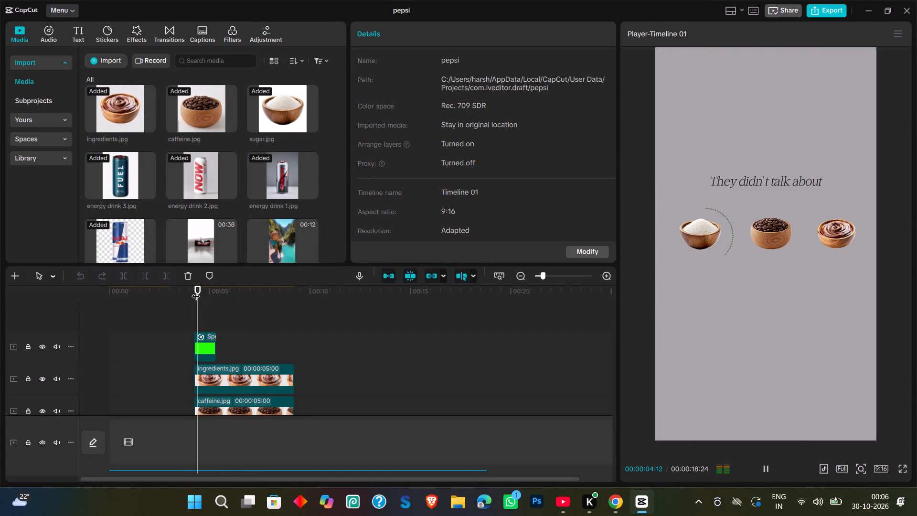
{"action": "key", "text": "space"}
{"action": "key", "text": "space"}
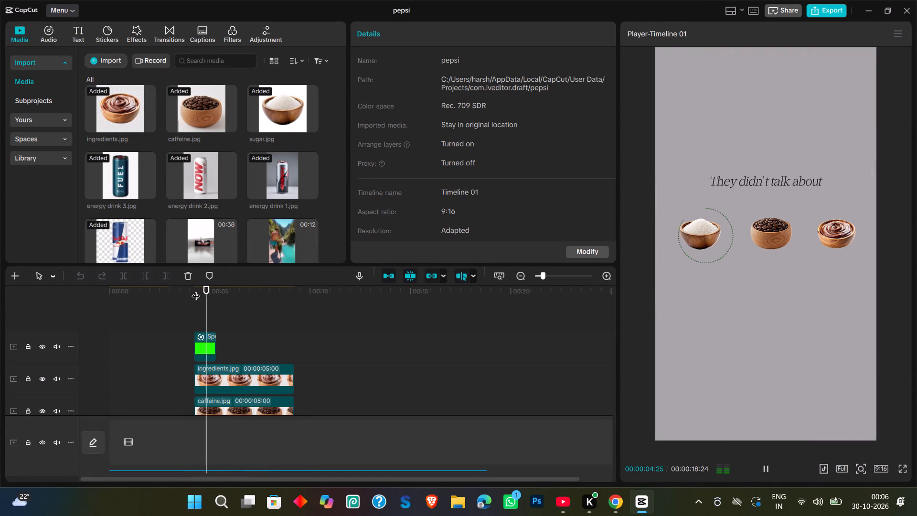
{"action": "key", "text": "space"}
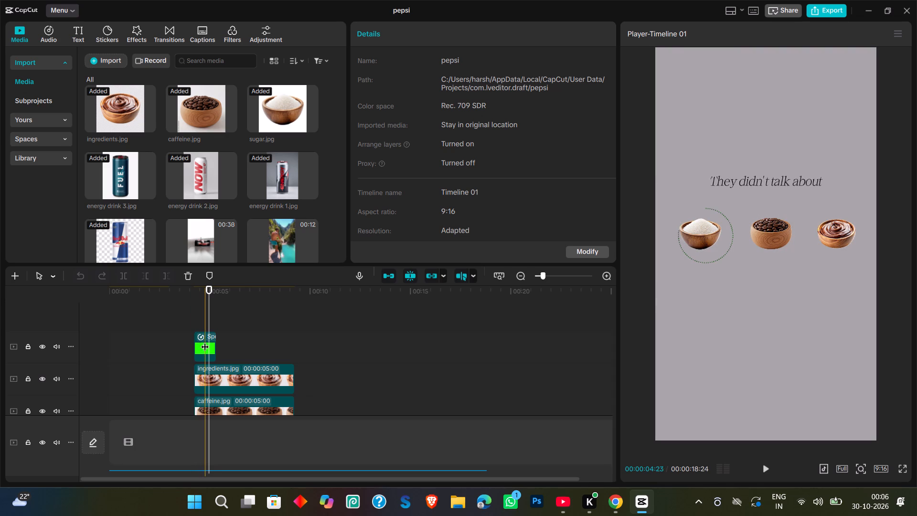
{"action": "key", "text": "space"}
{"action": "key", "text": "space"}
{"action": "key", "text": "space"}
{"action": "key", "text": "space"}
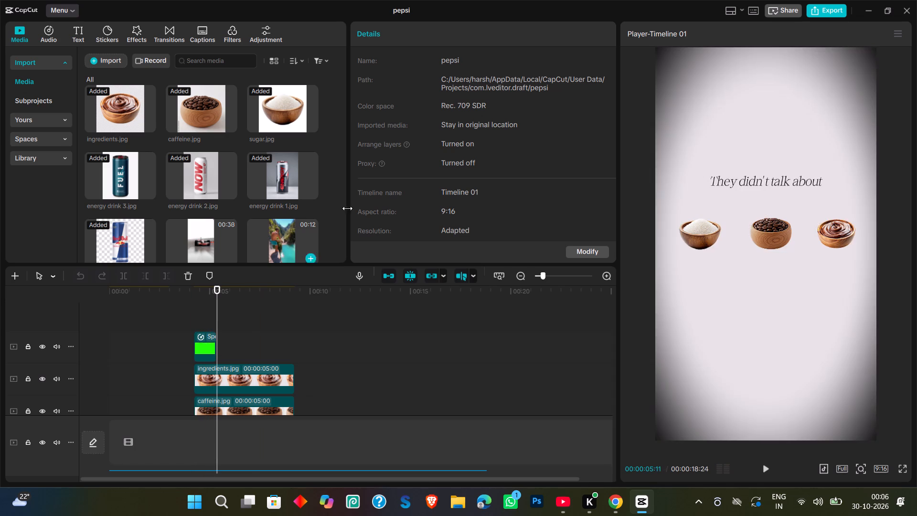
Hide the Compound clip1 background track and the three intro tracks directly above it, including red bull.jpg.
{"action": "left_click", "coordinate": [207, 375]}
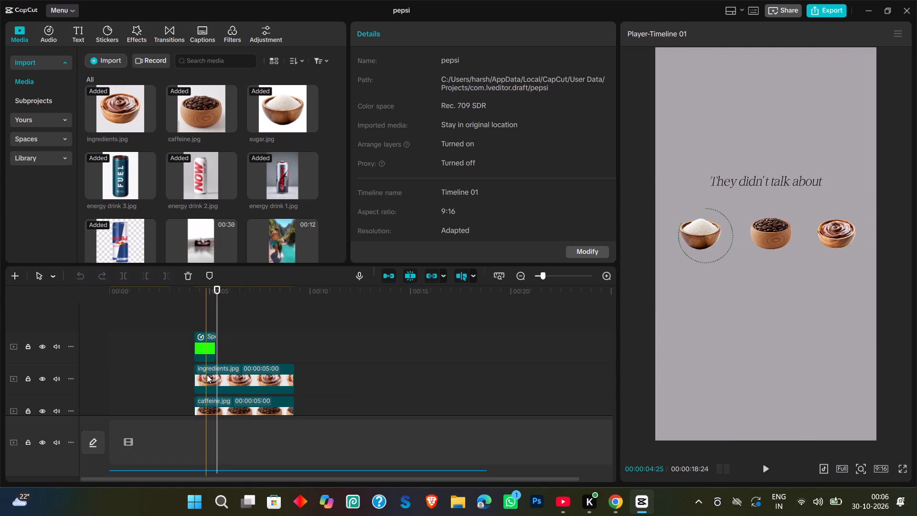
{"action": "scroll", "coordinate": [207, 375], "scroll_direction": "down", "scroll_amount": 7}
{"action": "scroll", "coordinate": [246, 370], "scroll_direction": "down", "scroll_amount": 6}
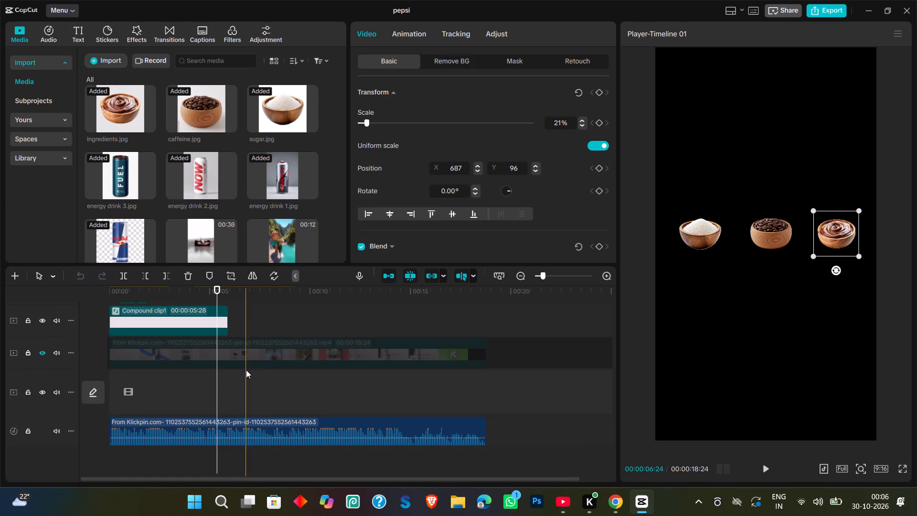
{"action": "left_click", "coordinate": [43, 322]}
{"action": "scroll", "coordinate": [133, 322], "scroll_direction": "up", "scroll_amount": 1}
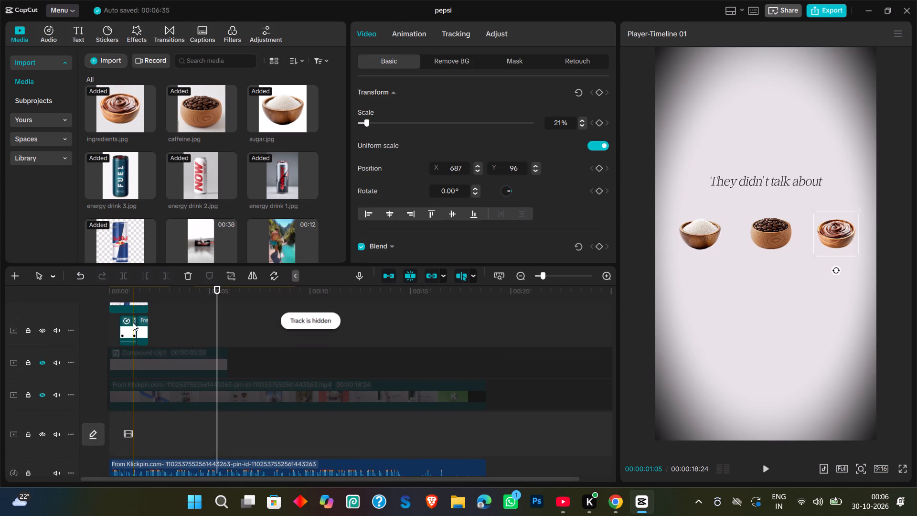
{"action": "scroll", "coordinate": [133, 322], "scroll_direction": "up", "scroll_amount": 1}
{"action": "left_click", "coordinate": [39, 330]}
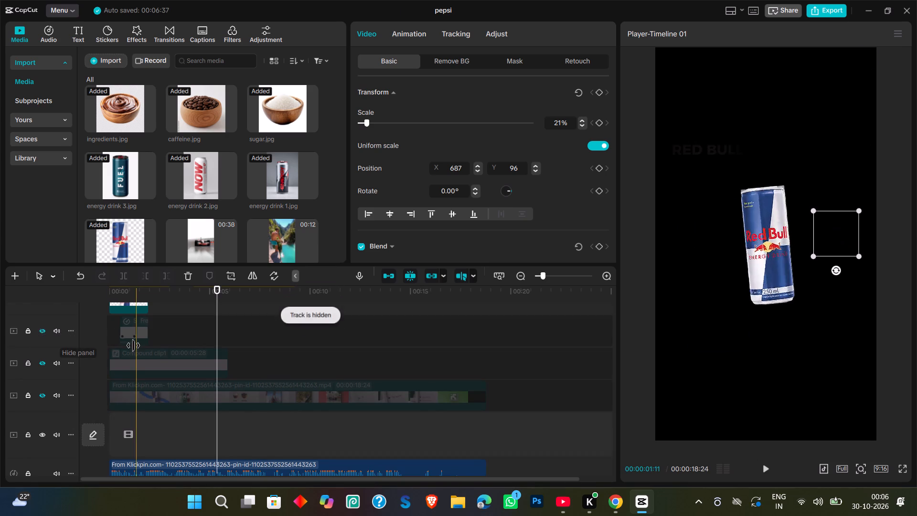
{"action": "scroll", "coordinate": [133, 345], "scroll_direction": "up", "scroll_amount": 1}
{"action": "left_click", "coordinate": [44, 342]}
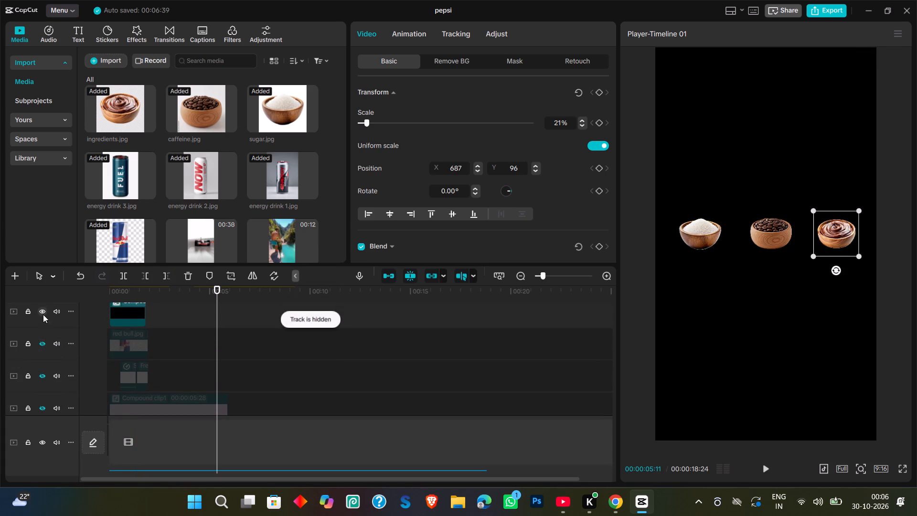
{"action": "left_click", "coordinate": [43, 314]}
Hide the two short can-clip tracks above the intro compound clip and the effect track above them.
{"action": "scroll", "coordinate": [128, 327], "scroll_direction": "up", "scroll_amount": 1}
{"action": "left_click", "coordinate": [47, 358]}
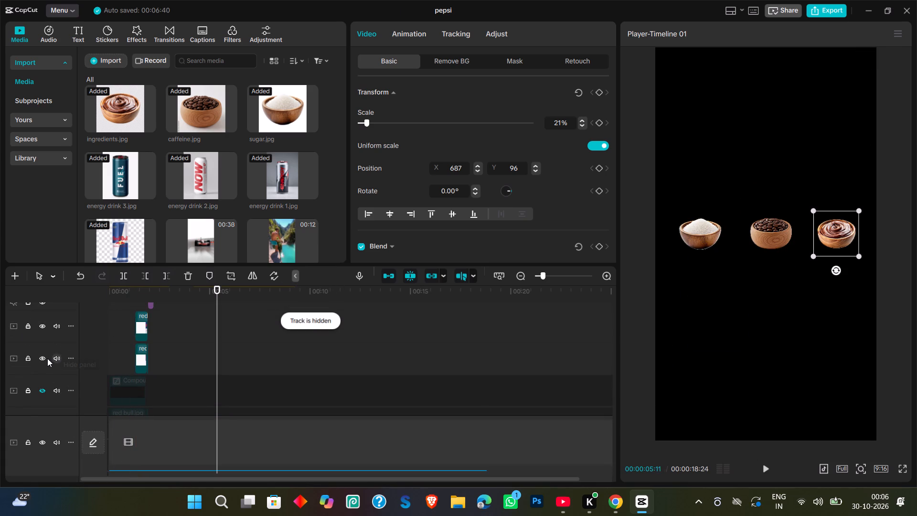
{"action": "left_click", "coordinate": [43, 358]}
{"action": "left_click", "coordinate": [41, 327]}
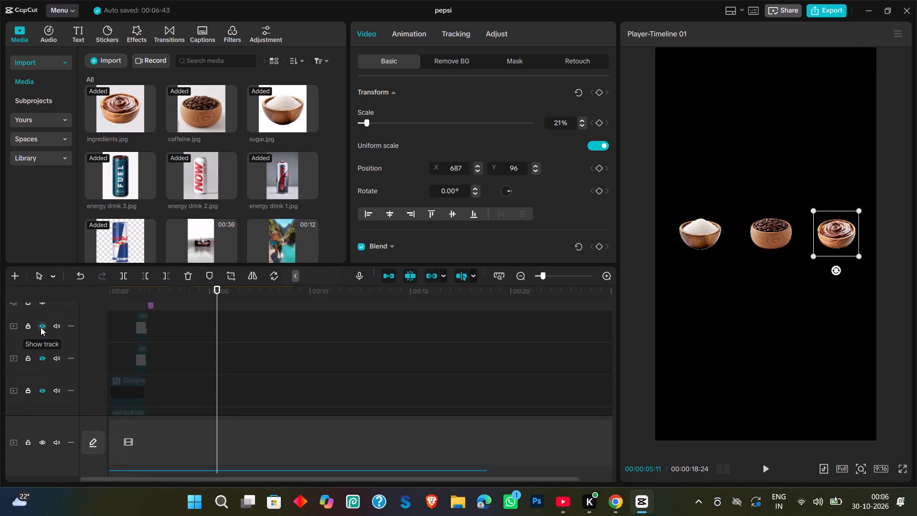
{"action": "left_click", "coordinate": [42, 303]}
Hide the two upper compound clip tracks, the Vector image track, the green-screen clip below the text and the "They didn't talk about" text track.
{"action": "scroll", "coordinate": [103, 344], "scroll_direction": "up", "scroll_amount": 1}
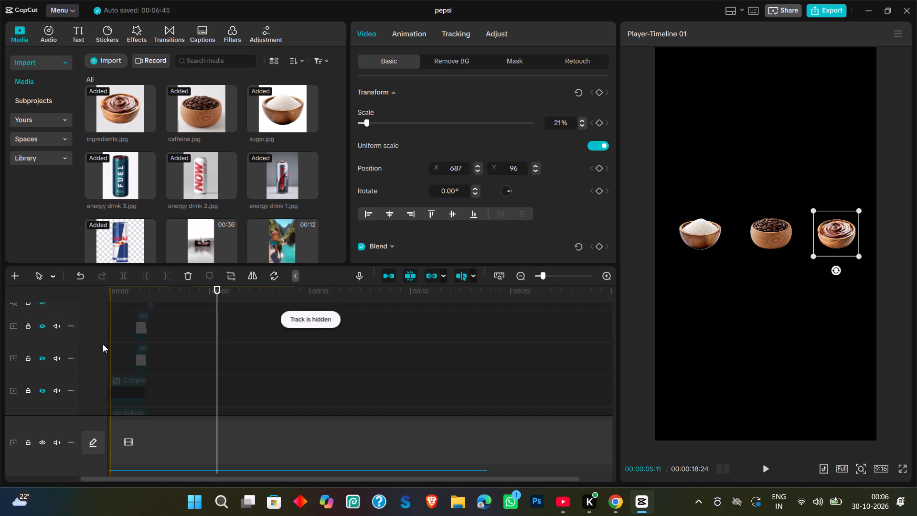
{"action": "scroll", "coordinate": [158, 344], "scroll_direction": "up", "scroll_amount": 2}
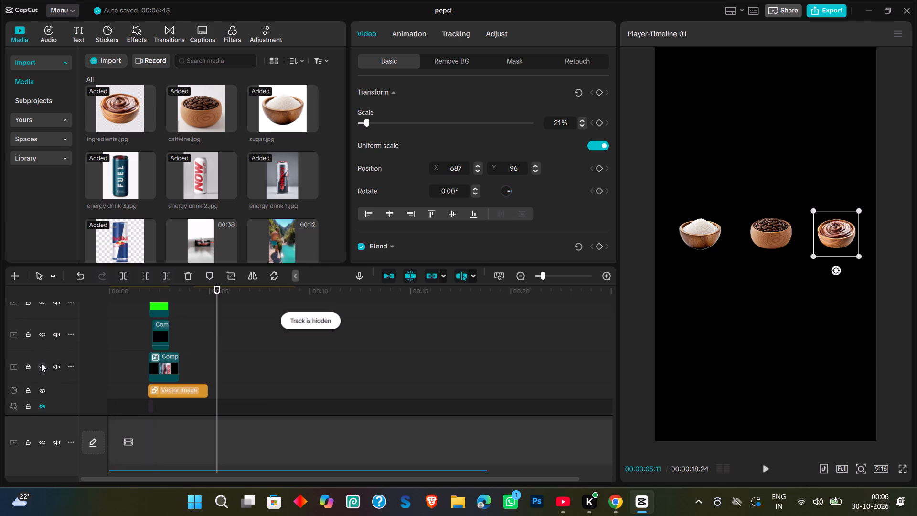
{"action": "left_click", "coordinate": [41, 364]}
{"action": "left_click", "coordinate": [42, 333]}
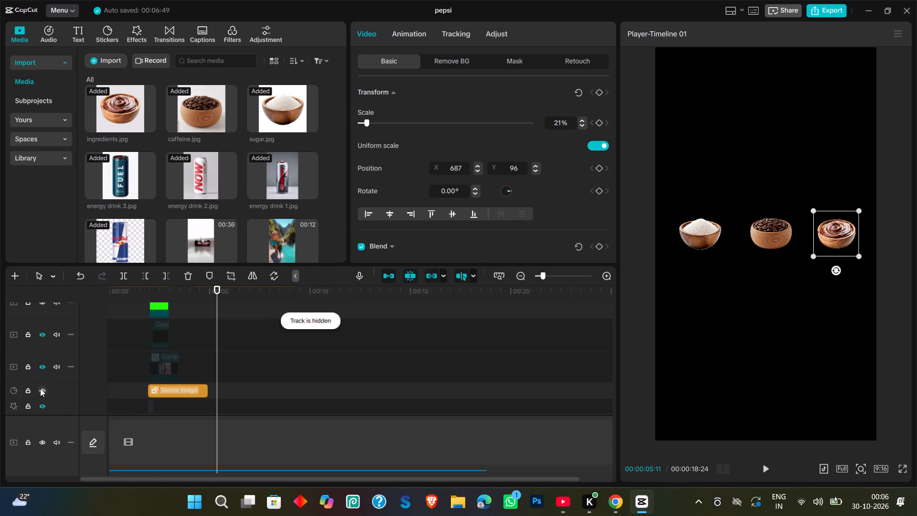
{"action": "left_click", "coordinate": [39, 389]}
{"action": "left_click", "coordinate": [41, 302]}
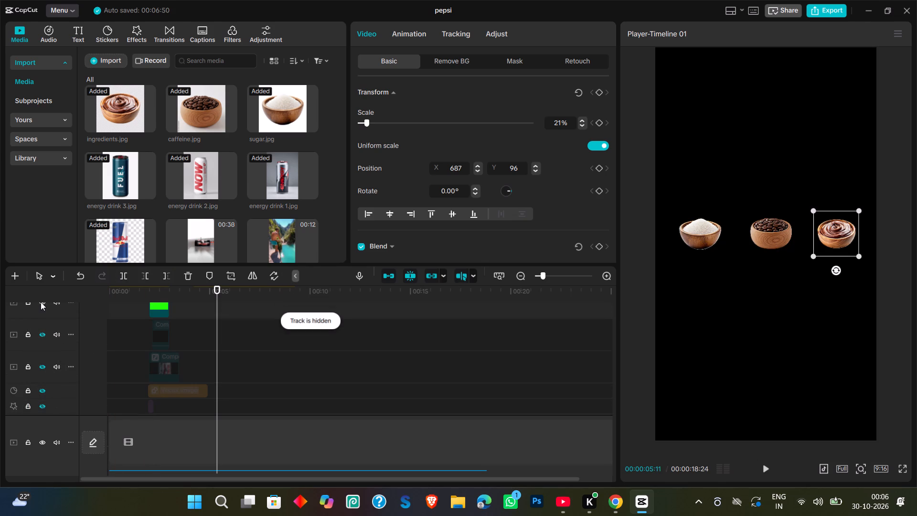
{"action": "scroll", "coordinate": [128, 355], "scroll_direction": "up", "scroll_amount": 1}
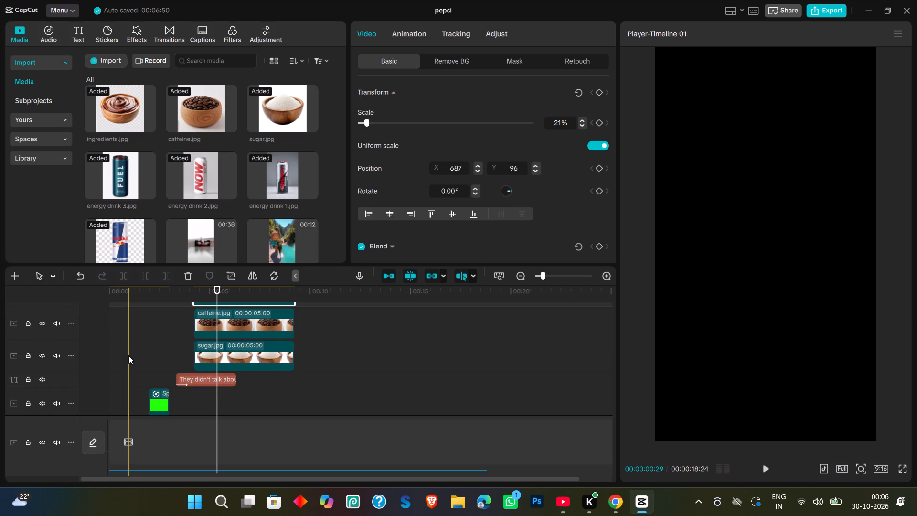
{"action": "left_click", "coordinate": [47, 402]}
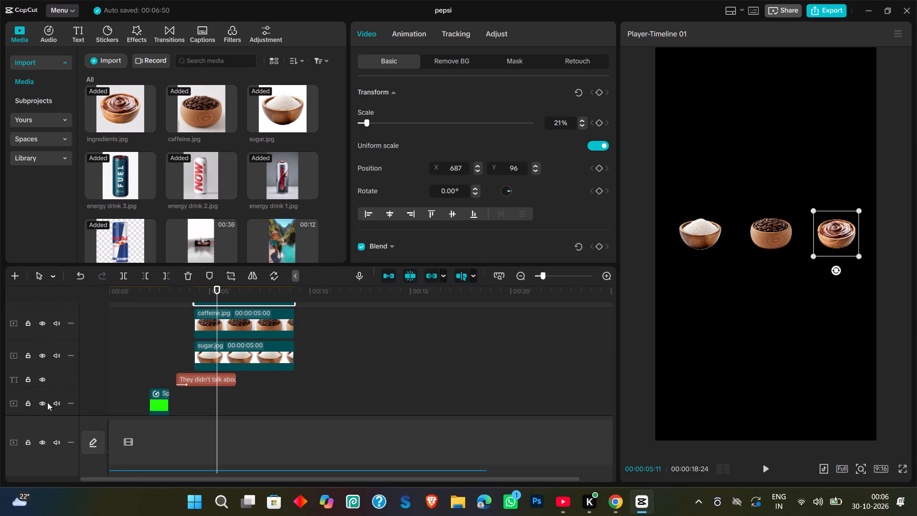
{"action": "left_click", "coordinate": [43, 402]}
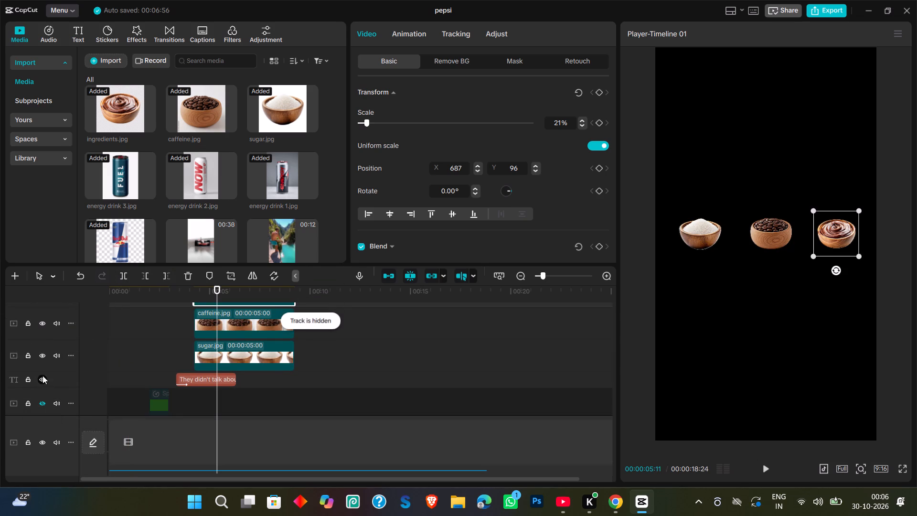
{"action": "left_click", "coordinate": [43, 376]}
Unhide the 18-second Klickpin reference video track beneath the hidden Compound clip1 track.
{"action": "scroll", "coordinate": [175, 388], "scroll_direction": "up", "scroll_amount": 3}
{"action": "scroll", "coordinate": [259, 411], "scroll_direction": "down", "scroll_amount": 12}
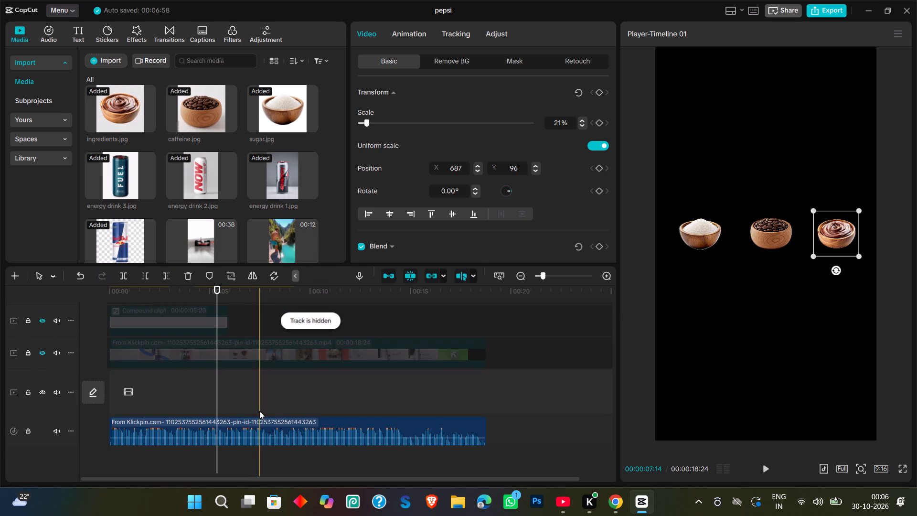
{"action": "left_click", "coordinate": [46, 354]}
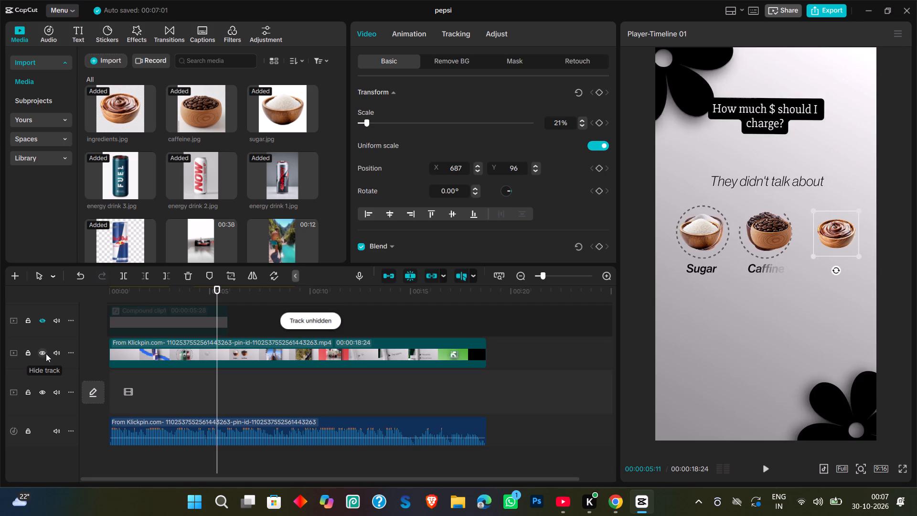
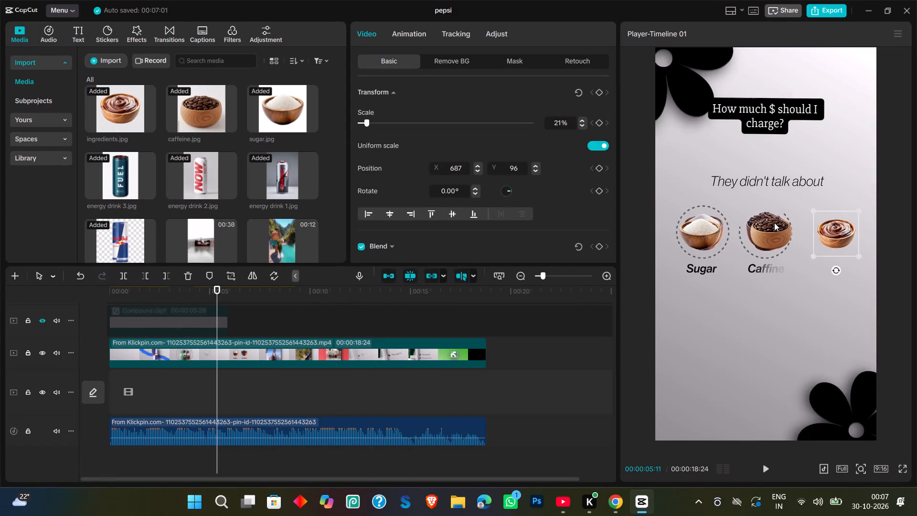
Go back to about 00:00:04:22 and move the caffeine.jpg bowl down to about X 64, Y -163, clear of the reference bowl's spot.
{"action": "scroll", "coordinate": [398, 364], "scroll_direction": "up", "scroll_amount": 4}
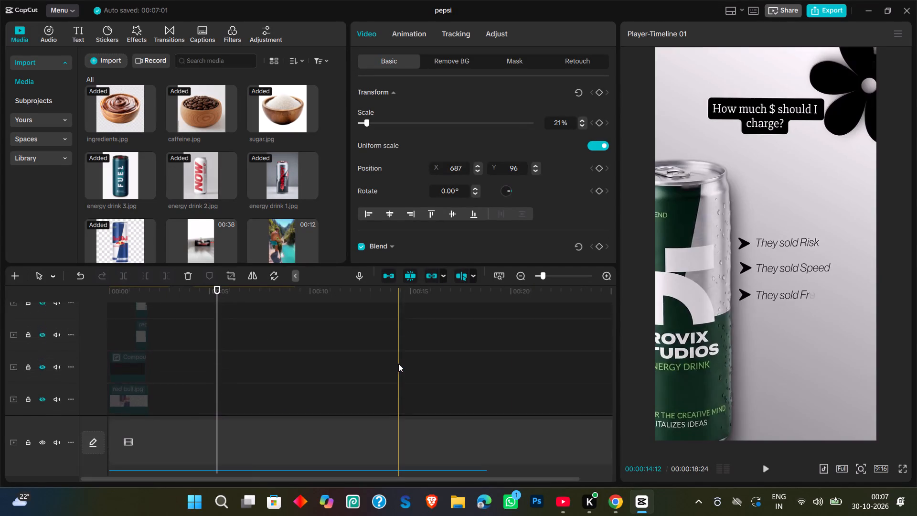
{"action": "scroll", "coordinate": [398, 364], "scroll_direction": "up", "scroll_amount": 2}
{"action": "scroll", "coordinate": [252, 394], "scroll_direction": "down", "scroll_amount": 1}
{"action": "left_click", "coordinate": [229, 364]}
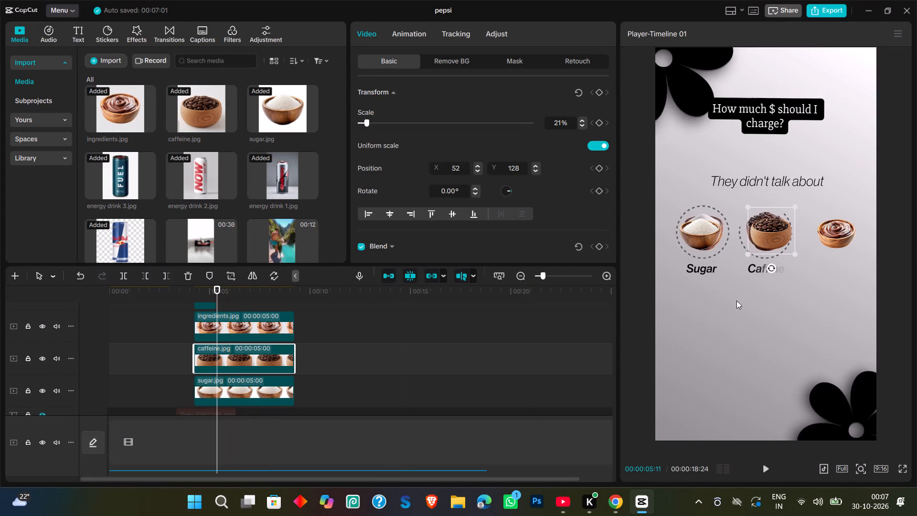
{"action": "key", "text": "Left"}
{"action": "key", "text": "Left"}
{"action": "key", "text": "Left"}
{"action": "key", "text": "Left"}
{"action": "key", "text": "Left"}
{"action": "key", "text": "Left"}
{"action": "key", "text": "Left"}
{"action": "key", "text": "Left"}
{"action": "key", "text": "Left"}
{"action": "key", "text": "Left"}
{"action": "key", "text": "Left"}
{"action": "key", "text": "Left"}
{"action": "key", "text": "Left"}
{"action": "key", "text": "Left"}
{"action": "key", "text": "Left"}
{"action": "key", "text": "Left"}
{"action": "key", "text": "Left"}
{"action": "key", "text": "Left"}
{"action": "key", "text": "Left"}
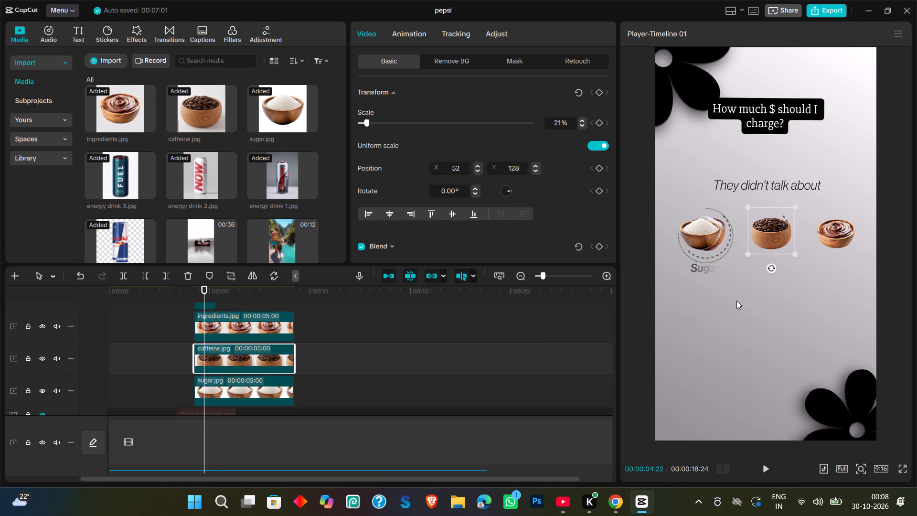
{"action": "left_click_drag", "start_coordinate": [769, 240], "coordinate": [770, 270]}
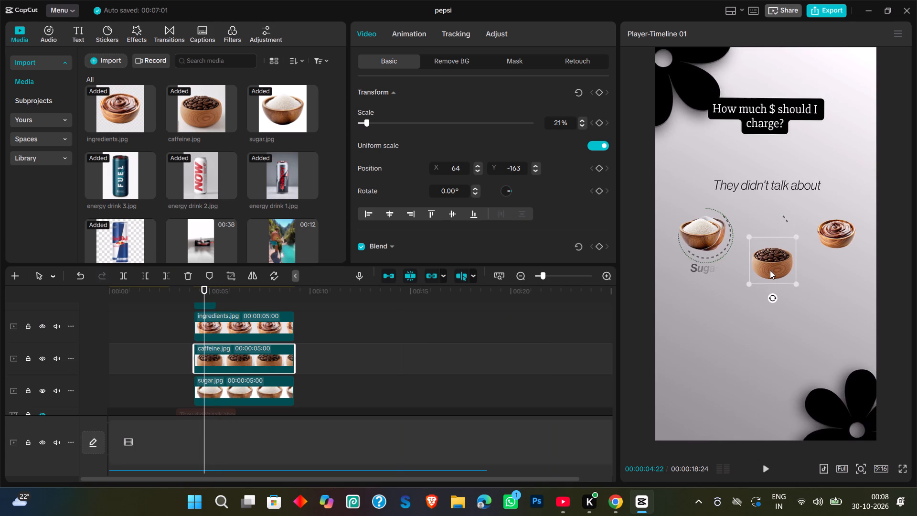
Trim the start of the caffeine.jpg clip to 00:00:04:23, where the reference caffeine bowl first fades in.
{"action": "key", "text": "Right"}
{"action": "key", "text": "Right"}
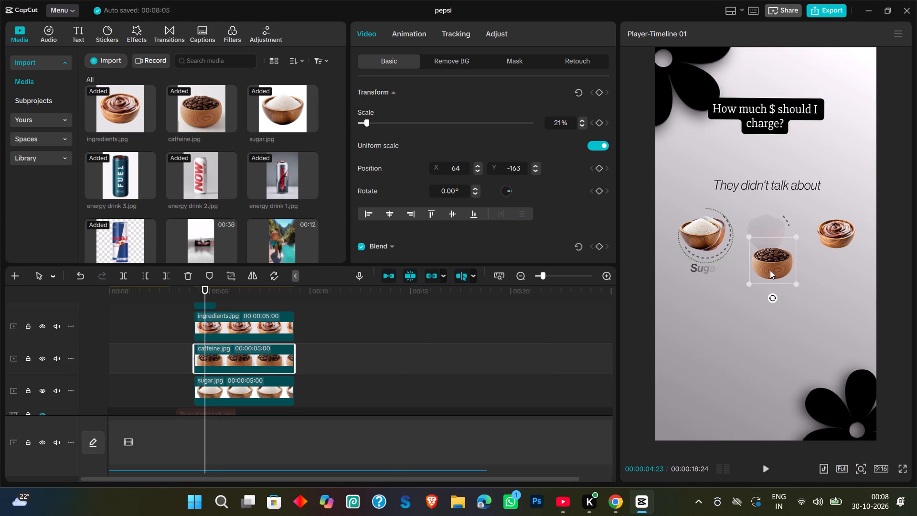
{"action": "key", "text": "Right"}
{"action": "key", "text": "Right"}
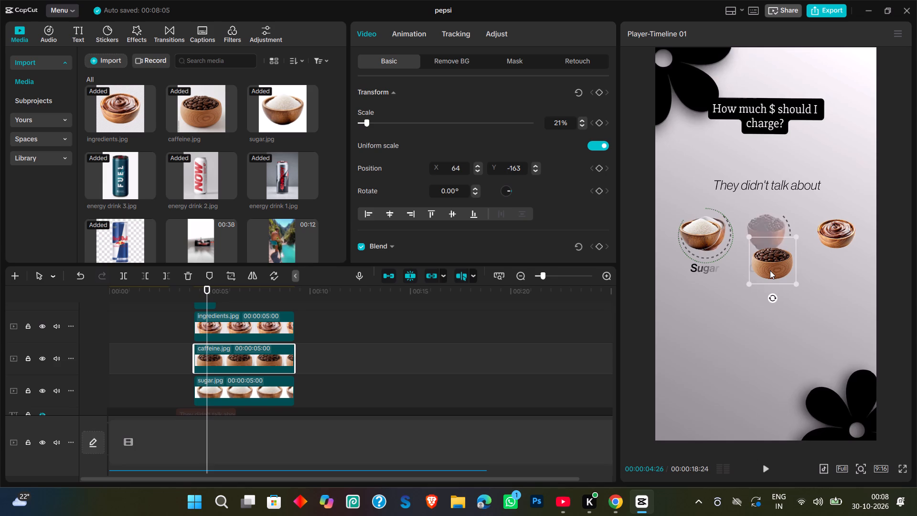
{"action": "key", "text": "Right"}
{"action": "key", "text": "Right"}
{"action": "key", "text": "Right"}
{"action": "key", "text": "Left"}
{"action": "key", "text": "Left"}
{"action": "key", "text": "Left"}
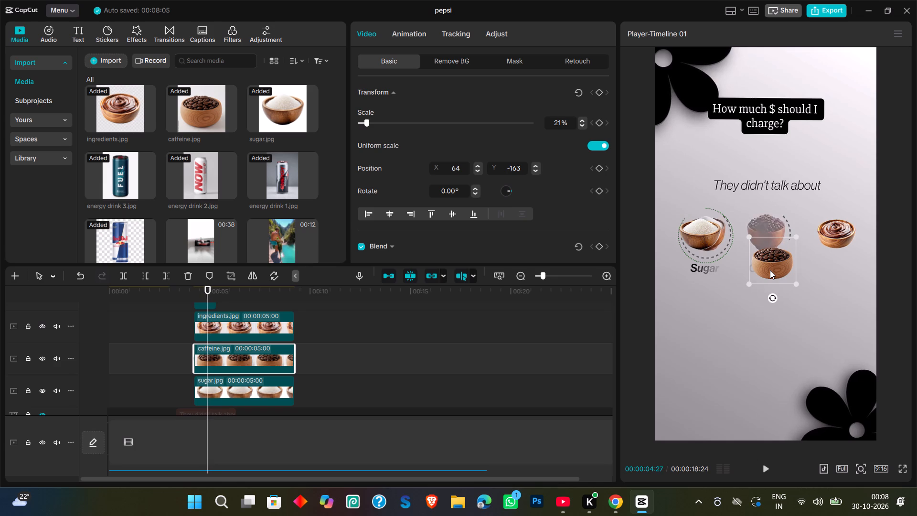
{"action": "key", "text": "Left"}
{"action": "key", "text": "Left"}
{"action": "key", "text": "Left"}
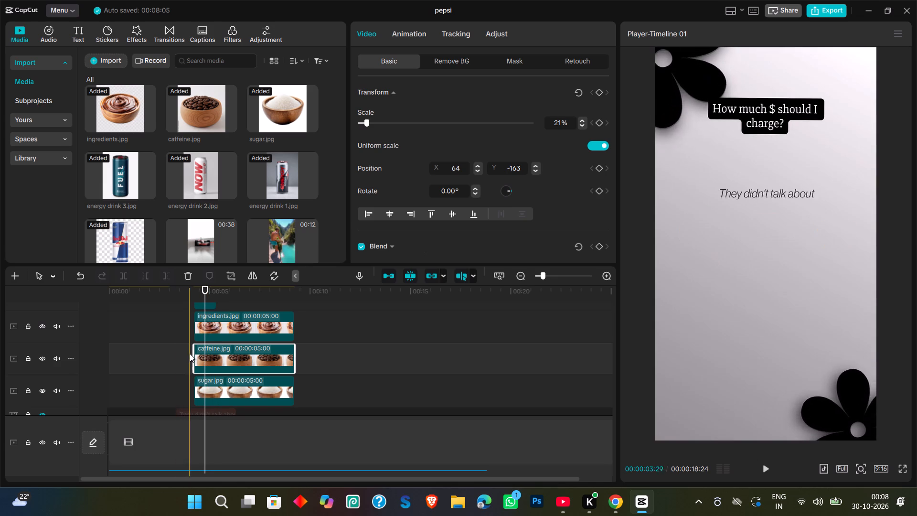
{"action": "left_click_drag", "start_coordinate": [192, 355], "coordinate": [204, 357]}
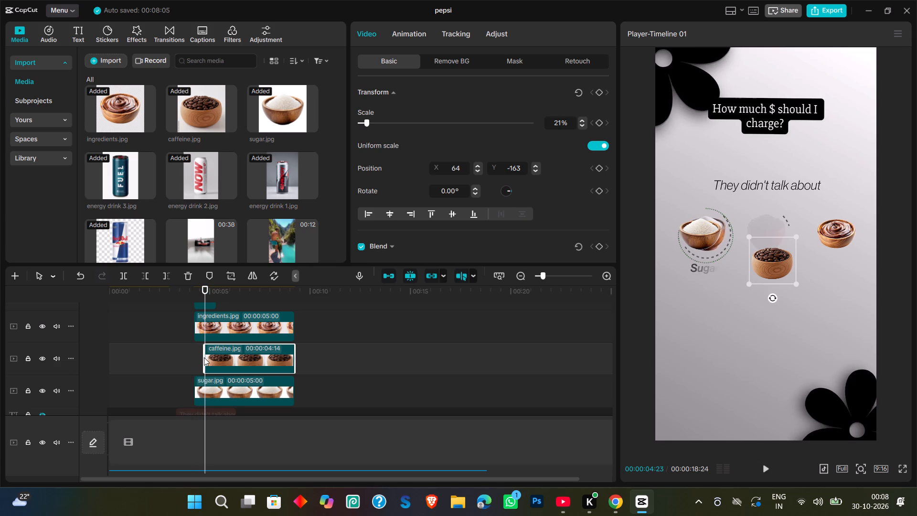
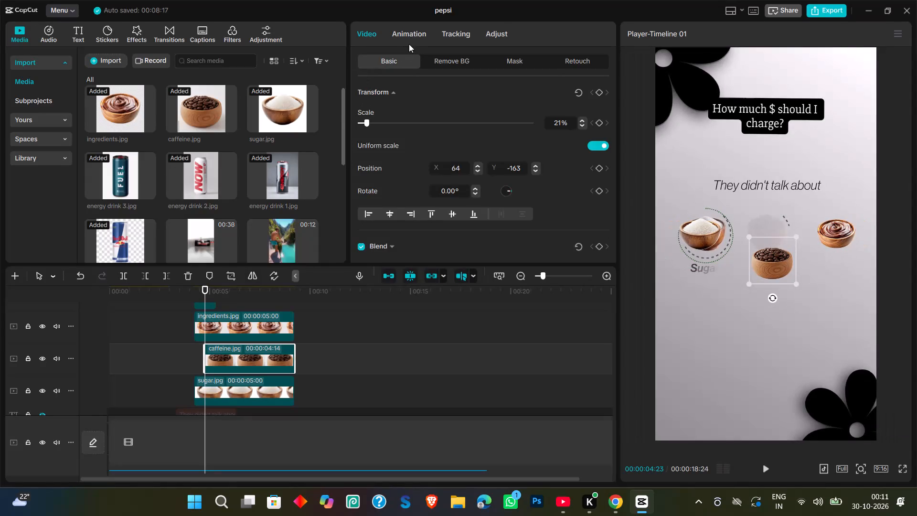
Apply the Retro Fade-in entrance animation to the caffeine.jpg clip.
{"action": "left_click", "coordinate": [412, 37]}
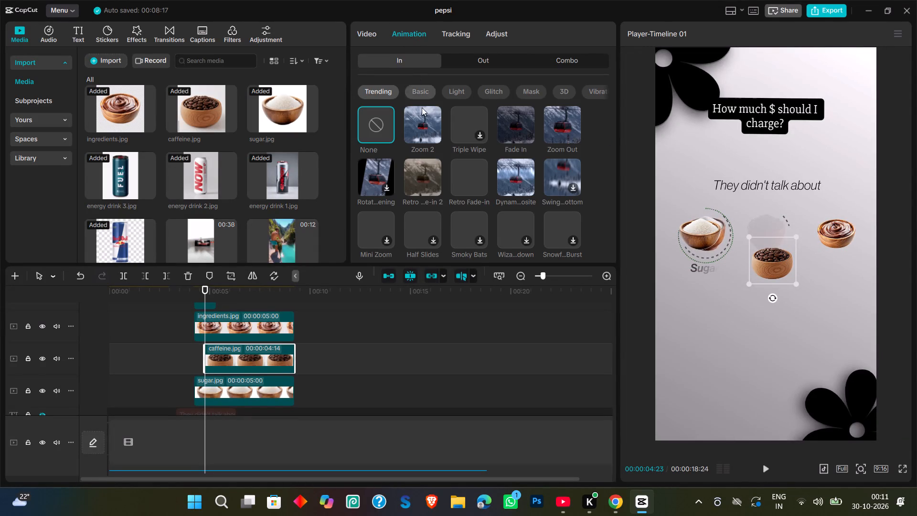
{"action": "left_click", "coordinate": [473, 174]}
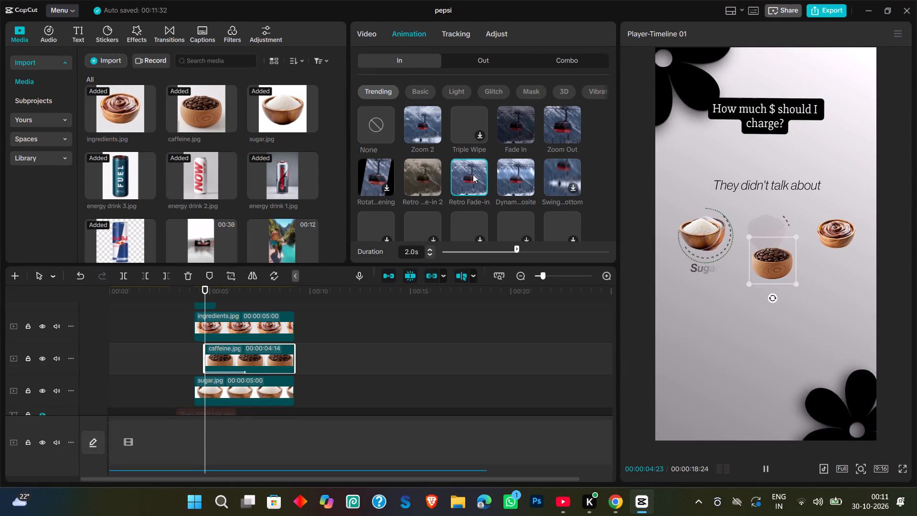
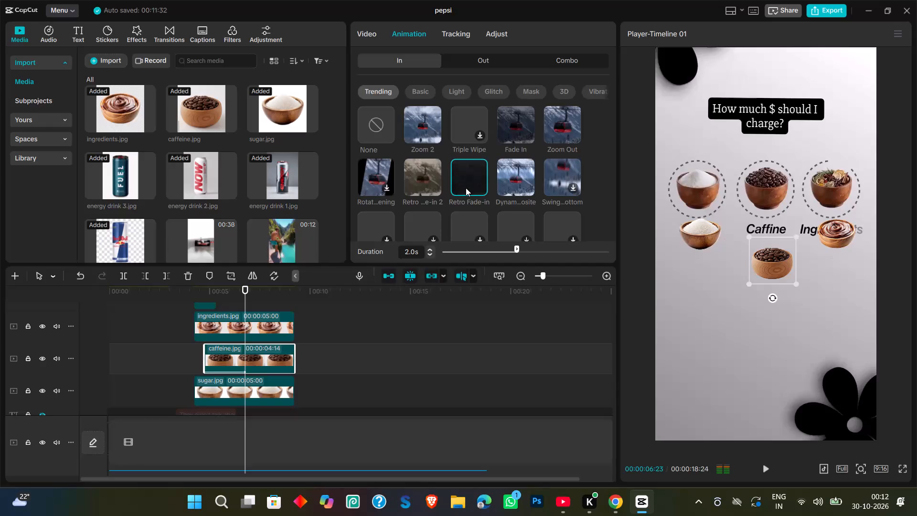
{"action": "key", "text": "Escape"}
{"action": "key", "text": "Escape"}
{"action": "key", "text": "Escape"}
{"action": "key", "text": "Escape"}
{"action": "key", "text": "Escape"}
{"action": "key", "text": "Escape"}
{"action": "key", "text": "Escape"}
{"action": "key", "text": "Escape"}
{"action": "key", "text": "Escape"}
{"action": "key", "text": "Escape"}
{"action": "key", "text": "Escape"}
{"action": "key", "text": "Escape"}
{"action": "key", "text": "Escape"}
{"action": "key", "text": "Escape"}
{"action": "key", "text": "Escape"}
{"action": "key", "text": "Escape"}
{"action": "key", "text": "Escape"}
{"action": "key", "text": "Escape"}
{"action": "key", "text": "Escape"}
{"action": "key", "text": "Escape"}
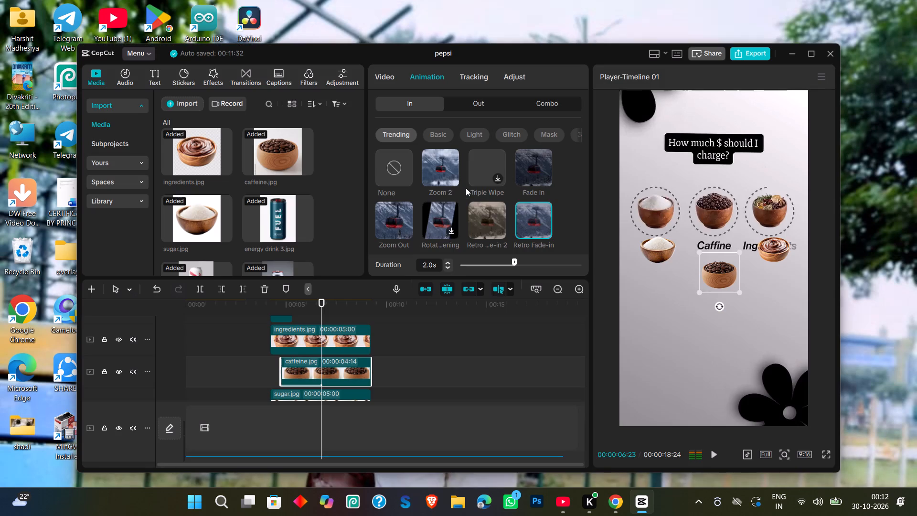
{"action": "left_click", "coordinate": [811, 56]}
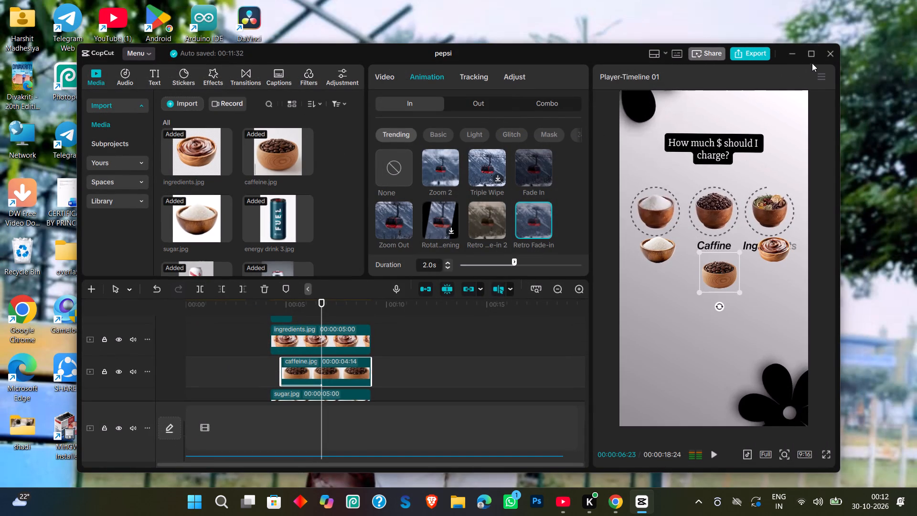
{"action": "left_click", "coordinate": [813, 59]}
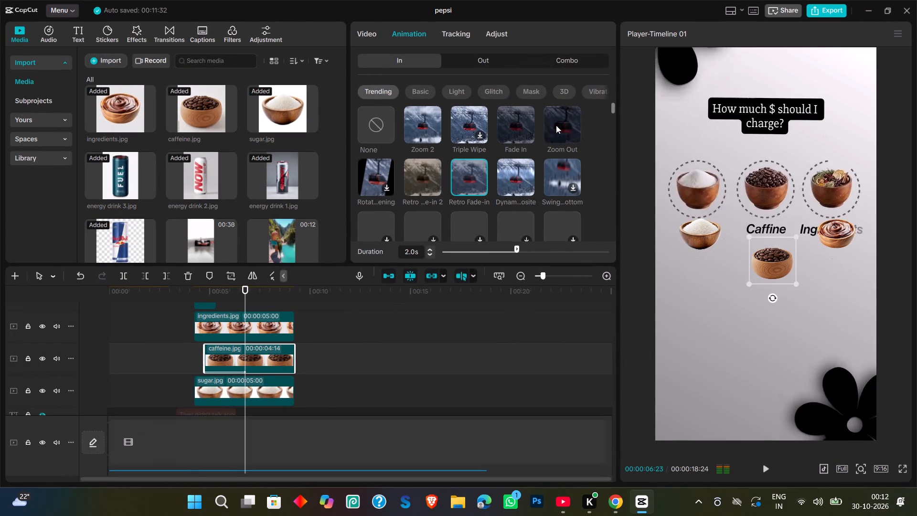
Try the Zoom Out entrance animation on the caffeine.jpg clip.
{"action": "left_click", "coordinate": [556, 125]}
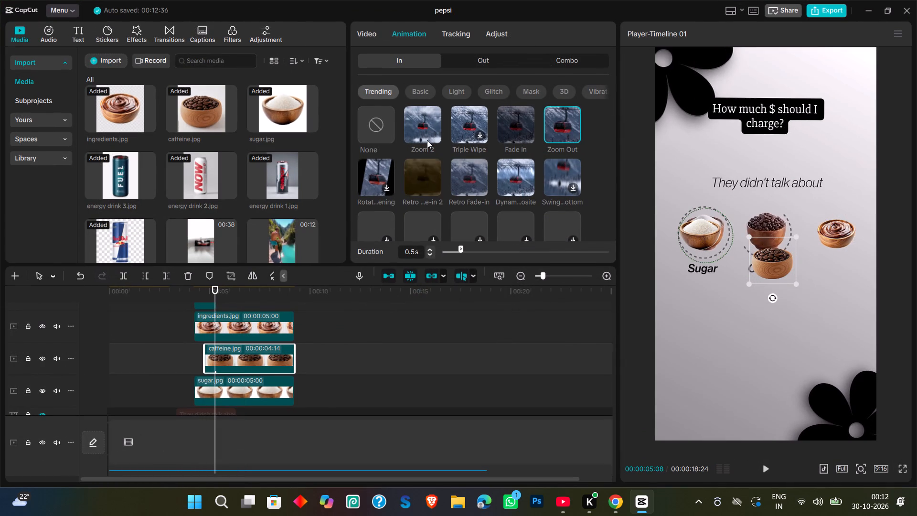
Browse the trending entrance animations for a suitable alternative for the caffeine.jpg clip.
{"action": "scroll", "coordinate": [508, 203], "scroll_direction": "down", "scroll_amount": 2}
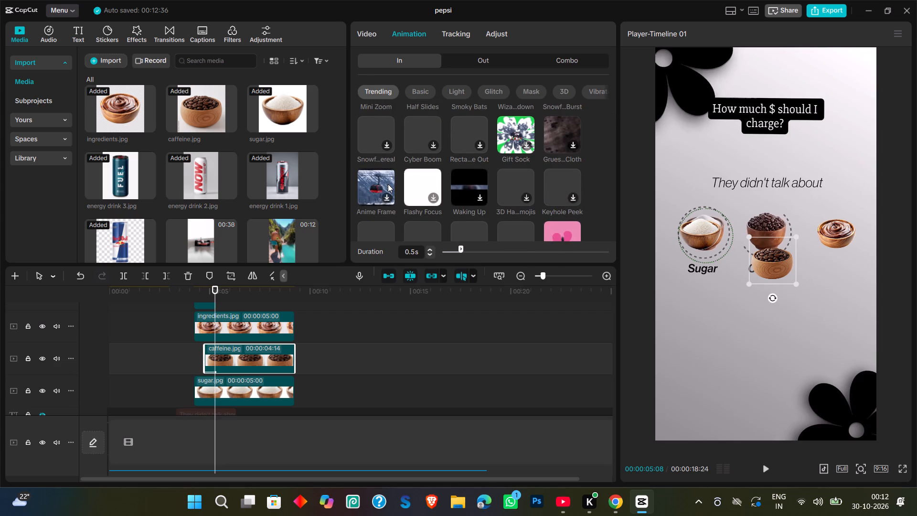
{"action": "scroll", "coordinate": [432, 203], "scroll_direction": "down", "scroll_amount": 1}
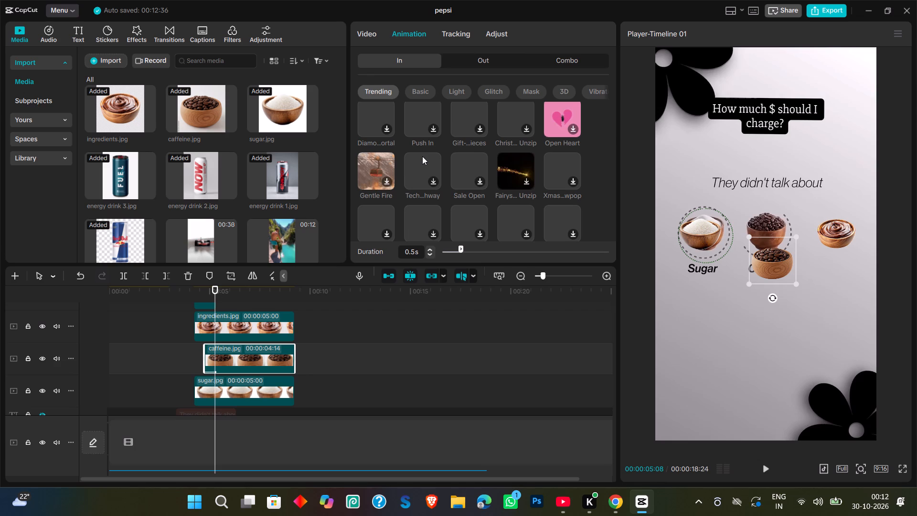
{"action": "scroll", "coordinate": [432, 154], "scroll_direction": "down", "scroll_amount": 1}
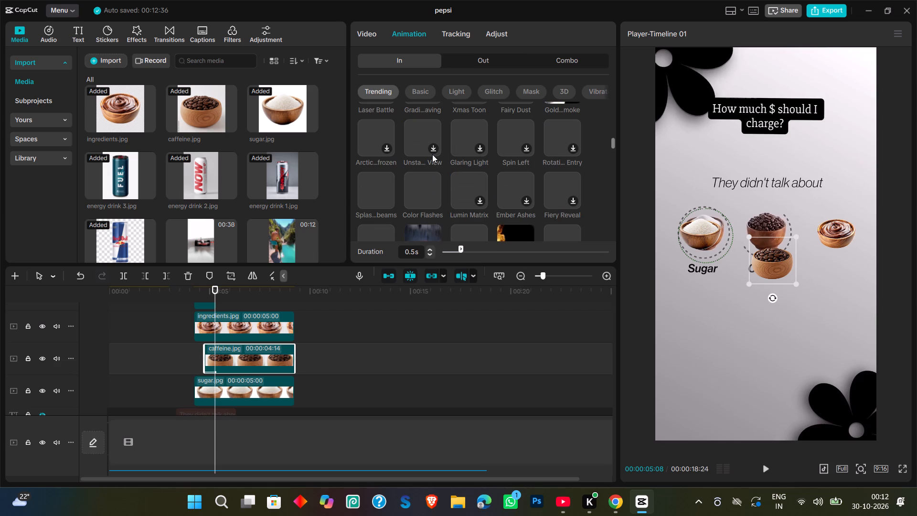
{"action": "scroll", "coordinate": [432, 154], "scroll_direction": "down", "scroll_amount": 2}
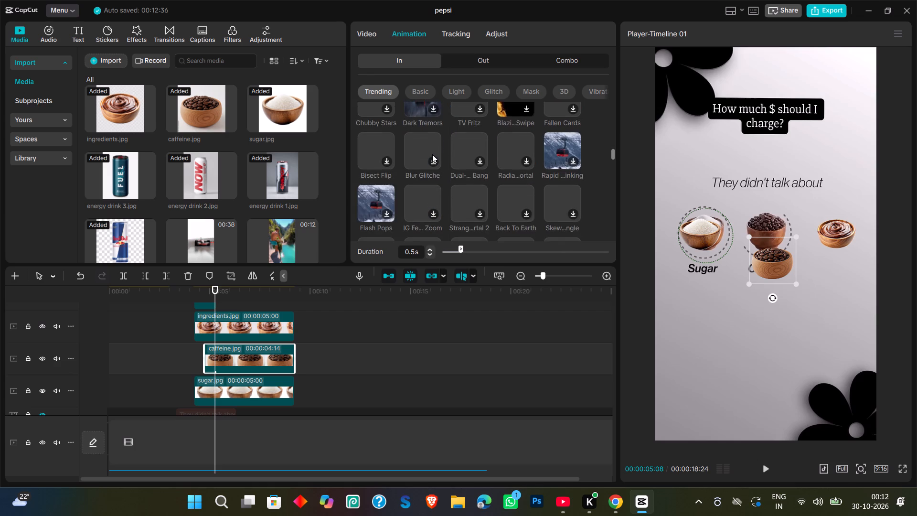
{"action": "scroll", "coordinate": [432, 154], "scroll_direction": "up", "scroll_amount": 10}
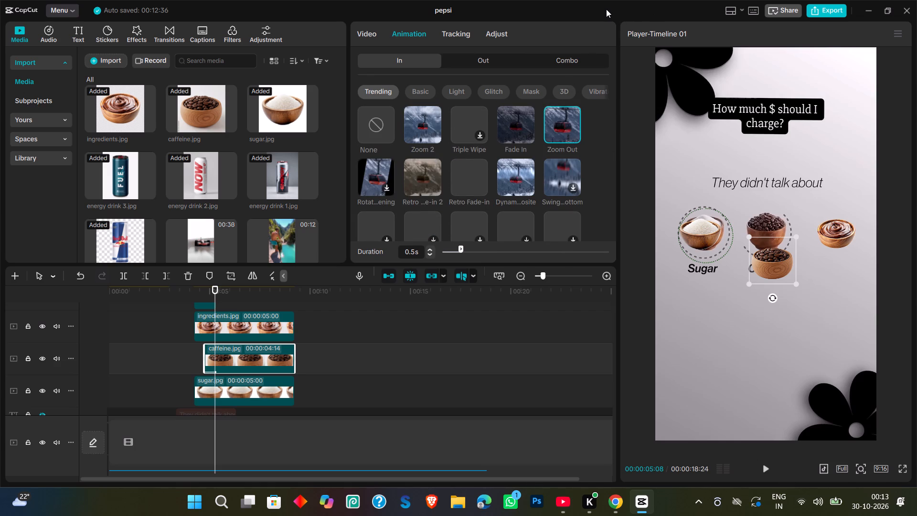
{"action": "left_click", "coordinate": [605, 9]}
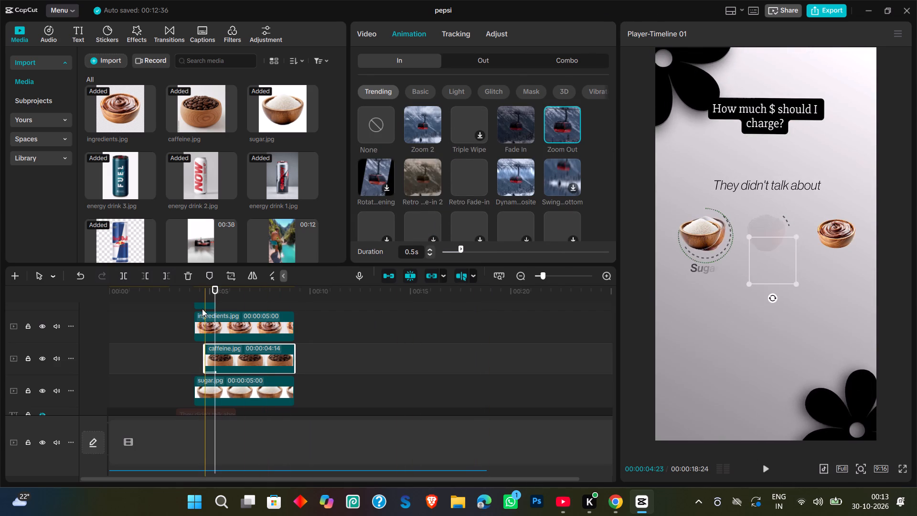
Examine the caffeine bowl's Zoom Out entrance frame by frame up to 00:00:05:06.
{"action": "key", "text": "Right"}
{"action": "key", "text": "Right"}
{"action": "key", "text": "Right"}
{"action": "key", "text": "Right"}
{"action": "key", "text": "Right"}
{"action": "key", "text": "Right"}
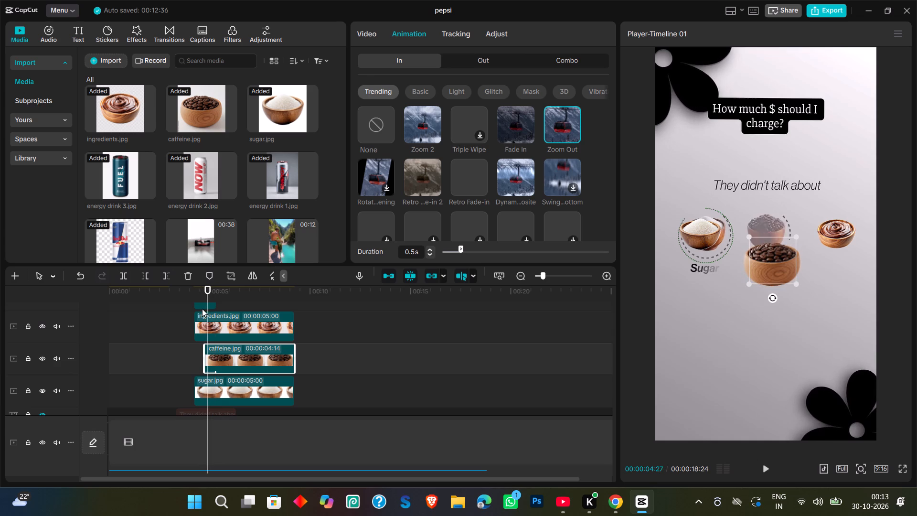
{"action": "key", "text": "Right"}
{"action": "key", "text": "Right"}
{"action": "key", "text": "Right"}
{"action": "key", "text": "Right"}
{"action": "key", "text": "Right"}
{"action": "key", "text": "Right"}
{"action": "key", "text": "Right"}
{"action": "key", "text": "Right"}
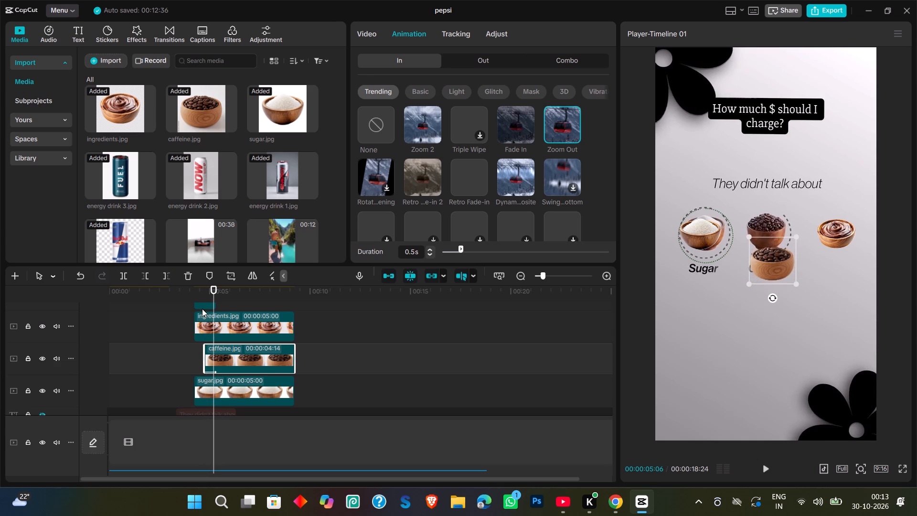
Remove the entrance animation from the caffeine.jpg clip by choosing None.
{"action": "left_click", "coordinate": [373, 108]}
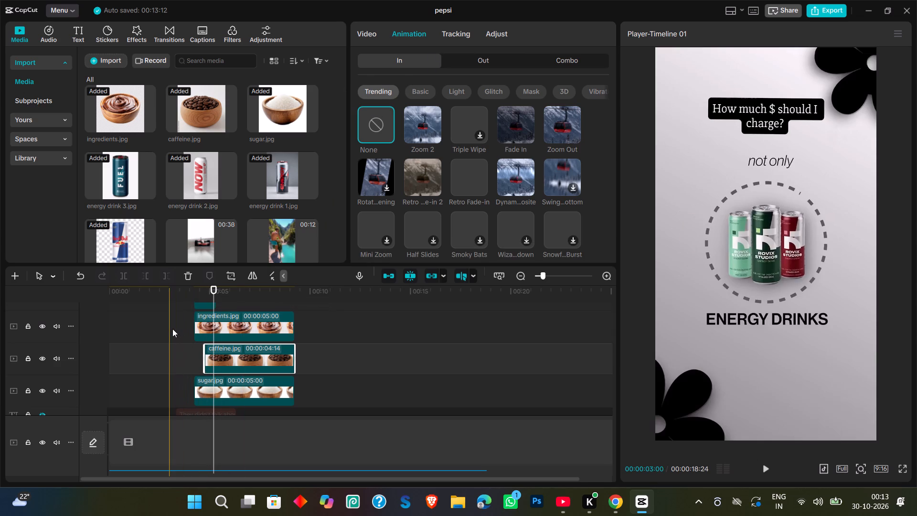
Examine frame by frame how the sugar and caffeine bowls appear, up to 00:00:05:01.
{"action": "key", "text": "Right"}
{"action": "key", "text": "Right"}
{"action": "key", "text": "Right"}
{"action": "key", "text": "Right"}
{"action": "key", "text": "Right"}
{"action": "key", "text": "Right"}
{"action": "key", "text": "Right"}
{"action": "key", "text": "Right"}
{"action": "key", "text": "Right"}
{"action": "key", "text": "Right"}
{"action": "key", "text": "Right"}
{"action": "key", "text": "Right"}
{"action": "key", "text": "Right"}
{"action": "key", "text": "Right"}
{"action": "key", "text": "Right"}
{"action": "key", "text": "Right"}
{"action": "key", "text": "Right"}
{"action": "key", "text": "Right"}
{"action": "key", "text": "Right"}
{"action": "key", "text": "Right"}
{"action": "key", "text": "Right"}
{"action": "key", "text": "Right"}
{"action": "key", "text": "Right"}
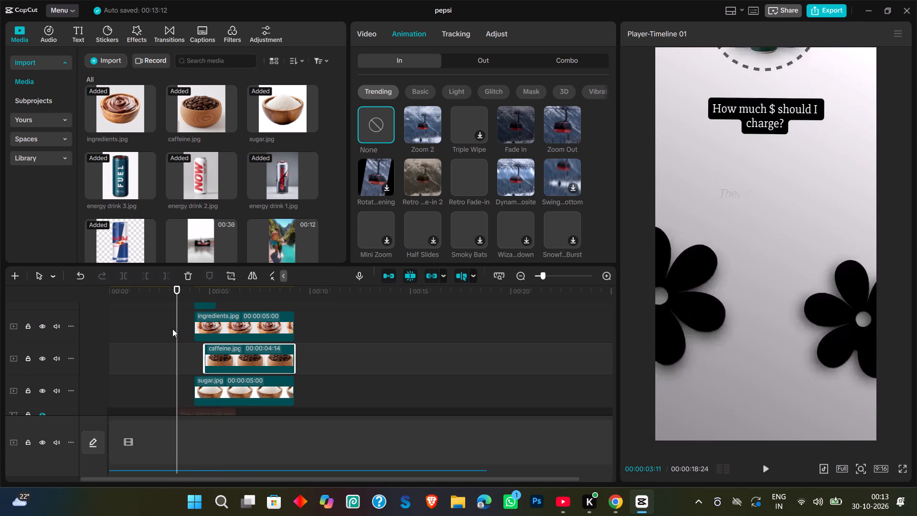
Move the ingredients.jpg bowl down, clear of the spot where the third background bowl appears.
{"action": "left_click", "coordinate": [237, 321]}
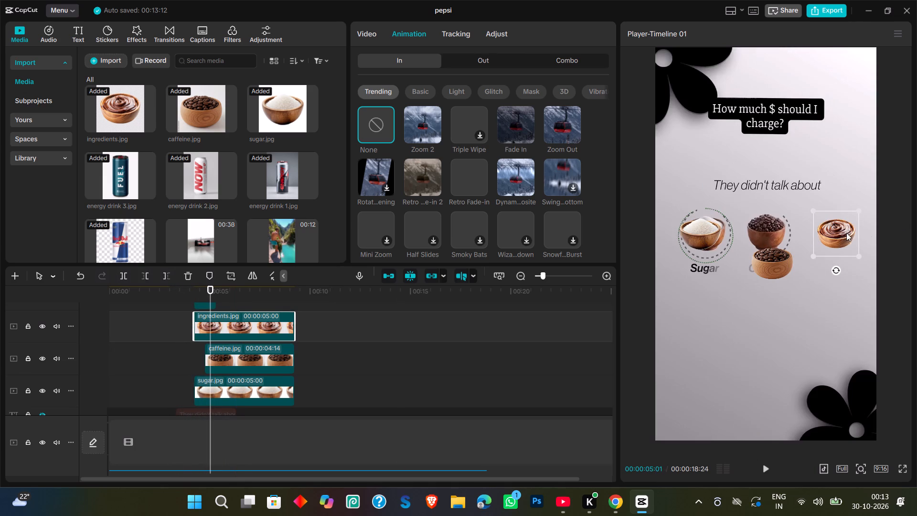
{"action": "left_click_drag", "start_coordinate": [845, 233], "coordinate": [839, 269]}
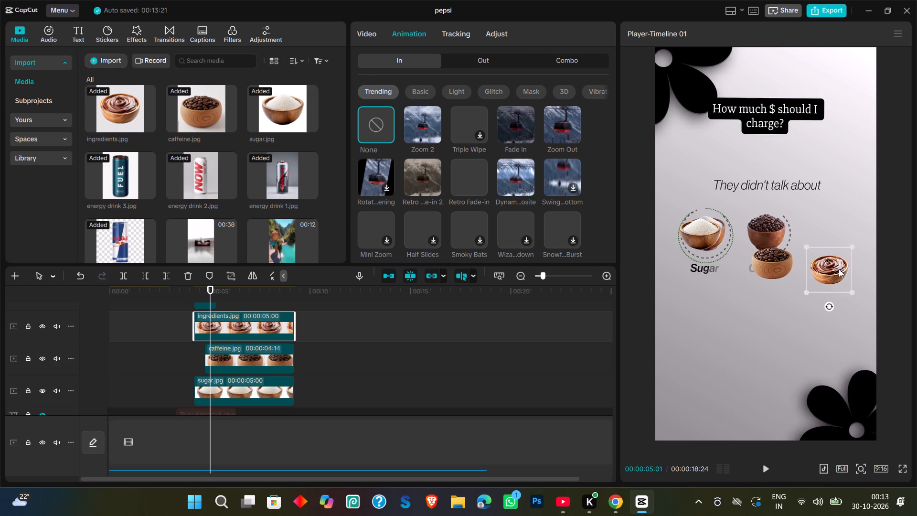
At 00:00:06:03, place the ingredients.jpg bowl over the third background bowl that is fading in.
{"action": "key", "text": "Right"}
{"action": "key", "text": "Right"}
{"action": "key", "text": "Right"}
{"action": "key", "text": "Right"}
{"action": "key", "text": "Right"}
{"action": "key", "text": "Right"}
{"action": "key", "text": "Right"}
{"action": "key", "text": "Right"}
{"action": "key", "text": "Right"}
{"action": "key", "text": "Right"}
{"action": "key", "text": "Right"}
{"action": "key", "text": "Right"}
{"action": "key", "text": "Right"}
{"action": "key", "text": "Right"}
{"action": "key", "text": "Right"}
{"action": "key", "text": "Right"}
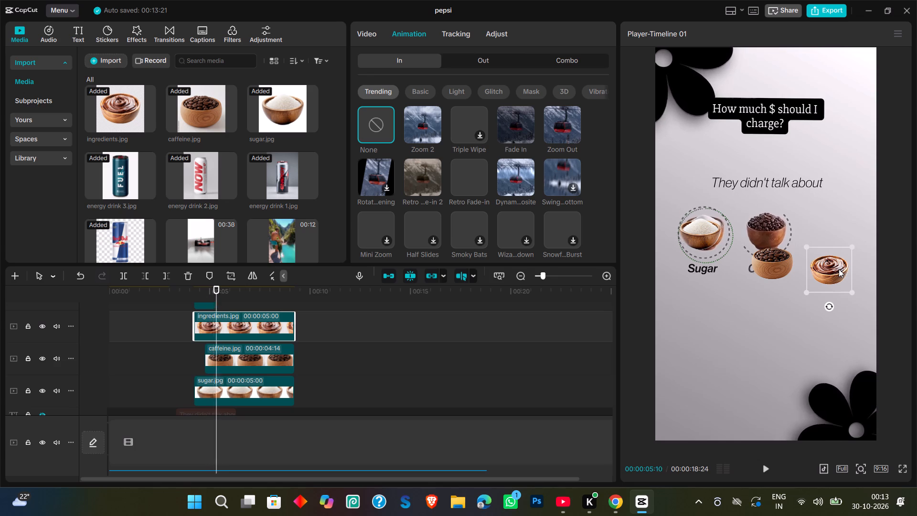
{"action": "key", "text": "Right"}
{"action": "key", "text": "Right"}
{"action": "key", "text": "Right"}
{"action": "key", "text": "Right"}
{"action": "key", "text": "Right"}
{"action": "key", "text": "Right"}
{"action": "key", "text": "Right"}
{"action": "key", "text": "Right"}
{"action": "key", "text": "Right"}
{"action": "key", "text": "Right"}
{"action": "key", "text": "Right"}
{"action": "key", "text": "Right"}
{"action": "key", "text": "Right"}
{"action": "key", "text": "Right"}
{"action": "key", "text": "Right"}
{"action": "key", "text": "Right"}
{"action": "key", "text": "Right"}
{"action": "key", "text": "Right"}
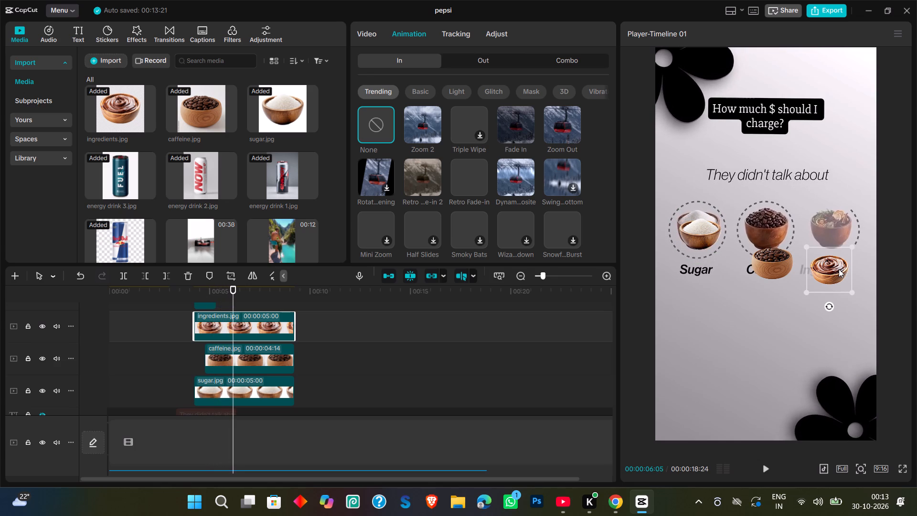
{"action": "key", "text": "Left"}
{"action": "key", "text": "Left"}
{"action": "key", "text": "Left"}
{"action": "key", "text": "Left"}
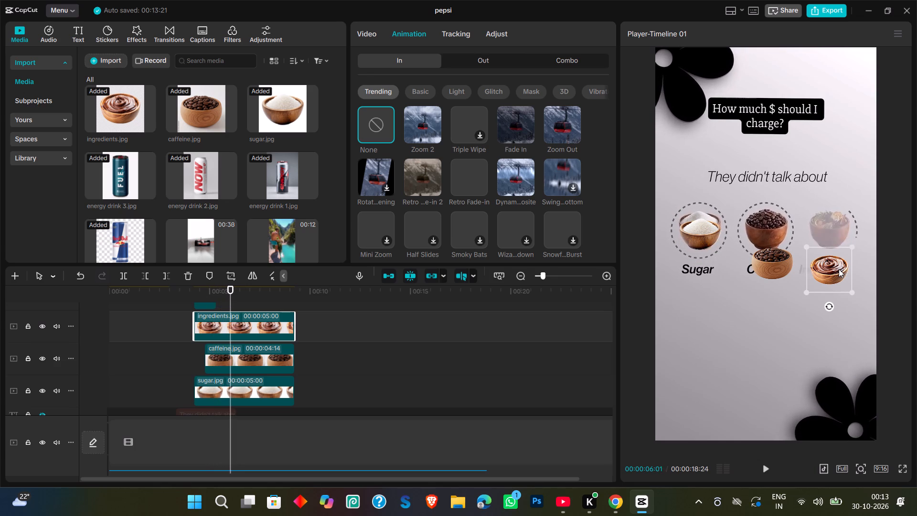
{"action": "key", "text": "Left"}
{"action": "key", "text": "Right"}
{"action": "key", "text": "Right"}
{"action": "key", "text": "Right"}
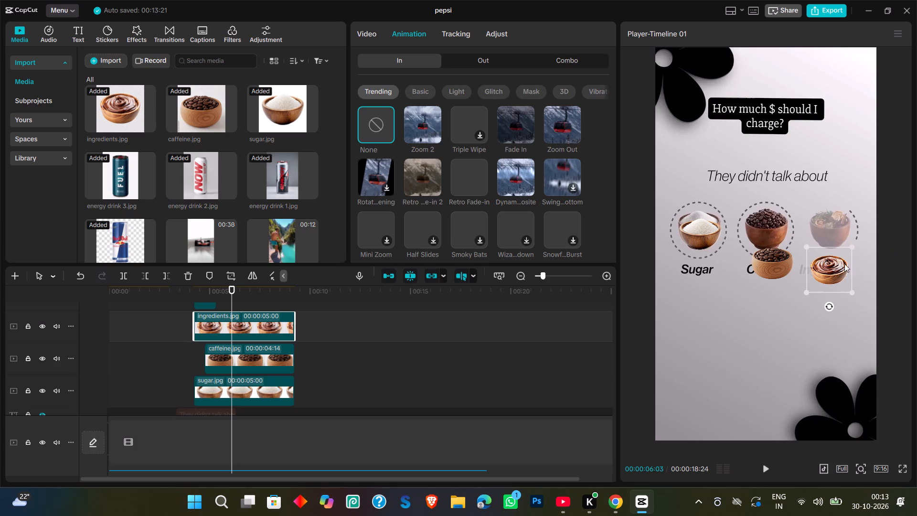
{"action": "left_click_drag", "start_coordinate": [837, 266], "coordinate": [840, 223]}
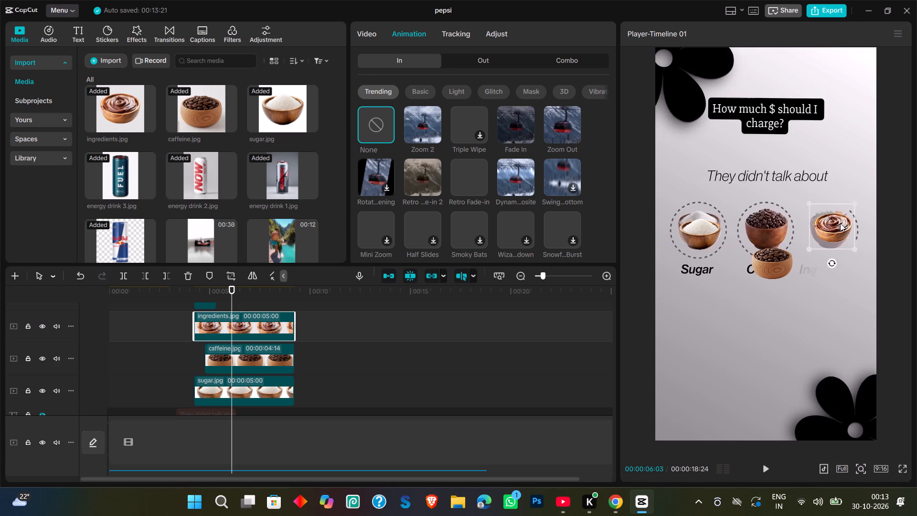
{"action": "left_click_drag", "start_coordinate": [840, 223], "coordinate": [838, 226]}
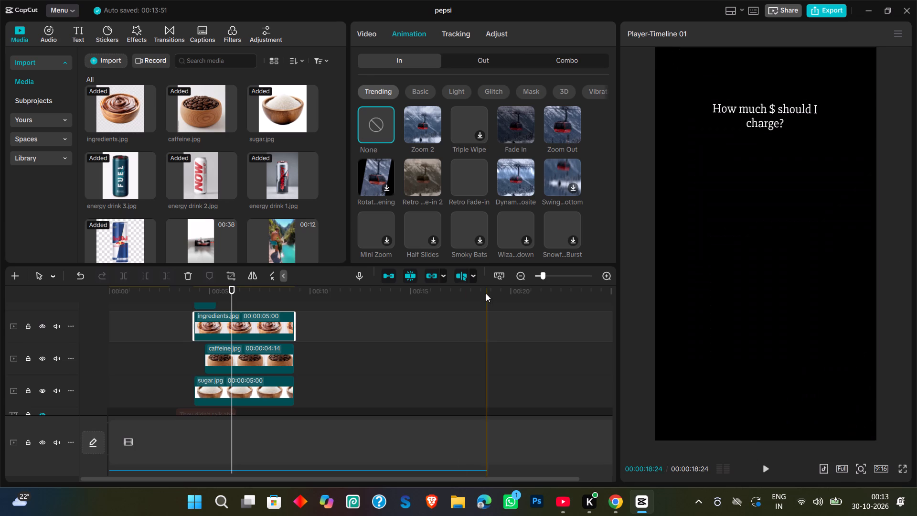
Trim the start of the ingredients.jpg clip to 00:00:06:03.
{"action": "left_click_drag", "start_coordinate": [195, 325], "coordinate": [229, 332]}
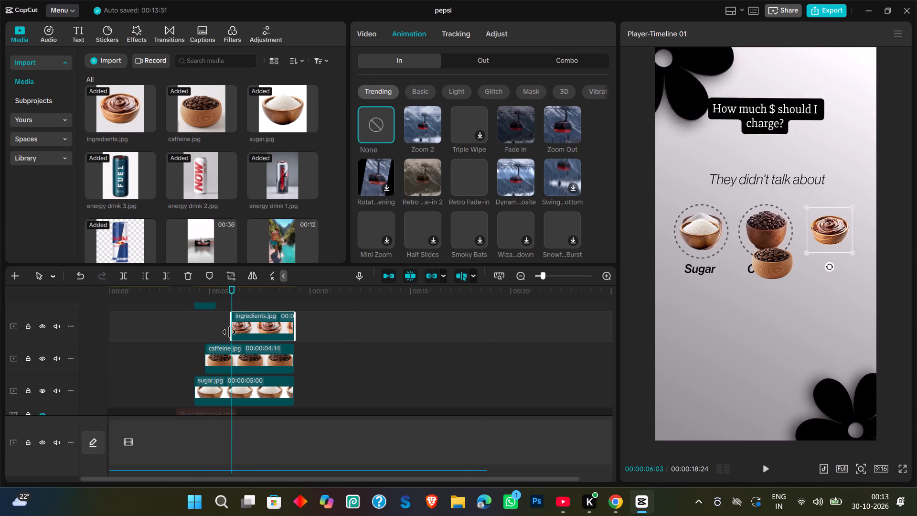
{"action": "left_click_drag", "start_coordinate": [229, 332], "coordinate": [231, 333]}
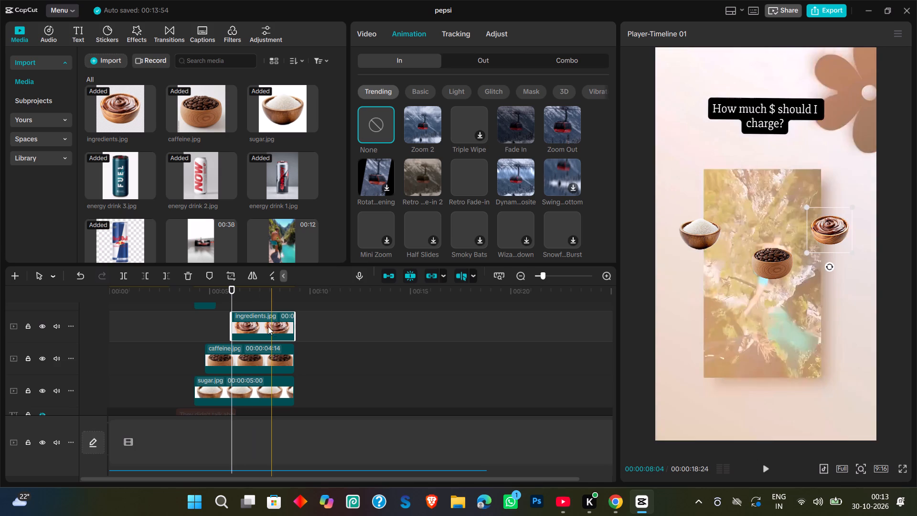
Duplicate the short green clip above the ingredients.jpg track, with the copy starting at 00:00:04:22.
{"action": "scroll", "coordinate": [264, 326], "scroll_direction": "up", "scroll_amount": 1}
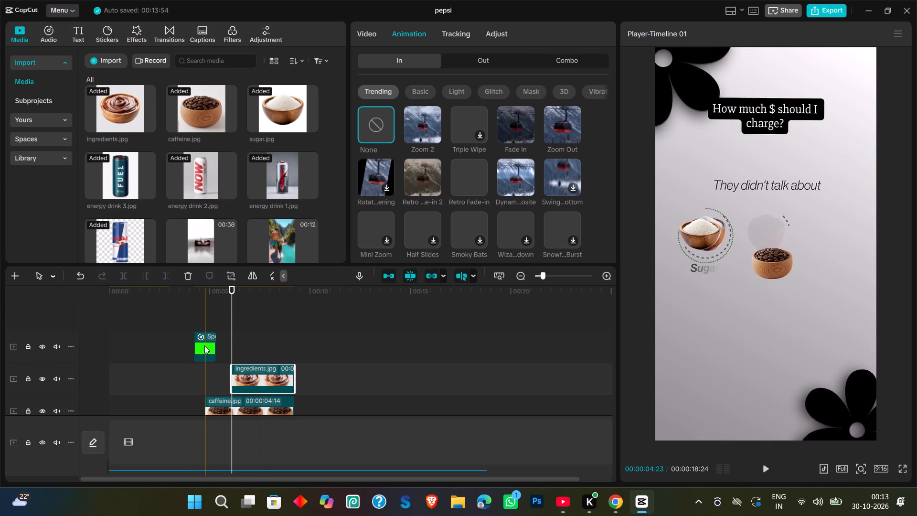
{"action": "left_click", "coordinate": [210, 348]}
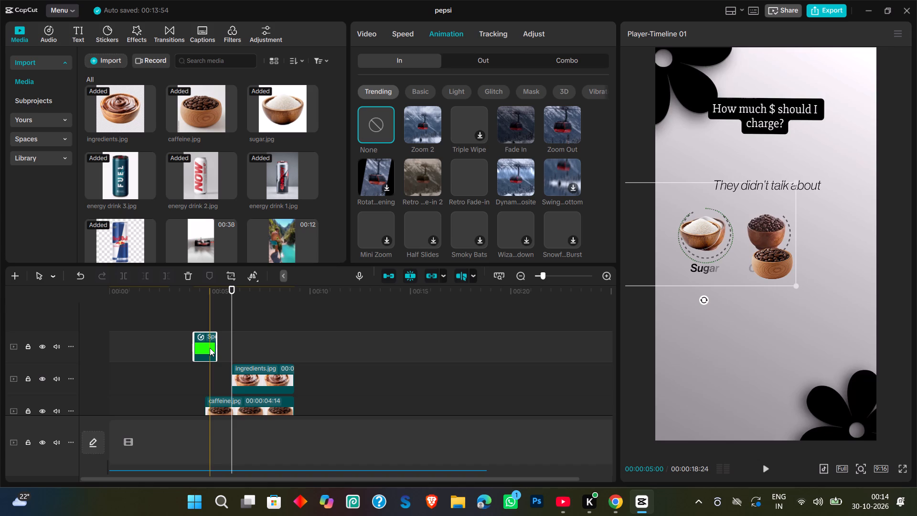
{"action": "right_click", "coordinate": [210, 348]}
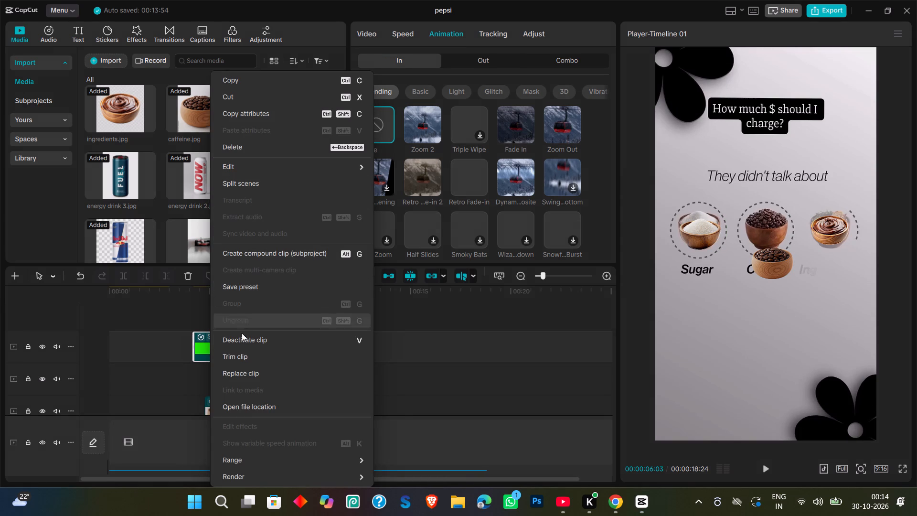
{"action": "left_click", "coordinate": [160, 295]}
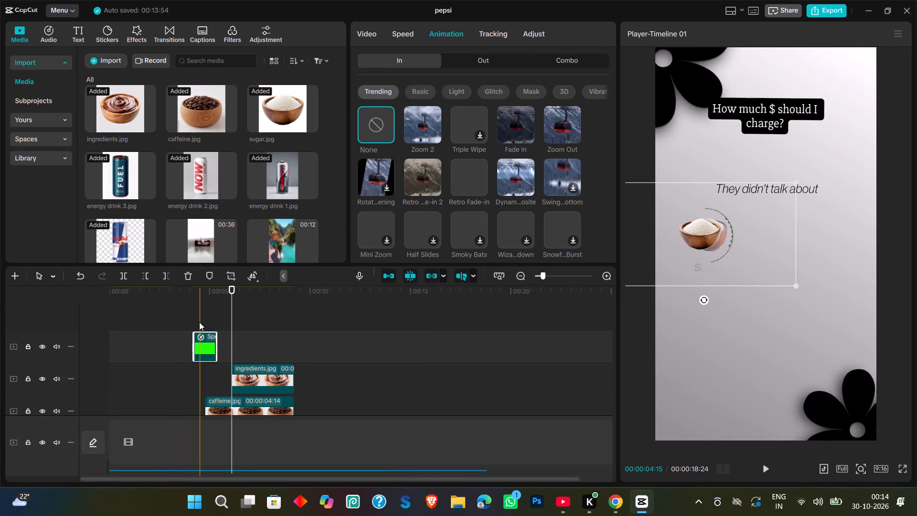
{"action": "key", "text": "ctrl+c"}
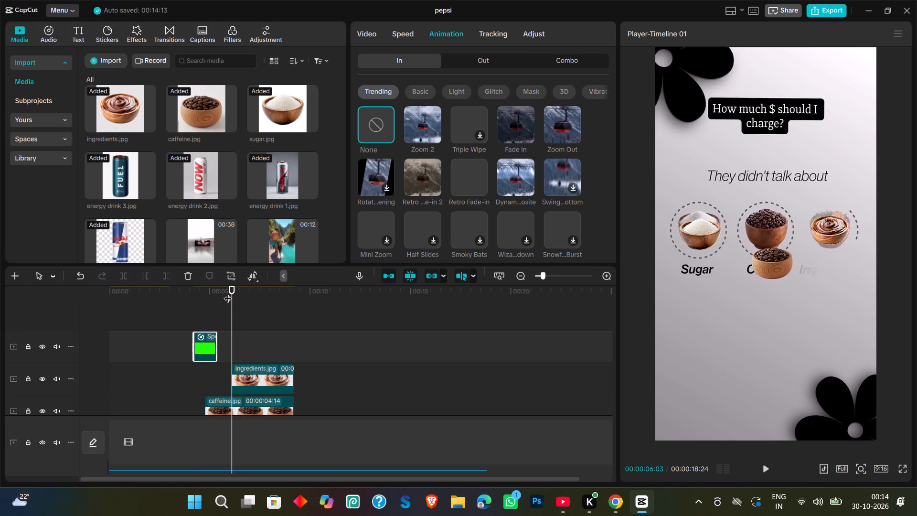
{"action": "left_click_drag", "start_coordinate": [232, 291], "coordinate": [217, 289]}
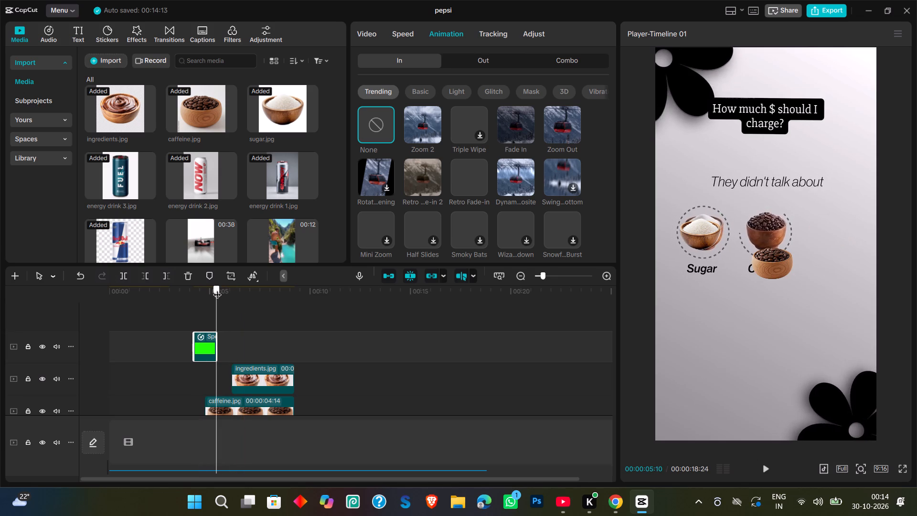
{"action": "left_click_drag", "start_coordinate": [217, 289], "coordinate": [218, 299]}
{"action": "scroll", "coordinate": [246, 337], "scroll_direction": "down", "scroll_amount": 1}
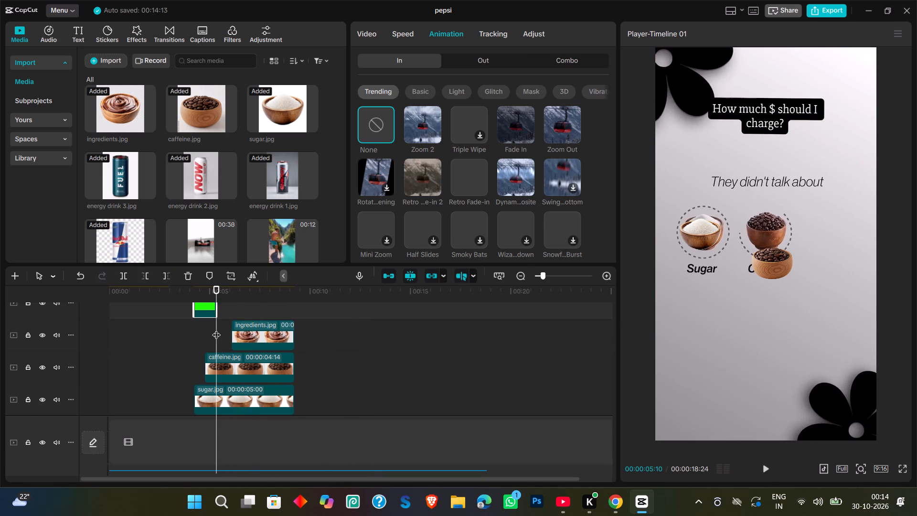
{"action": "scroll", "coordinate": [216, 329], "scroll_direction": "up", "scroll_amount": 1}
{"action": "key", "text": "Left"}
{"action": "key", "text": "Left"}
{"action": "key", "text": "Left"}
{"action": "key", "text": "Left"}
{"action": "key", "text": "Left"}
{"action": "key", "text": "Left"}
{"action": "key", "text": "Left"}
{"action": "key", "text": "Left"}
{"action": "key", "text": "Left"}
{"action": "key", "text": "Left"}
{"action": "key", "text": "Left"}
{"action": "key", "text": "Left"}
{"action": "key", "text": "Left"}
{"action": "key", "text": "Left"}
{"action": "key", "text": "Left"}
{"action": "key", "text": "Left"}
{"action": "key", "text": "Left"}
{"action": "key", "text": "Left"}
{"action": "key", "text": "Left"}
{"action": "key", "text": "Left"}
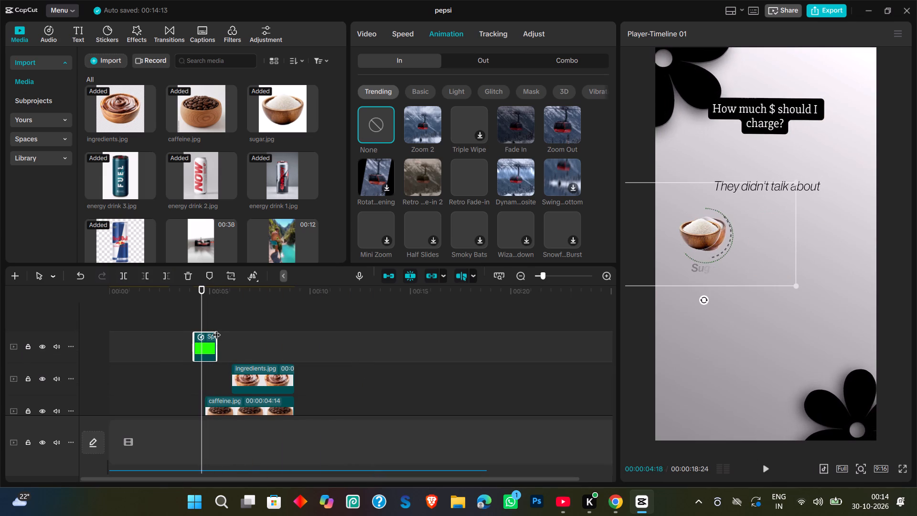
{"action": "key", "text": "Right"}
{"action": "key", "text": "Right"}
{"action": "key", "text": "Right"}
{"action": "key", "text": "Right"}
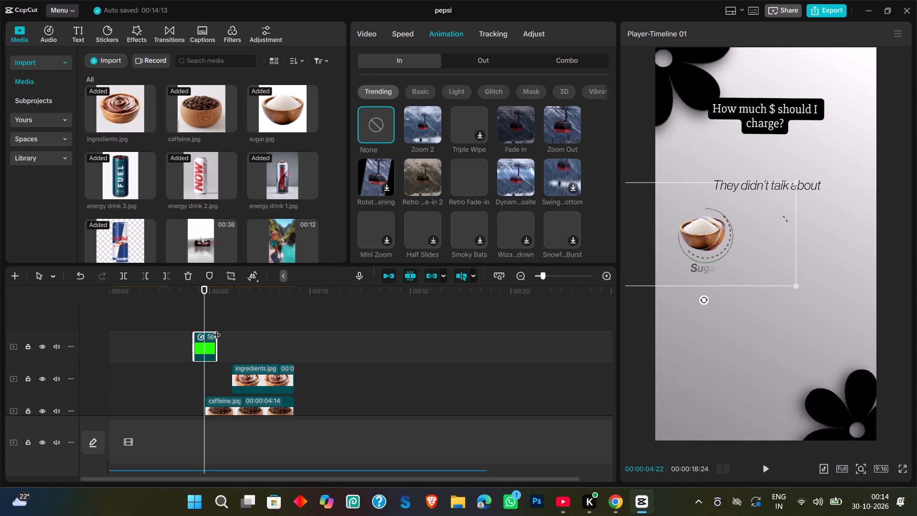
{"action": "key", "text": "ctrl+v"}
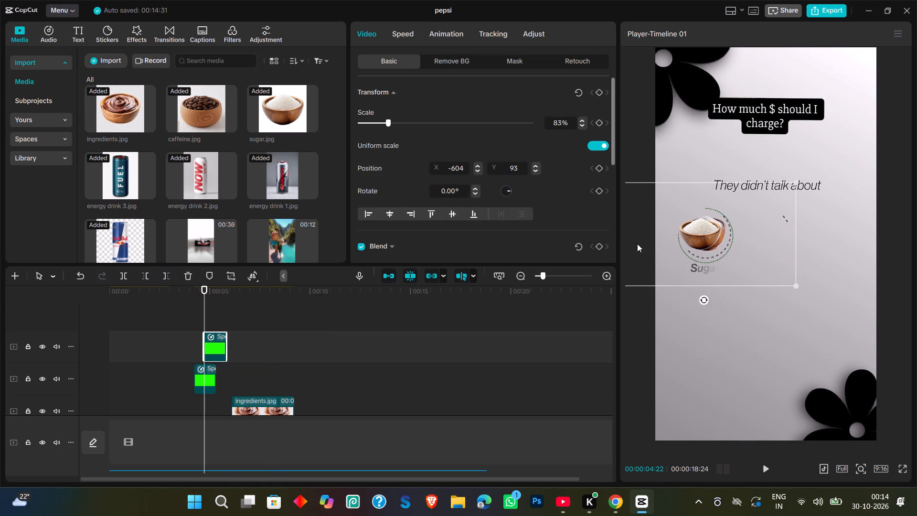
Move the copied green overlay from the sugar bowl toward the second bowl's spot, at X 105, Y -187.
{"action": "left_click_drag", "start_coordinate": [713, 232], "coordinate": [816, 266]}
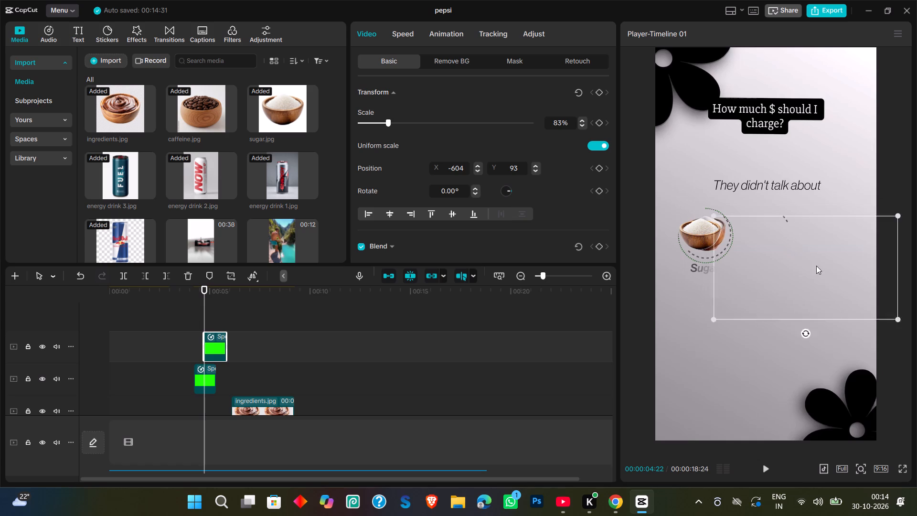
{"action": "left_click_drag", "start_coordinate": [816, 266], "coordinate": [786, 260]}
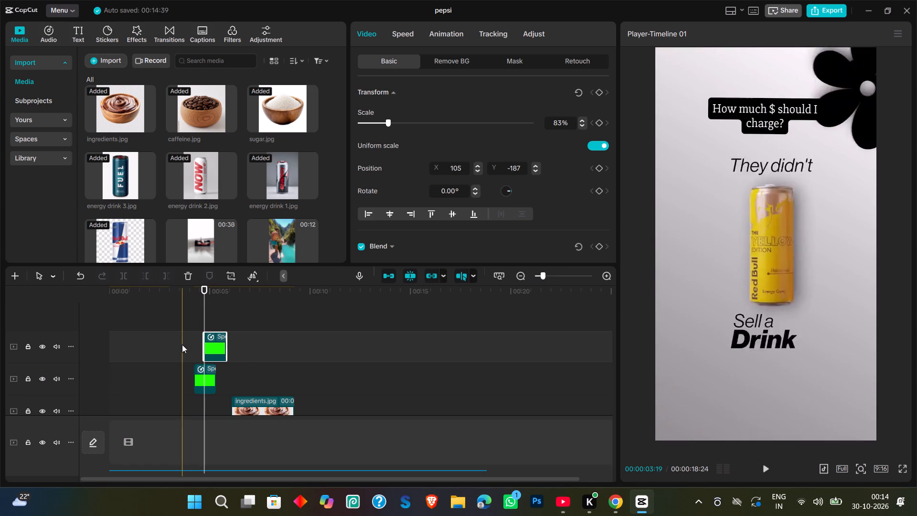
Move the caffeine.jpg bowl up over the second background bowl, to X 0, Y 128.
{"action": "scroll", "coordinate": [243, 368], "scroll_direction": "down", "scroll_amount": 1}
{"action": "left_click", "coordinate": [262, 401]}
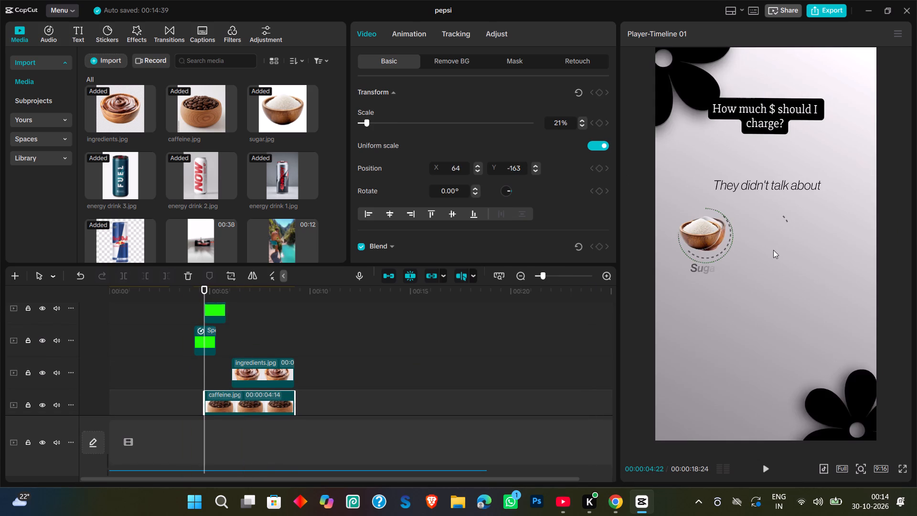
{"action": "key", "text": "Right"}
{"action": "key", "text": "Right"}
{"action": "left_click_drag", "start_coordinate": [777, 266], "coordinate": [769, 236]}
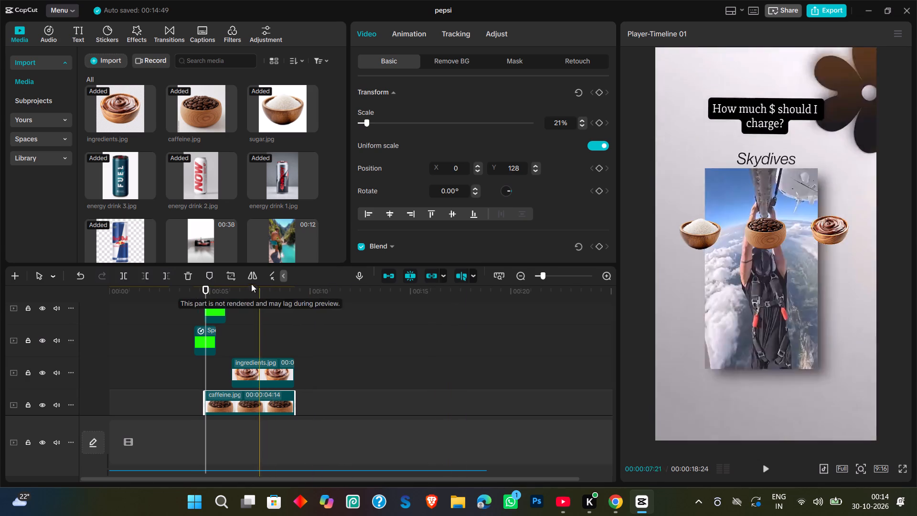
At 00:00:05:10, align the second green overlay with the dashed ring around the caffeine bowl, at X 0, Y 105.
{"action": "left_click_drag", "start_coordinate": [208, 288], "coordinate": [215, 289]}
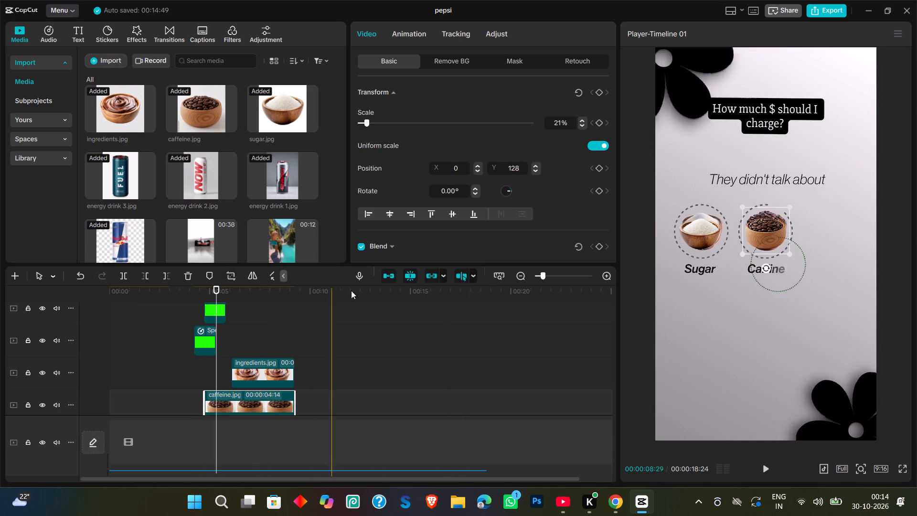
{"action": "left_click_drag", "start_coordinate": [779, 266], "coordinate": [771, 229]}
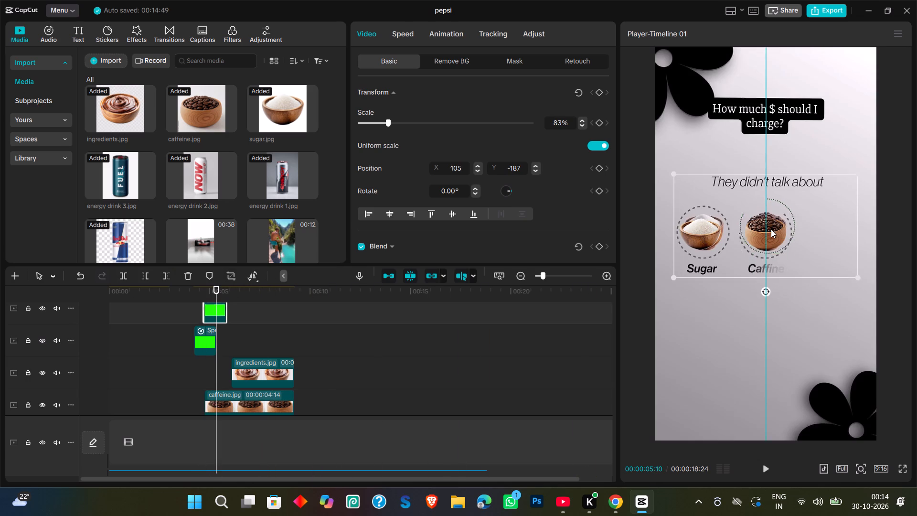
{"action": "left_click_drag", "start_coordinate": [771, 229], "coordinate": [767, 237]}
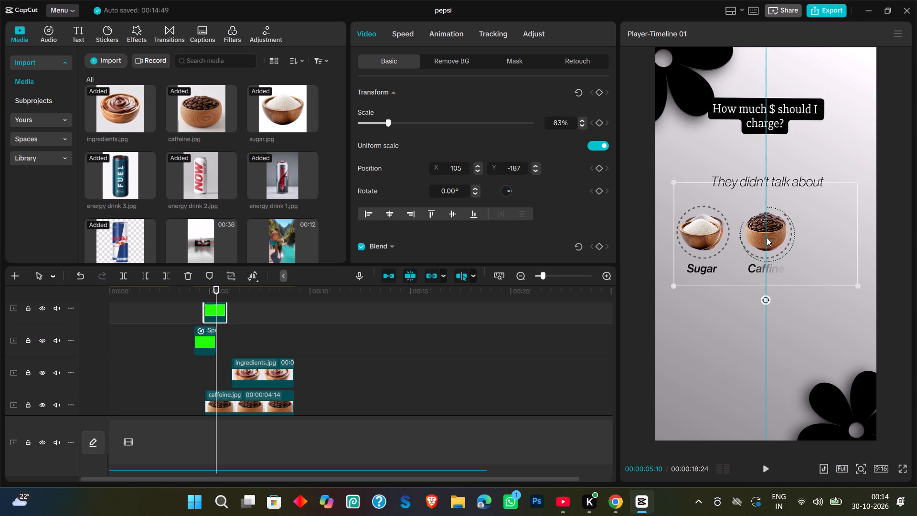
{"action": "left_click_drag", "start_coordinate": [767, 237], "coordinate": [768, 236]}
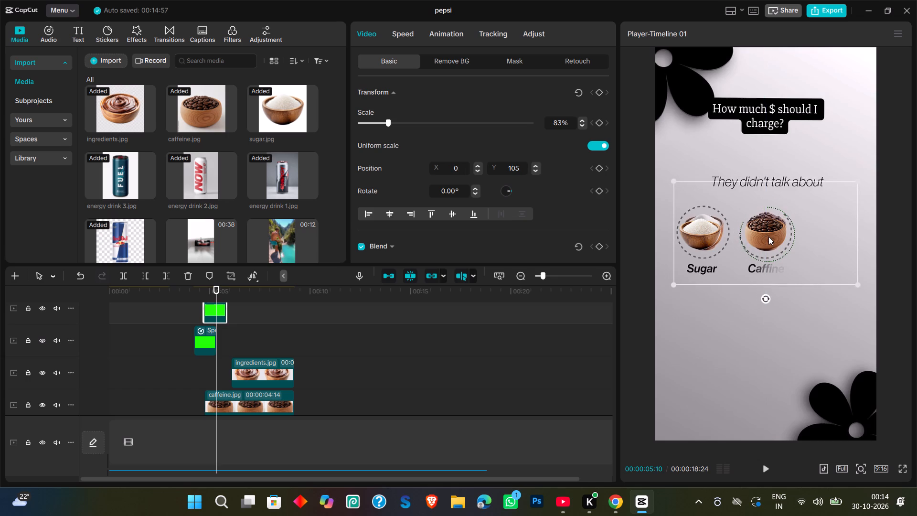
Duplicate the second green clip and place the copy directly after it, starting around 00:00:05:27, when the third ring begins.
{"action": "key", "text": "Right"}
{"action": "key", "text": "Right"}
{"action": "key", "text": "Right"}
{"action": "key", "text": "Right"}
{"action": "key", "text": "Right"}
{"action": "key", "text": "Right"}
{"action": "key", "text": "Right"}
{"action": "key", "text": "Right"}
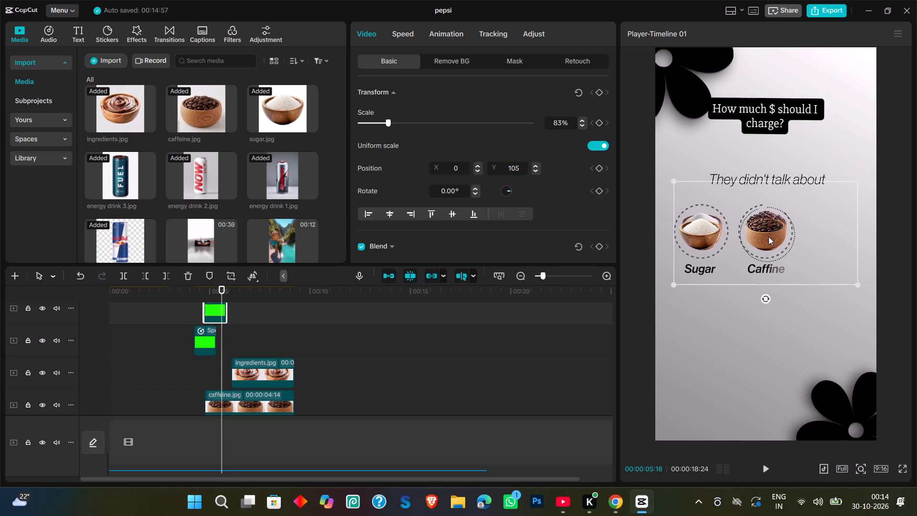
{"action": "key", "text": "Right"}
{"action": "key", "text": "Right"}
{"action": "key", "text": "Right"}
{"action": "key", "text": "Right"}
{"action": "key", "text": "Right"}
{"action": "key", "text": "Right"}
{"action": "key", "text": "Right"}
{"action": "key", "text": "Right"}
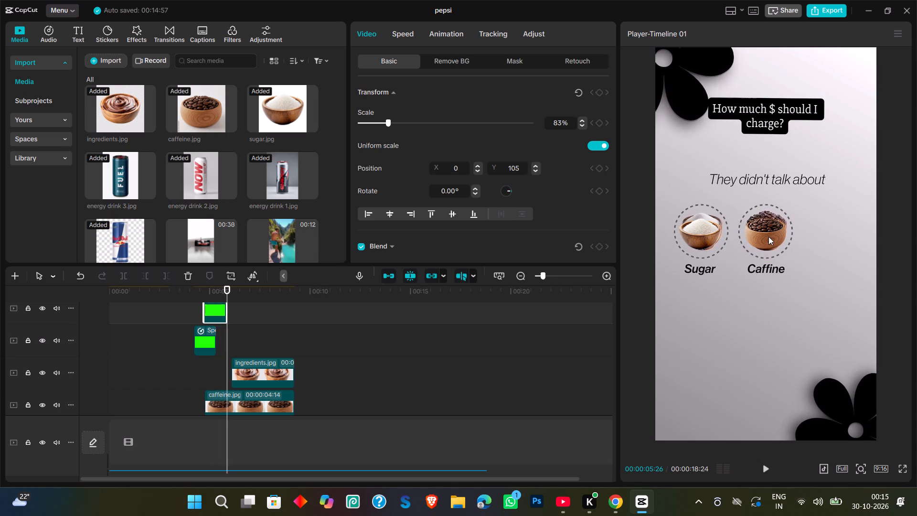
{"action": "key", "text": "Right"}
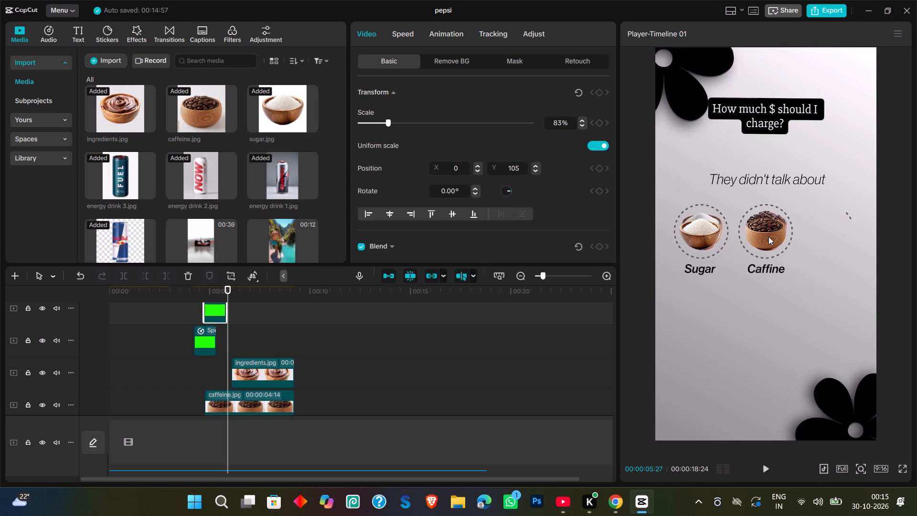
{"action": "scroll", "coordinate": [281, 365], "scroll_direction": "up", "scroll_amount": 1}
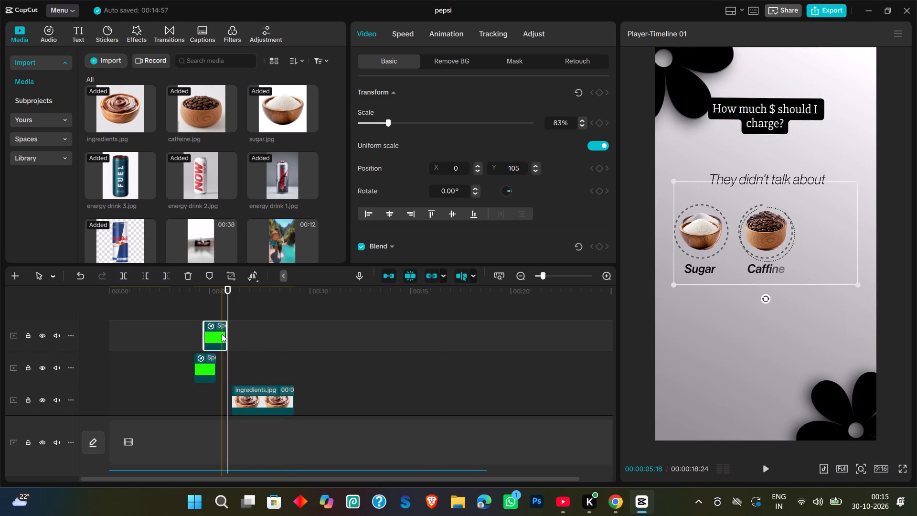
{"action": "key", "text": "ctrl+c"}
{"action": "key", "text": "ctrl+v"}
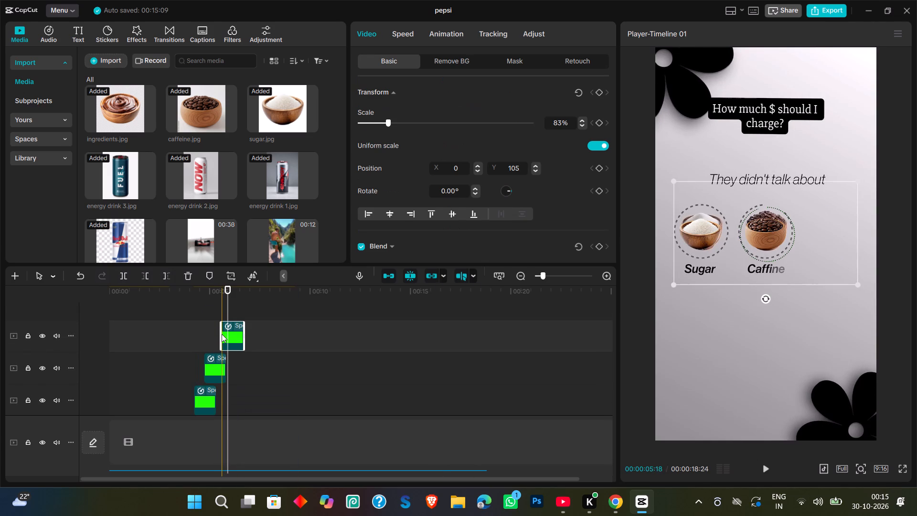
{"action": "left_click_drag", "start_coordinate": [229, 333], "coordinate": [238, 365]}
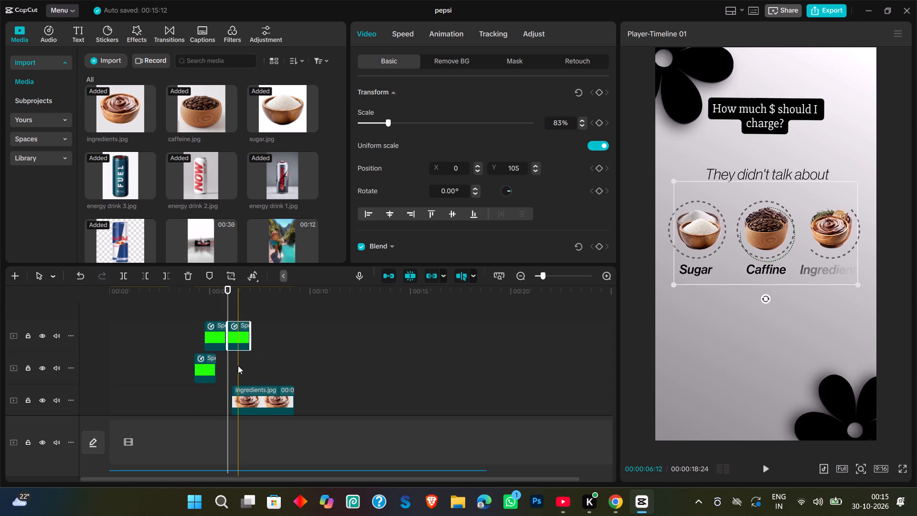
Align the third green overlay with the dashed ring around the ingredients bowl, at X 639, Y 163, checking it around 00:00:06:22.
{"action": "left_click_drag", "start_coordinate": [770, 242], "coordinate": [832, 236]}
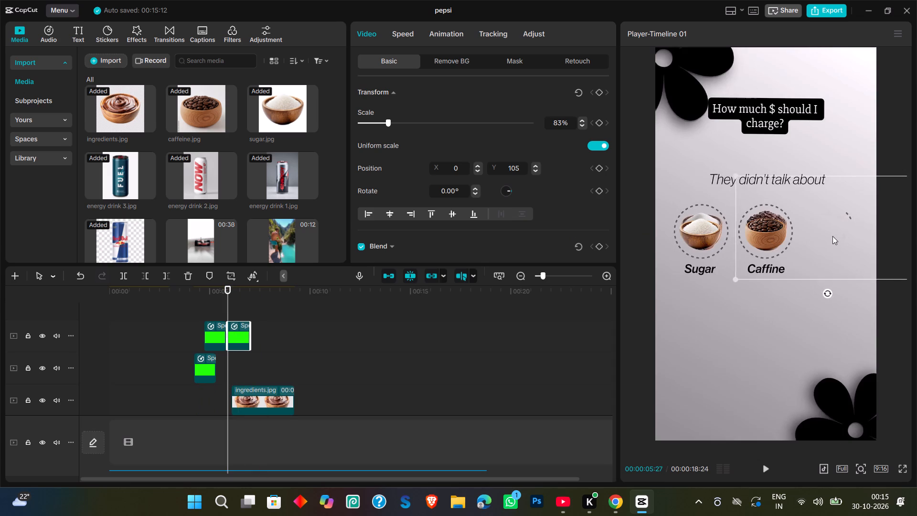
{"action": "left_click_drag", "start_coordinate": [832, 236], "coordinate": [841, 241]}
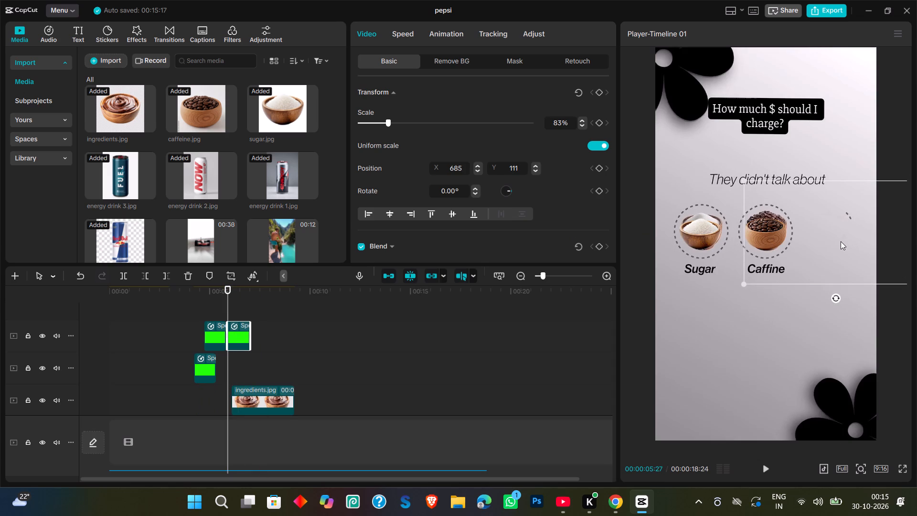
{"action": "key", "text": "Right"}
{"action": "key", "text": "Right"}
{"action": "key", "text": "Right"}
{"action": "key", "text": "Right"}
{"action": "key", "text": "Right"}
{"action": "key", "text": "Right"}
{"action": "key", "text": "Right"}
{"action": "key", "text": "Right"}
{"action": "key", "text": "Right"}
{"action": "key", "text": "Right"}
{"action": "key", "text": "Right"}
{"action": "key", "text": "Right"}
{"action": "key", "text": "Right"}
{"action": "key", "text": "Right"}
{"action": "key", "text": "Right"}
{"action": "key", "text": "Right"}
{"action": "key", "text": "Right"}
{"action": "key", "text": "Right"}
{"action": "key", "text": "Right"}
{"action": "key", "text": "Right"}
{"action": "key", "text": "Right"}
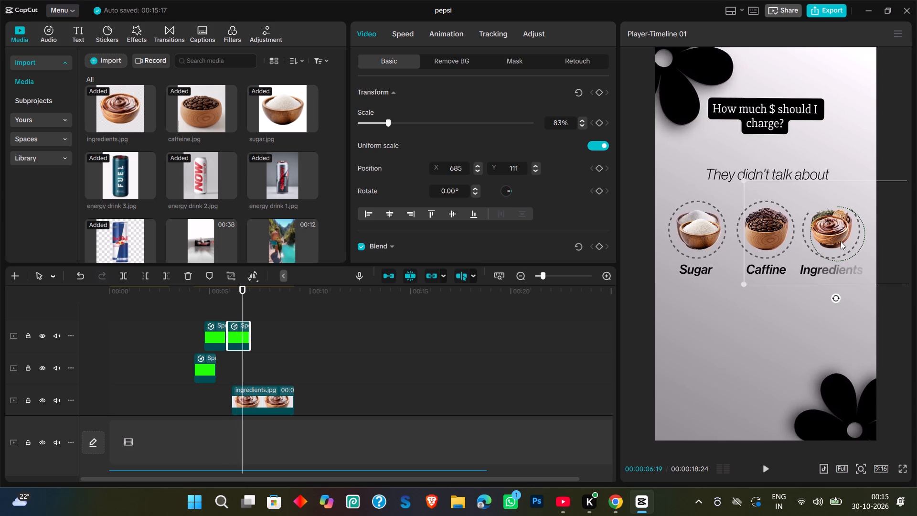
{"action": "key", "text": "Right"}
{"action": "key", "text": "Right"}
{"action": "key", "text": "Right"}
{"action": "left_click_drag", "start_coordinate": [841, 241], "coordinate": [835, 237]}
{"action": "left_click", "coordinate": [831, 233]}
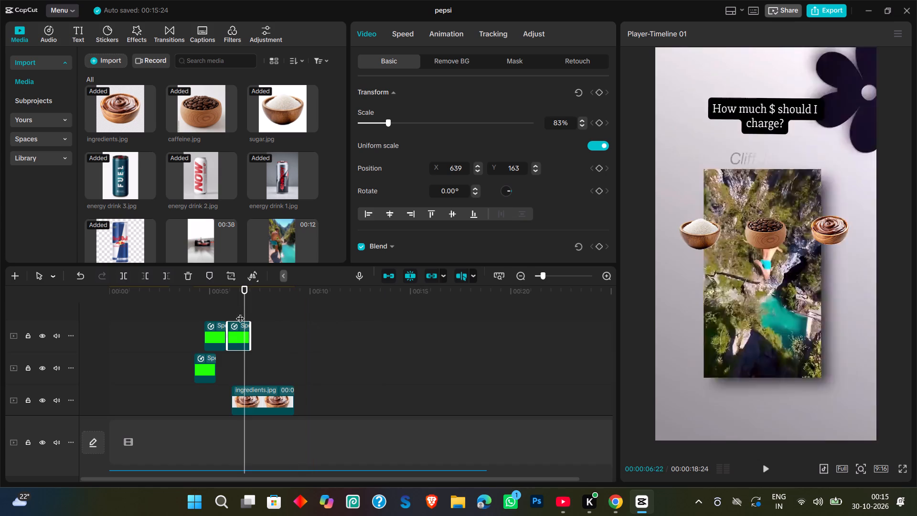
{"action": "key", "text": "Right"}
{"action": "key", "text": "Right"}
{"action": "key", "text": "Right"}
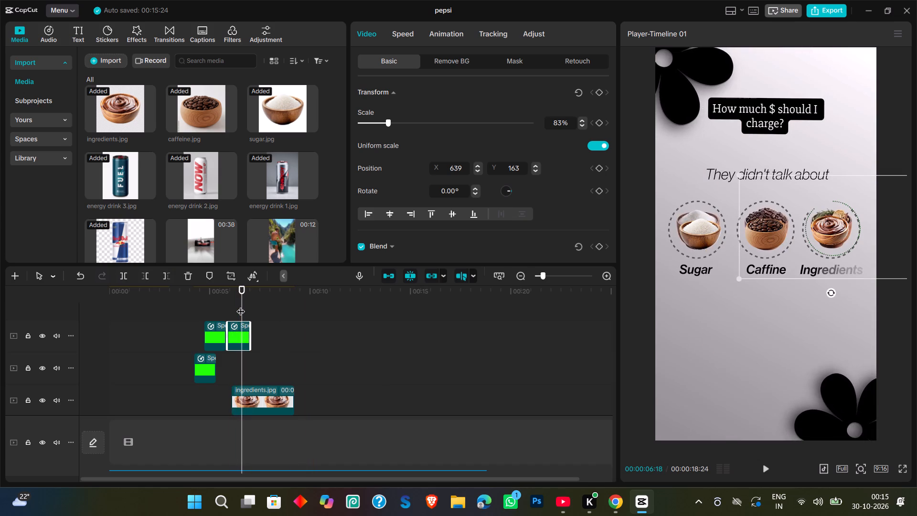
Go to 00:00:04:18, where the Sugar label is fading in, and open the options for adding text.
{"action": "scroll", "coordinate": [250, 348], "scroll_direction": "up", "scroll_amount": 1}
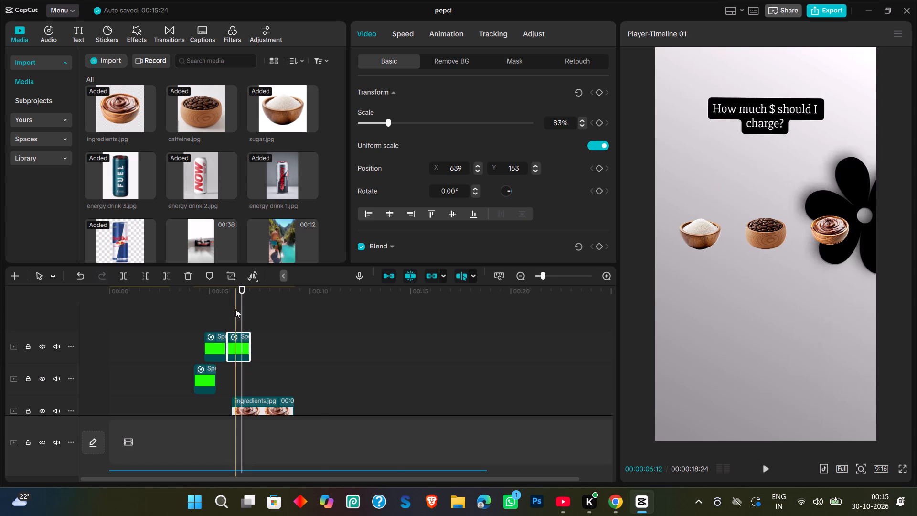
{"action": "left_click_drag", "start_coordinate": [241, 293], "coordinate": [201, 291]}
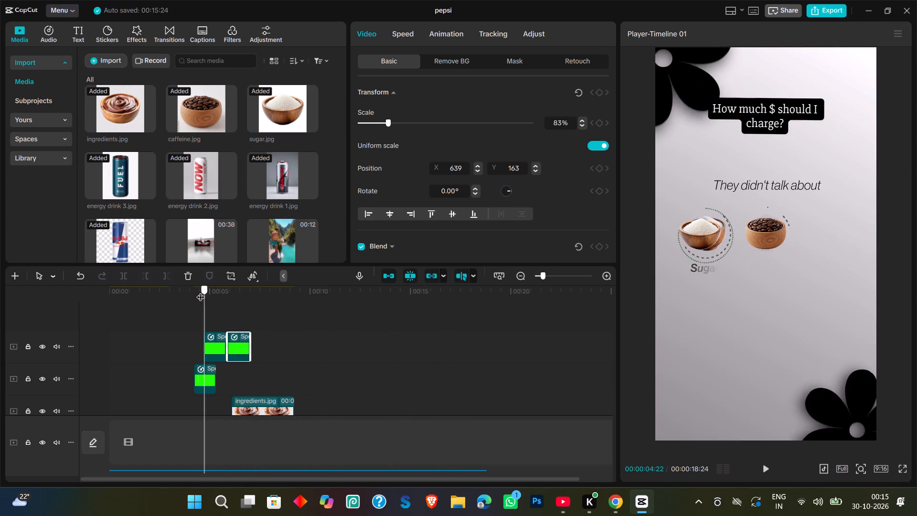
{"action": "left_click_drag", "start_coordinate": [201, 291], "coordinate": [193, 290]}
{"action": "key", "text": "Right"}
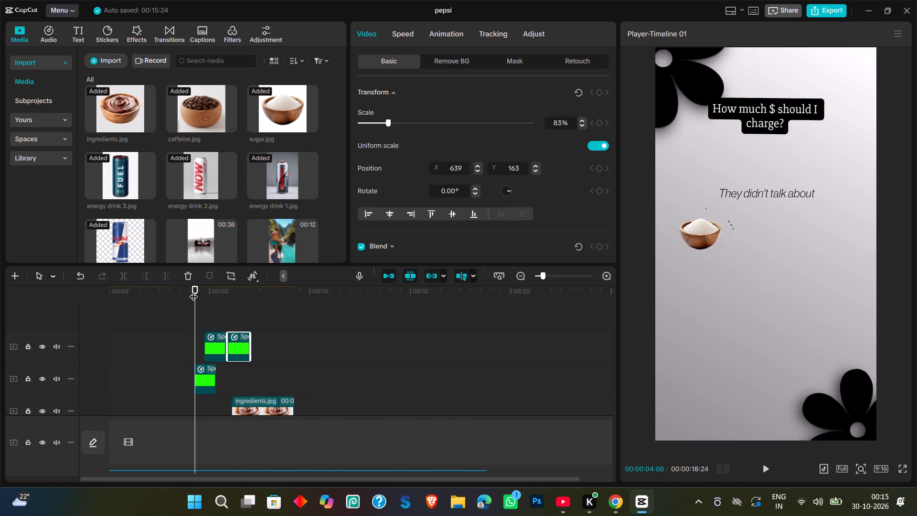
{"action": "key", "text": "Right"}
{"action": "key", "text": "Right"}
{"action": "key", "text": "Right"}
{"action": "key", "text": "Right"}
{"action": "key", "text": "Right"}
{"action": "key", "text": "Right"}
{"action": "key", "text": "Right"}
{"action": "key", "text": "Right"}
{"action": "key", "text": "Right"}
{"action": "key", "text": "Right"}
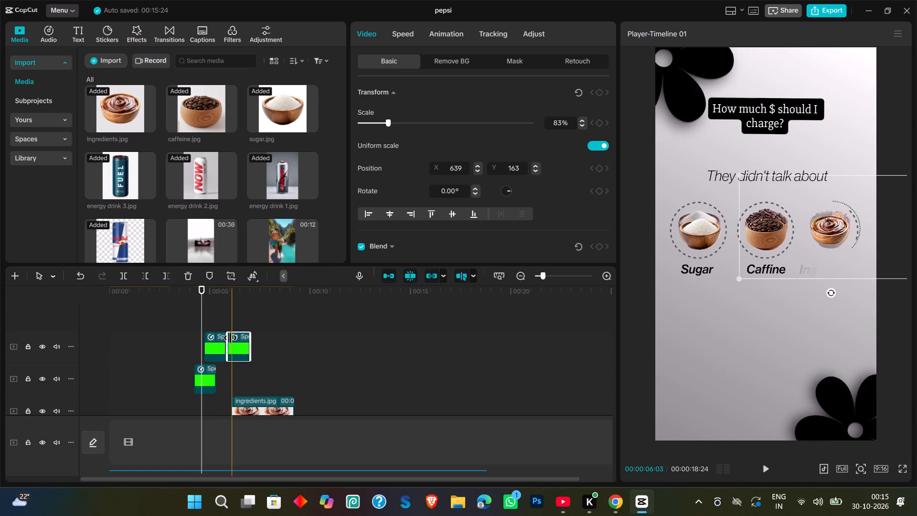
{"action": "left_click", "coordinate": [76, 40]}
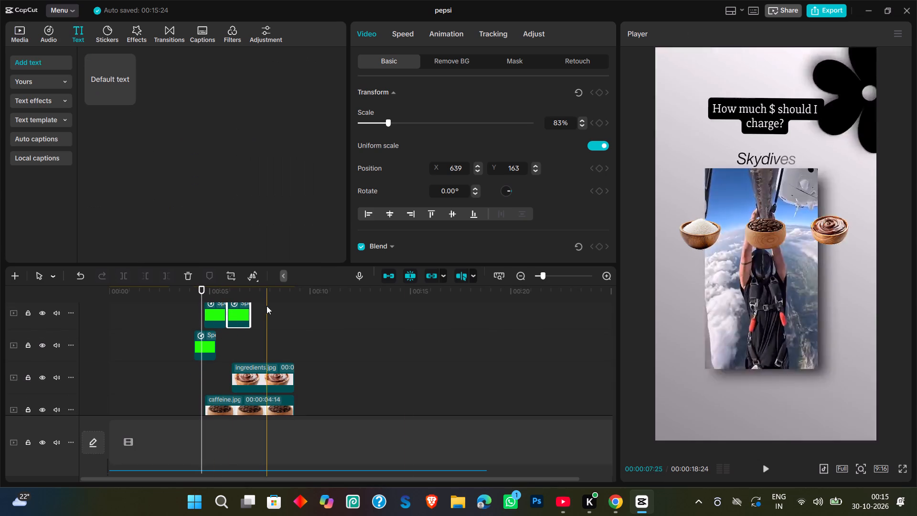
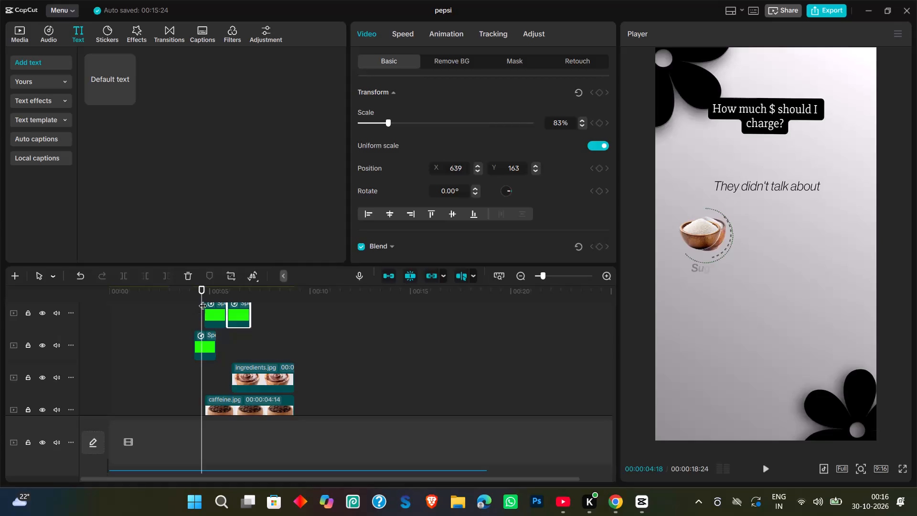
Add a default text clip at 00:00:04:07, where the first green overlay starts, and clear its placeholder wording.
{"action": "left_click_drag", "start_coordinate": [204, 290], "coordinate": [197, 286]}
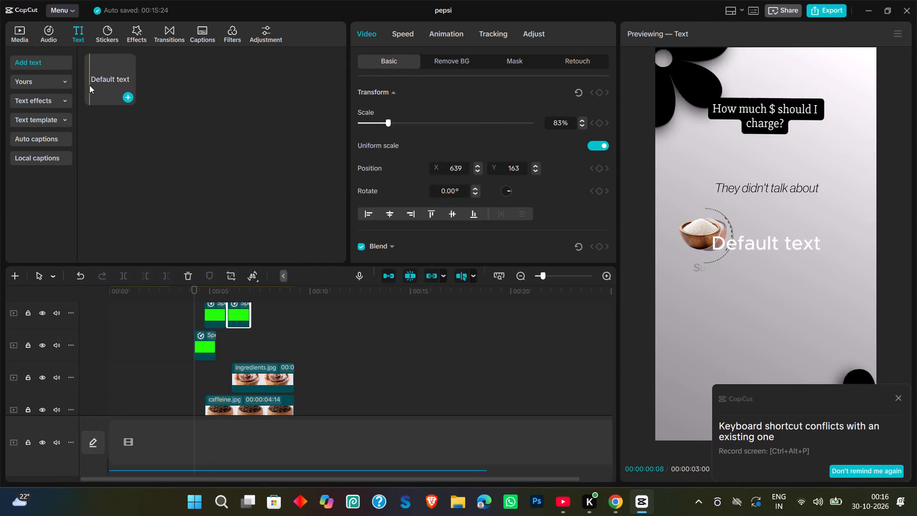
{"action": "scroll", "coordinate": [299, 379], "scroll_direction": "up", "scroll_amount": 1}
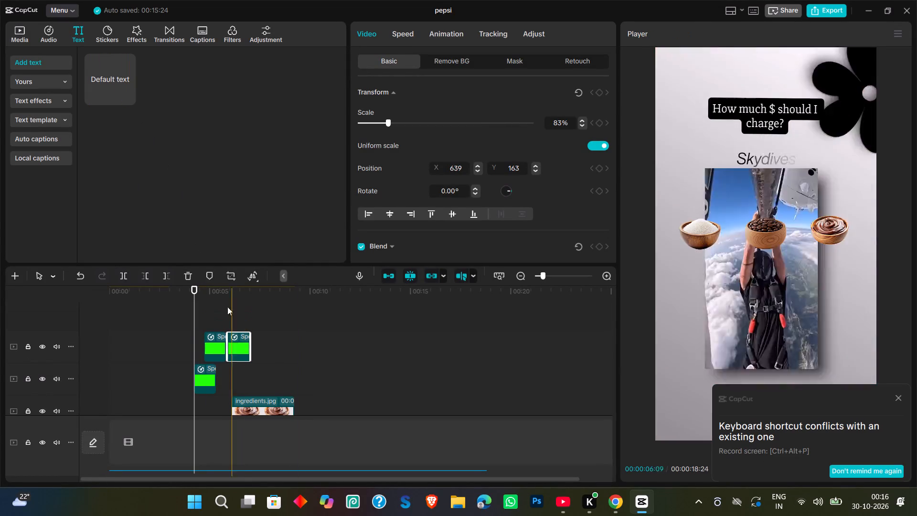
{"action": "left_click", "coordinate": [129, 101]}
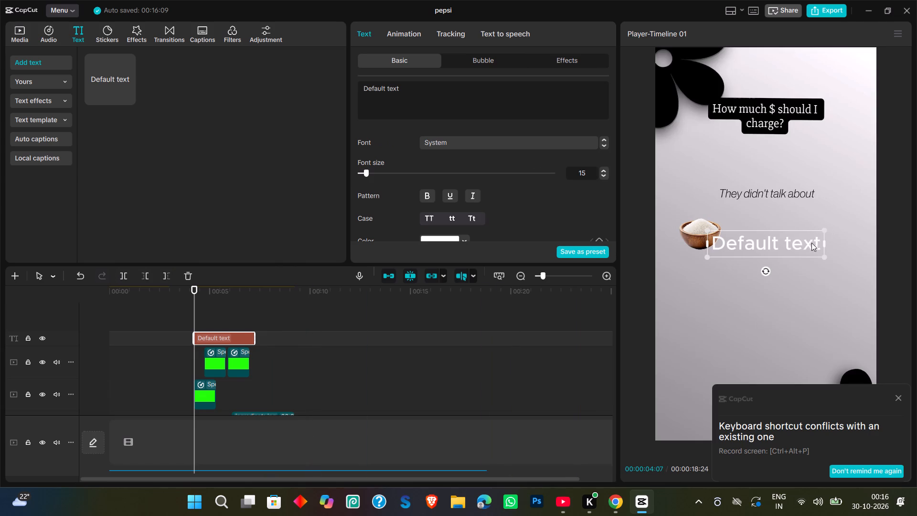
{"action": "double_click", "coordinate": [815, 243]}
{"action": "key", "text": "BackSpace"}
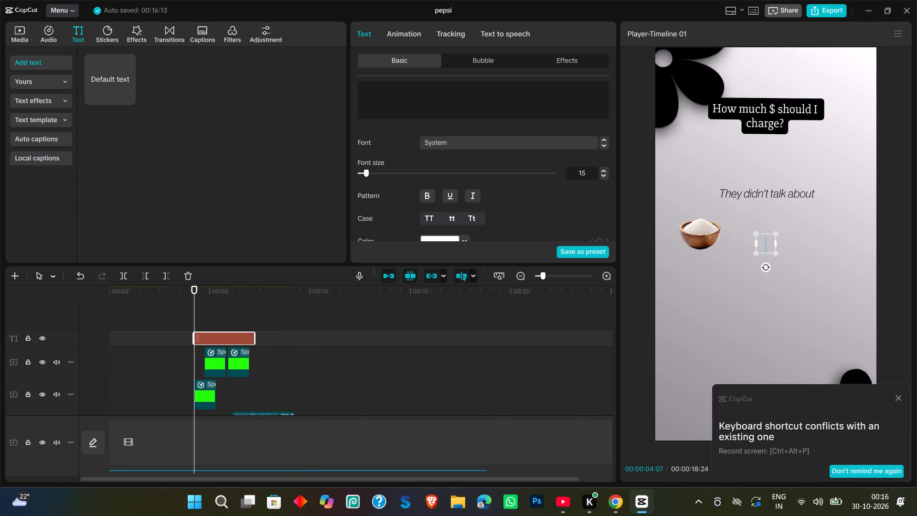
Step frame by frame between 00:00:04:10 and 00:00:04:26 to examine the reference label under the sugar bowl, stopping at 00:00:04:23.
{"action": "key", "text": "Right"}
{"action": "key", "text": "Right"}
{"action": "key", "text": "Right"}
{"action": "key", "text": "Right"}
{"action": "key", "text": "Right"}
{"action": "key", "text": "Right"}
{"action": "key", "text": "Right"}
{"action": "key", "text": "Right"}
{"action": "key", "text": "Right"}
{"action": "key", "text": "Right"}
{"action": "key", "text": "Right"}
{"action": "key", "text": "Right"}
{"action": "key", "text": "Right"}
{"action": "key", "text": "Right"}
{"action": "key", "text": "Right"}
{"action": "key", "text": "Right"}
{"action": "key", "text": "Right"}
{"action": "key", "text": "Right"}
{"action": "key", "text": "Right"}
{"action": "key", "text": "Right"}
{"action": "key", "text": "Right"}
{"action": "key", "text": "Right"}
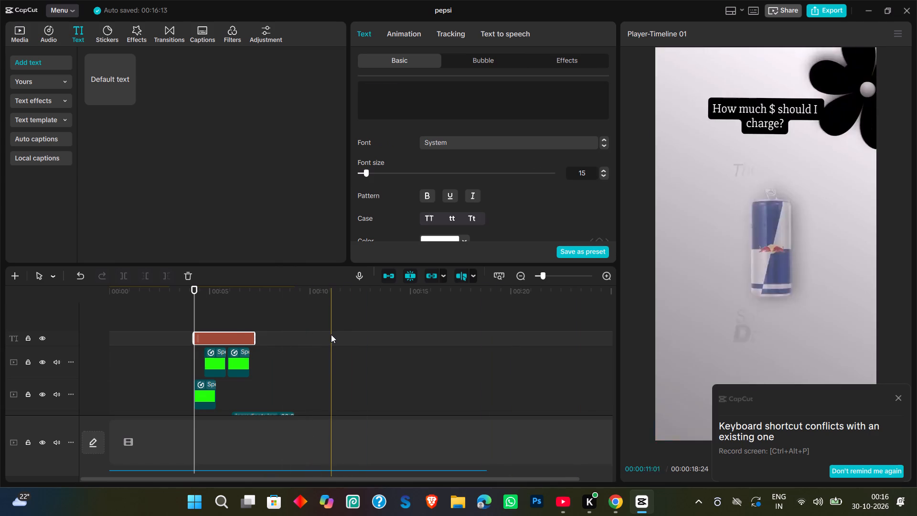
{"action": "left_click", "coordinate": [195, 290]}
{"action": "key", "text": "Right"}
{"action": "key", "text": "Right"}
{"action": "key", "text": "Right"}
{"action": "key", "text": "Right"}
{"action": "key", "text": "Right"}
{"action": "key", "text": "Right"}
{"action": "key", "text": "Right"}
{"action": "key", "text": "Right"}
{"action": "key", "text": "Right"}
{"action": "key", "text": "Right"}
{"action": "key", "text": "Right"}
{"action": "key", "text": "Right"}
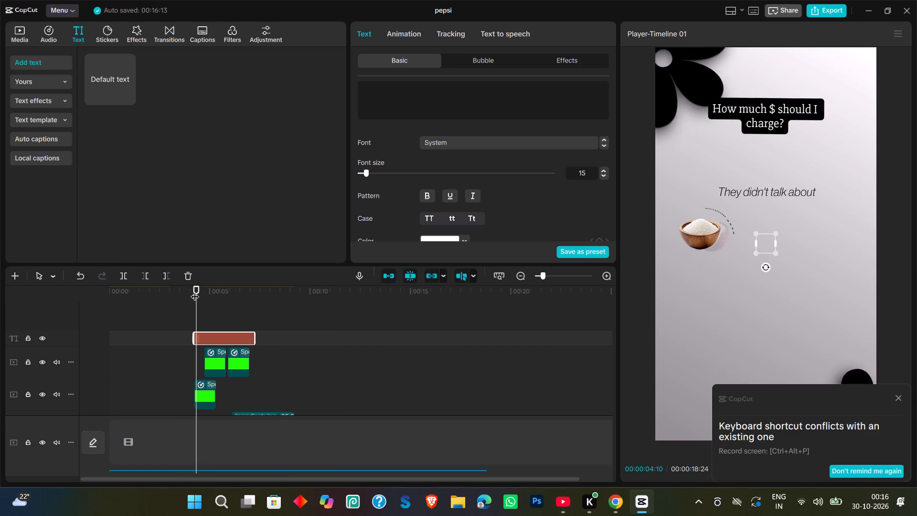
{"action": "key", "text": "Right"}
{"action": "key", "text": "Right"}
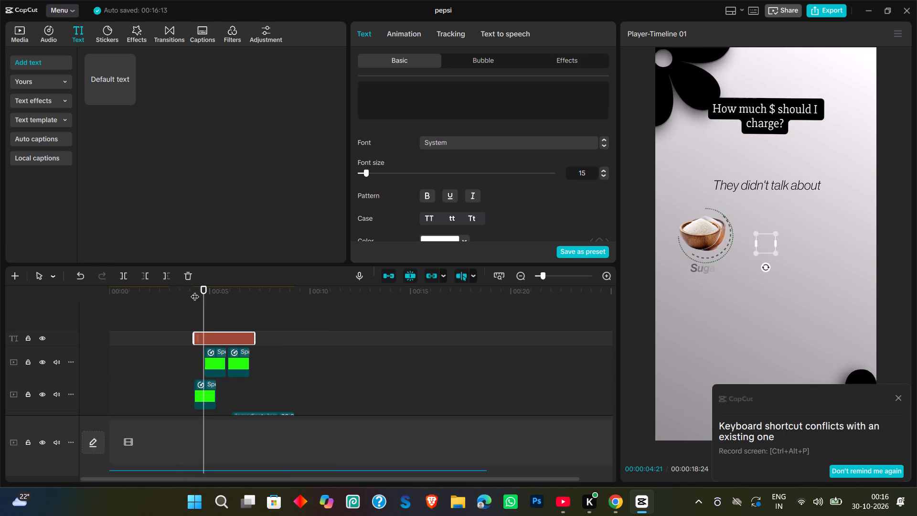
{"action": "key", "text": "Right"}
{"action": "key", "text": "Right"}
{"action": "key", "text": "Right"}
{"action": "key", "text": "Right"}
{"action": "key", "text": "Right"}
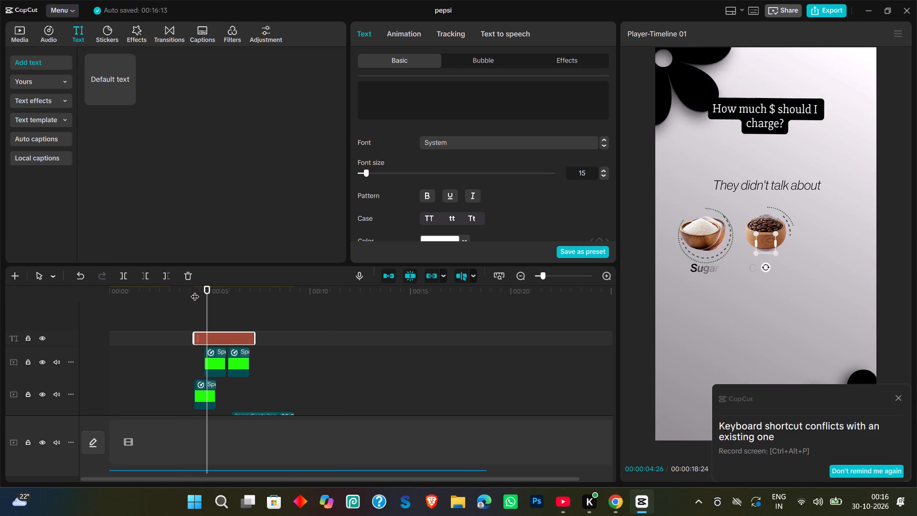
{"action": "key", "text": "Left"}
{"action": "key", "text": "Left"}
{"action": "key", "text": "Left"}
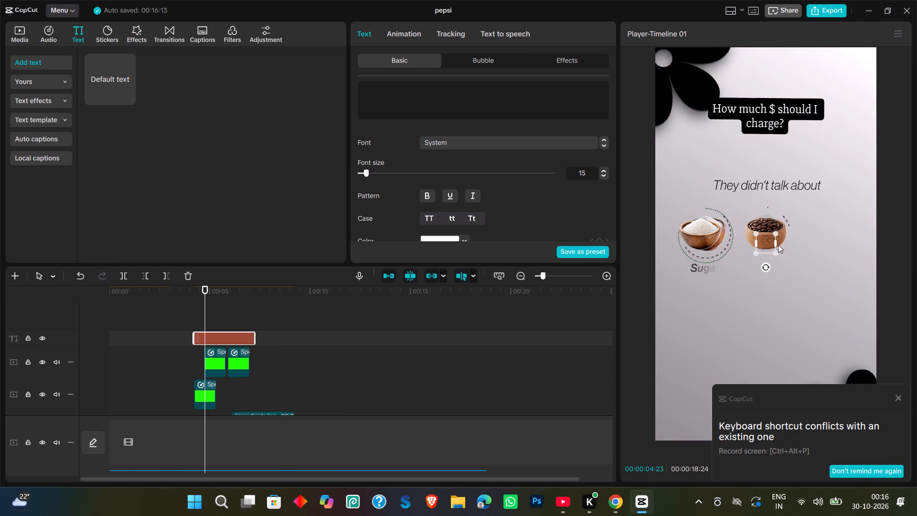
Enter "Sugar" as the wording of the empty text clip.
{"action": "double_click", "coordinate": [761, 243]}
{"action": "type", "text": "Sugar"}
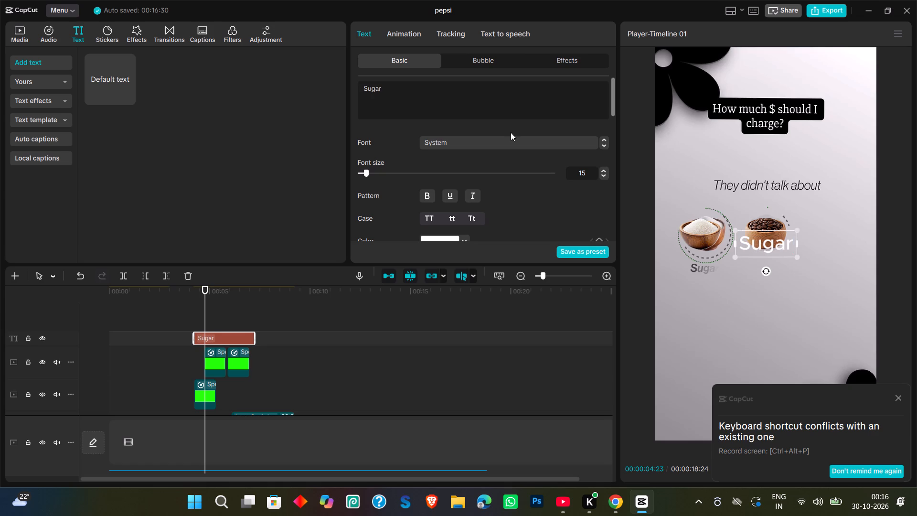
Browse the available fonts for the Sugar text, looking for one that resembles the reference label's lettering.
{"action": "left_click", "coordinate": [500, 140]}
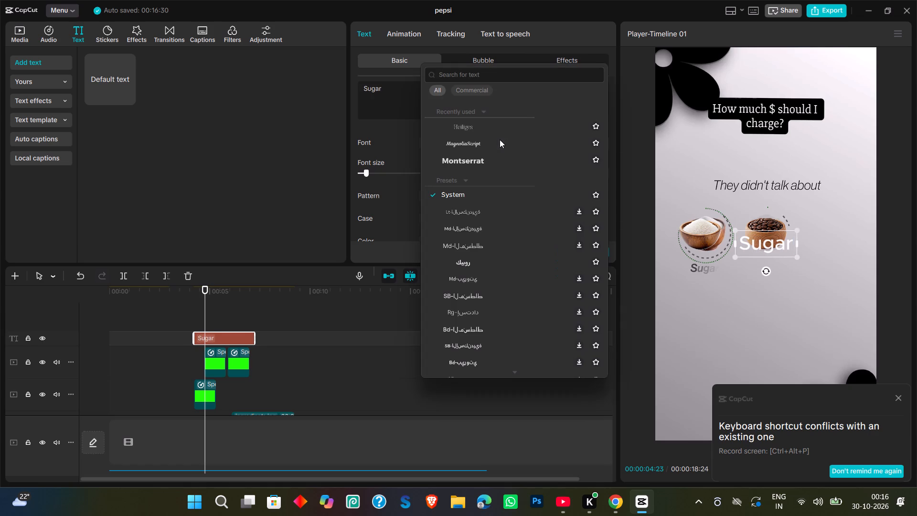
{"action": "scroll", "coordinate": [480, 268], "scroll_direction": "down", "scroll_amount": 4}
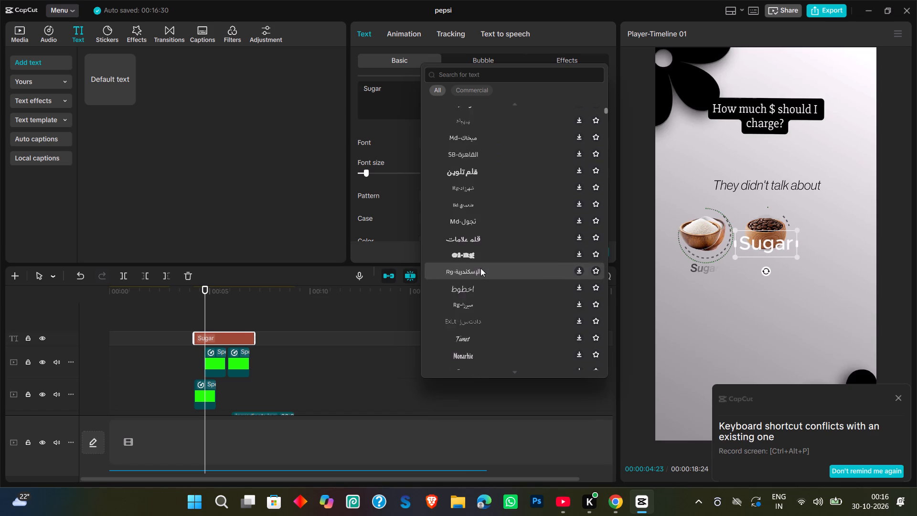
{"action": "scroll", "coordinate": [480, 268], "scroll_direction": "down", "scroll_amount": 2}
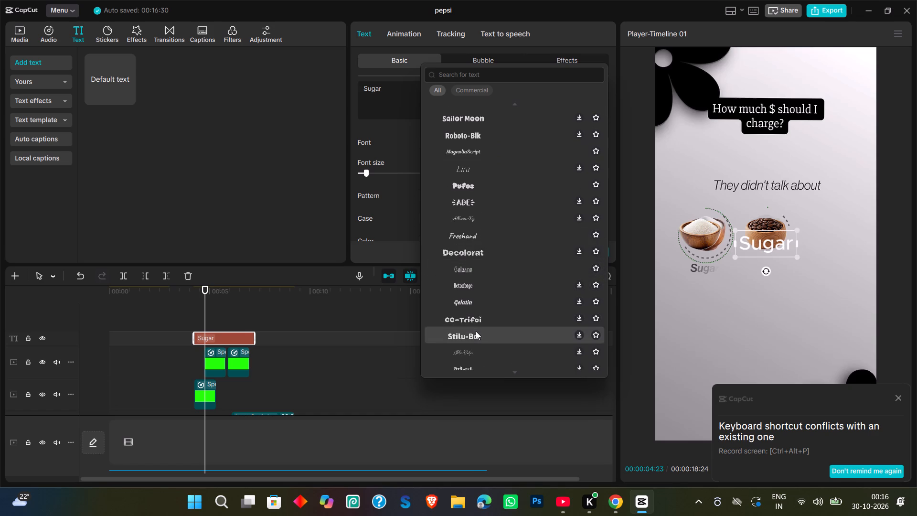
{"action": "scroll", "coordinate": [476, 331], "scroll_direction": "down", "scroll_amount": 1}
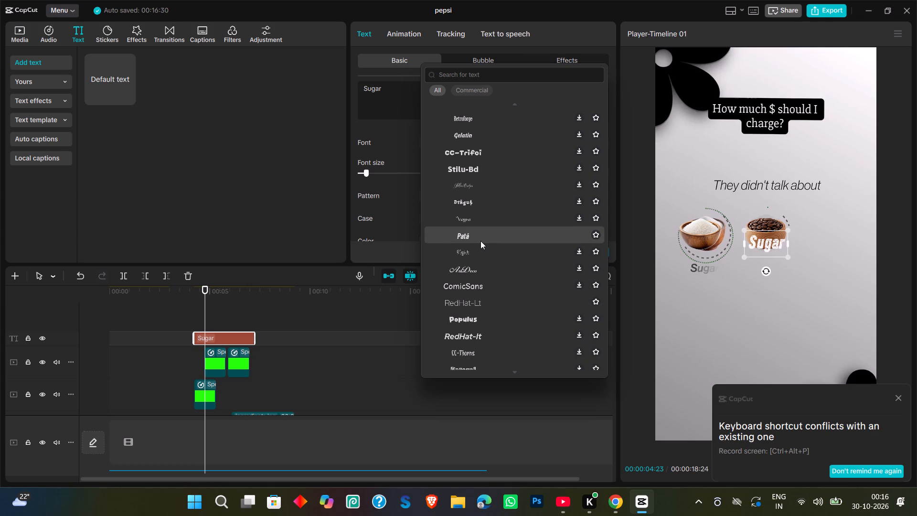
{"action": "scroll", "coordinate": [480, 241], "scroll_direction": "down", "scroll_amount": 1}
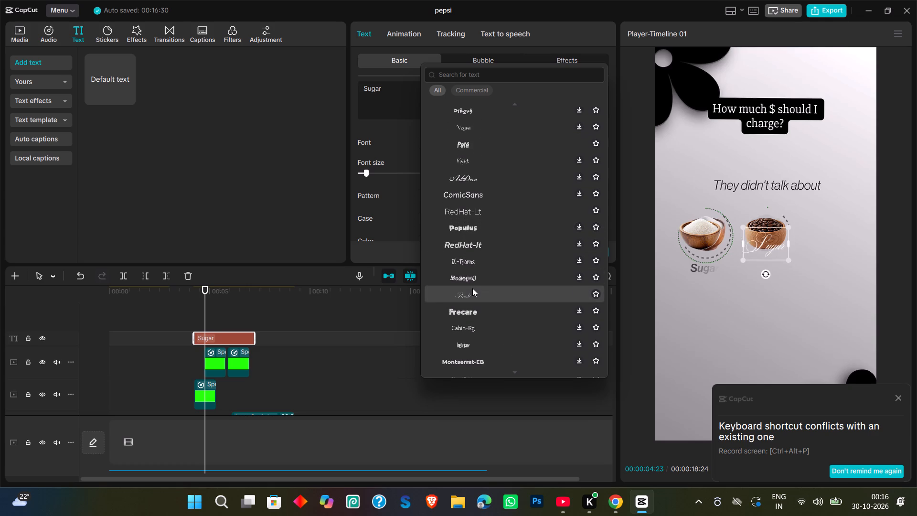
{"action": "scroll", "coordinate": [472, 288], "scroll_direction": "down", "scroll_amount": 1}
{"action": "scroll", "coordinate": [485, 331], "scroll_direction": "down", "scroll_amount": 1}
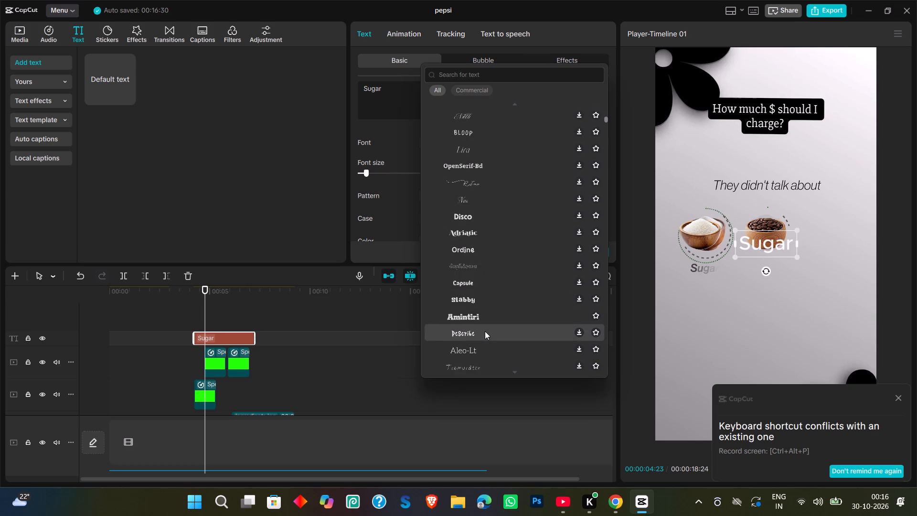
{"action": "scroll", "coordinate": [485, 331], "scroll_direction": "down", "scroll_amount": 1}
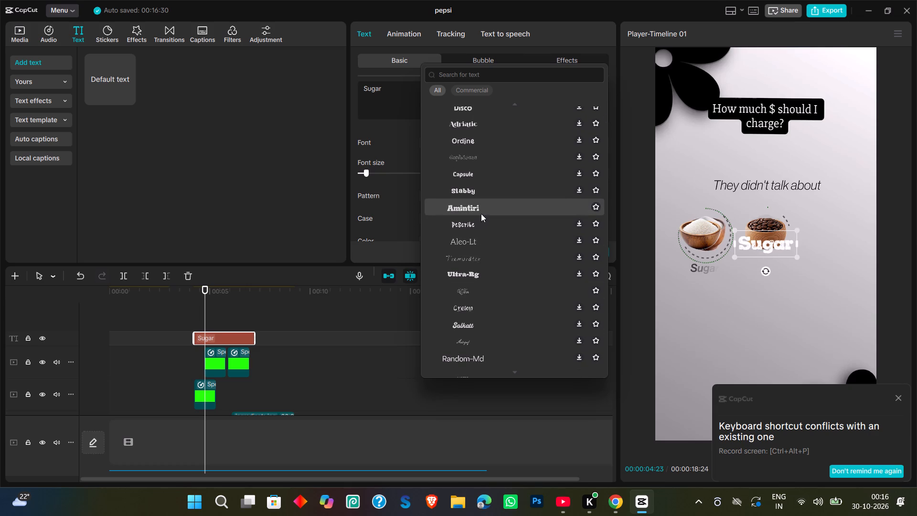
{"action": "scroll", "coordinate": [481, 212], "scroll_direction": "down", "scroll_amount": 1}
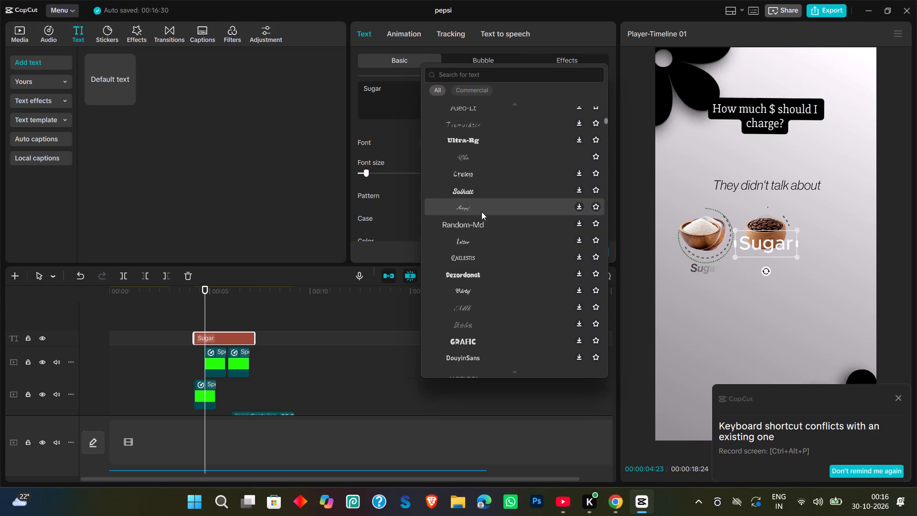
{"action": "scroll", "coordinate": [481, 212], "scroll_direction": "down", "scroll_amount": 3}
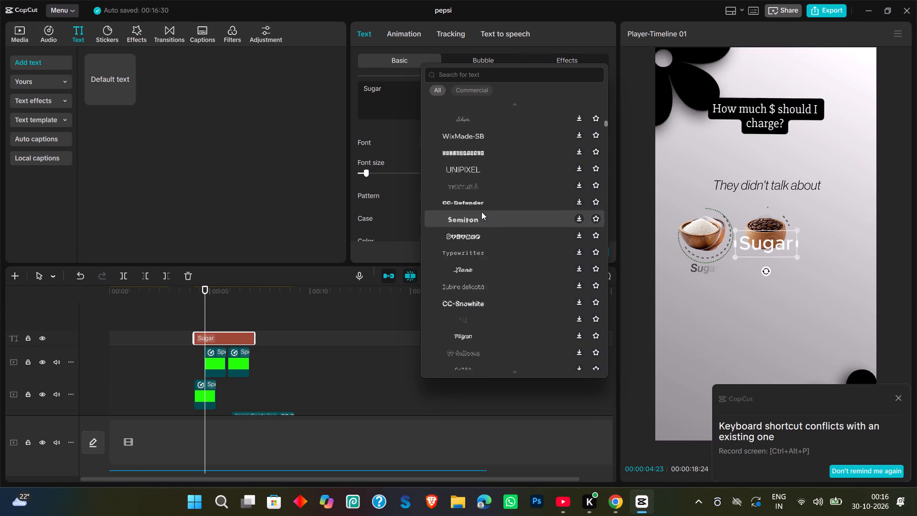
{"action": "scroll", "coordinate": [481, 212], "scroll_direction": "down", "scroll_amount": 3}
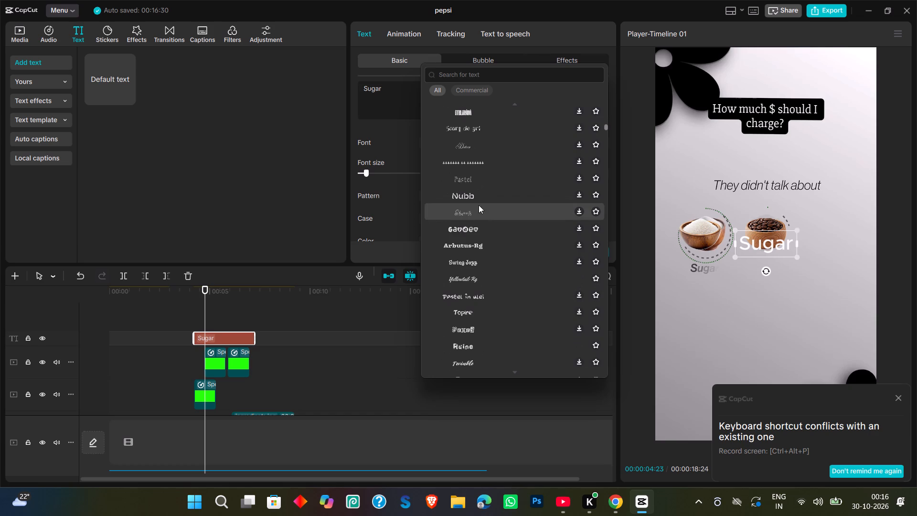
{"action": "scroll", "coordinate": [476, 280], "scroll_direction": "down", "scroll_amount": 2}
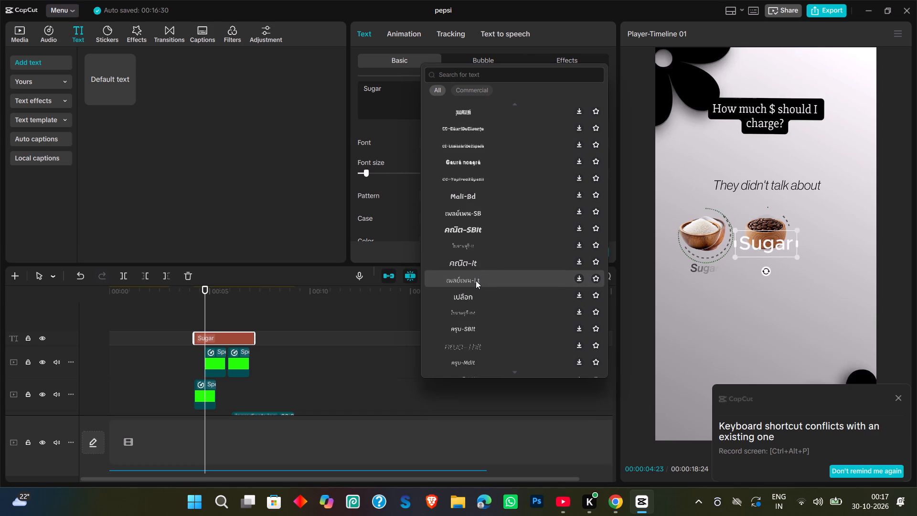
{"action": "scroll", "coordinate": [476, 280], "scroll_direction": "down", "scroll_amount": 1}
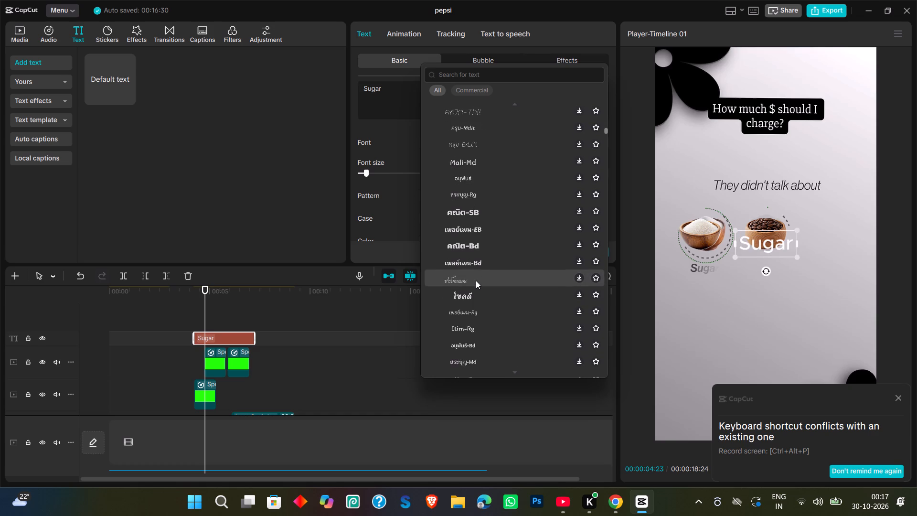
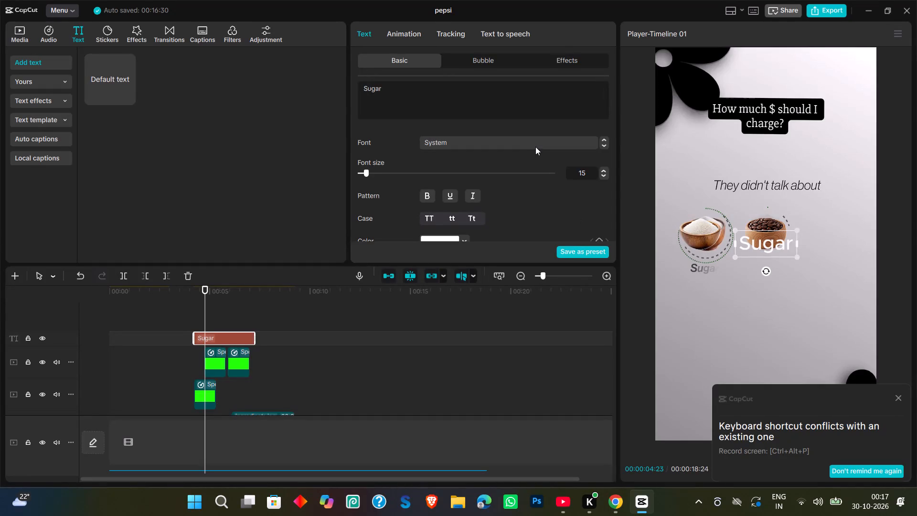
Set the Sugar text's font to Clasic.
{"action": "left_click", "coordinate": [535, 147]}
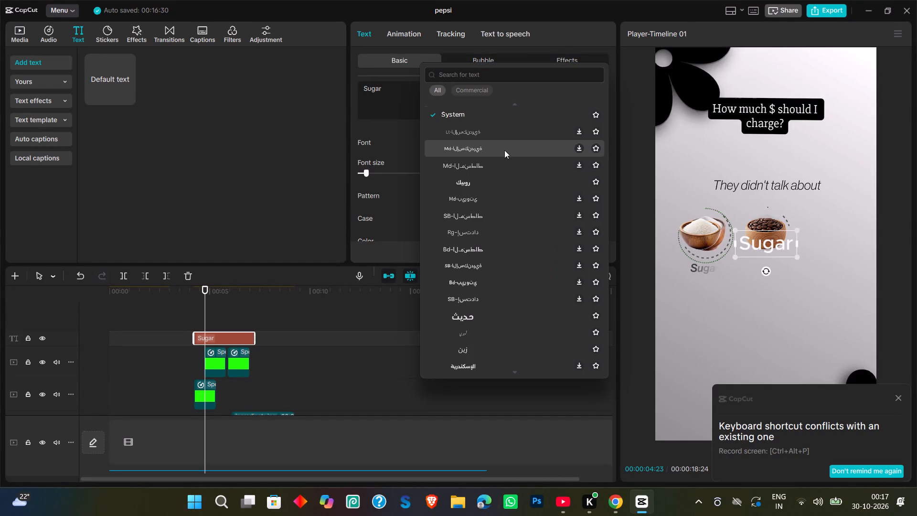
{"action": "left_click", "coordinate": [576, 58]}
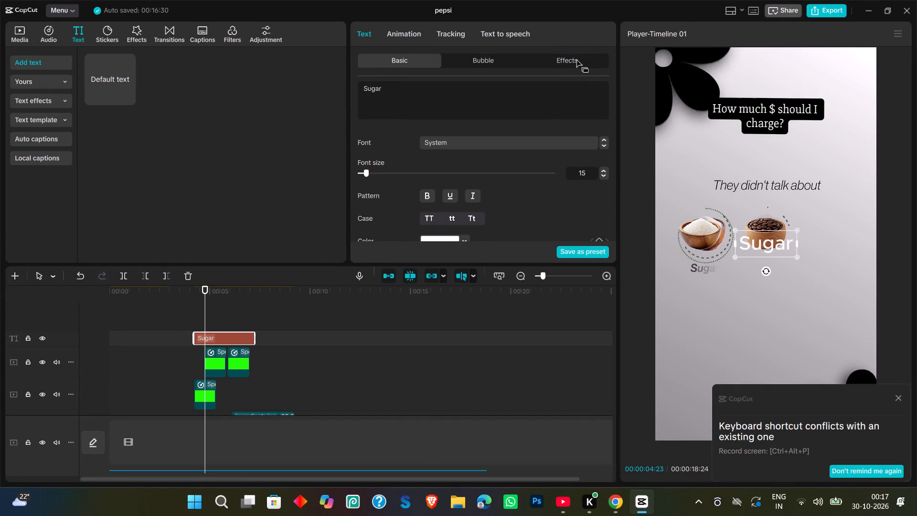
{"action": "left_click", "coordinate": [555, 59]}
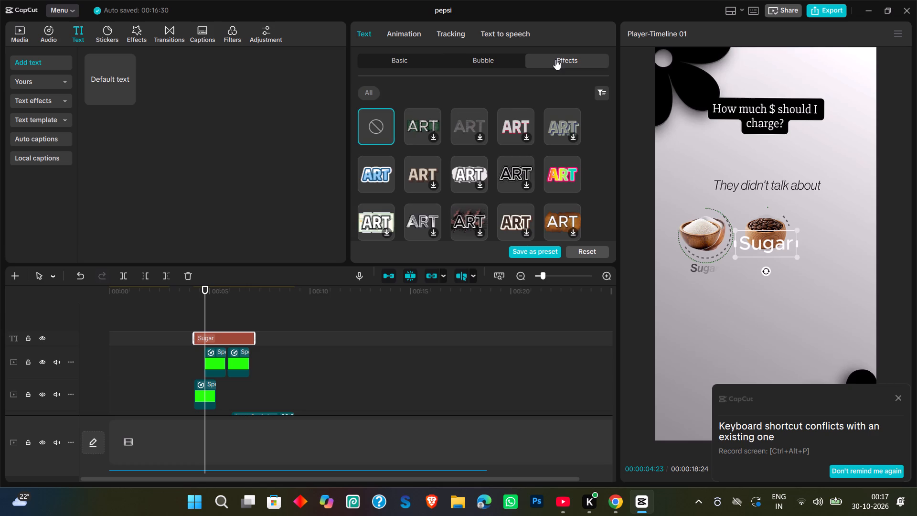
{"action": "left_click", "coordinate": [387, 55]}
{"action": "scroll", "coordinate": [420, 134], "scroll_direction": "down", "scroll_amount": 1}
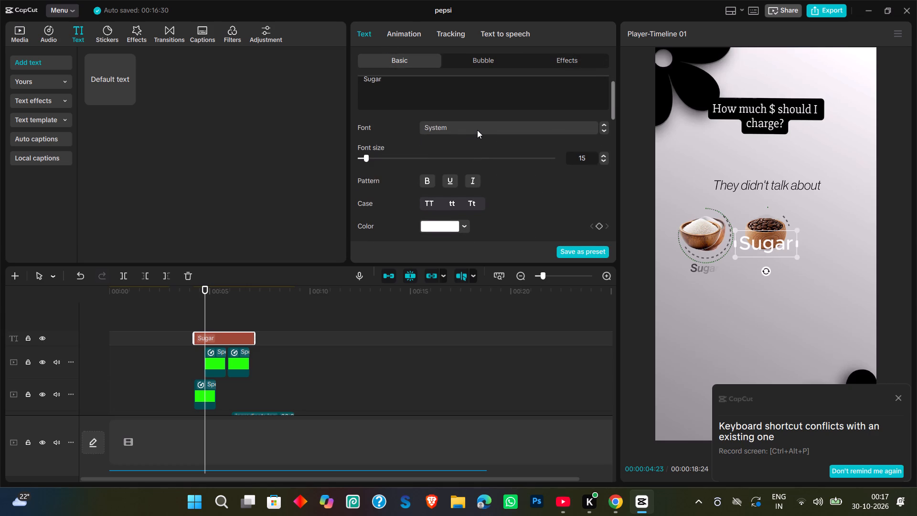
{"action": "left_click", "coordinate": [477, 130]}
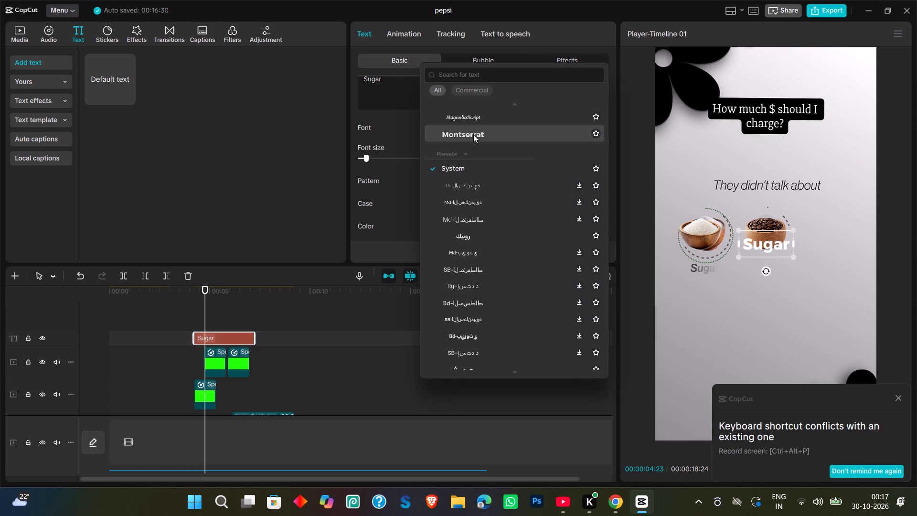
{"action": "scroll", "coordinate": [486, 232], "scroll_direction": "down", "scroll_amount": 1}
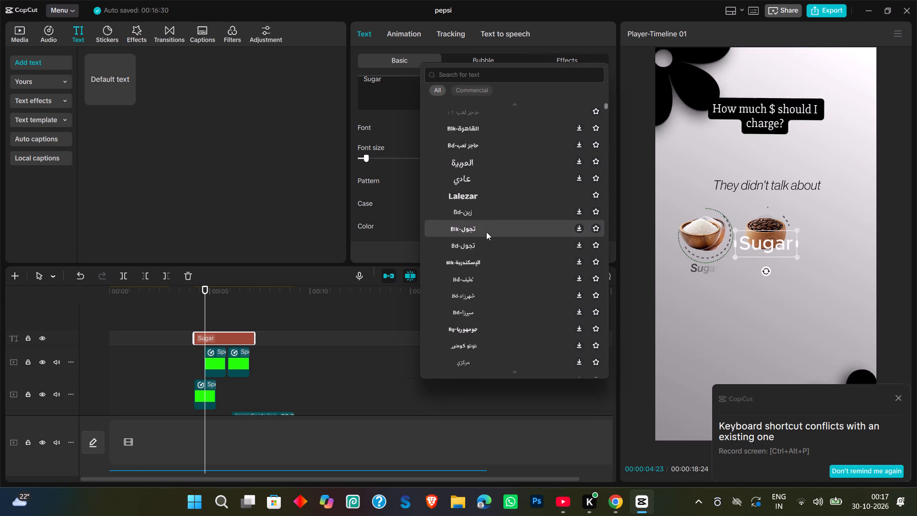
{"action": "scroll", "coordinate": [486, 232], "scroll_direction": "down", "scroll_amount": 2}
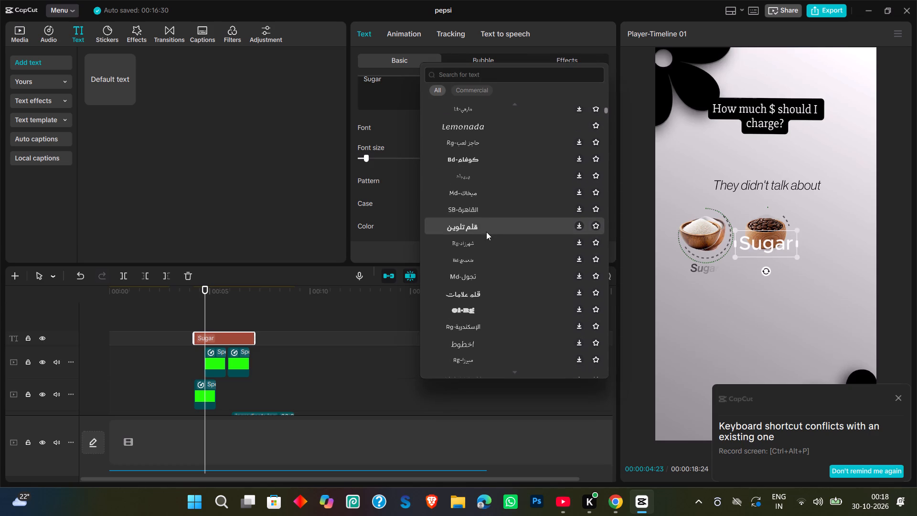
{"action": "scroll", "coordinate": [486, 232], "scroll_direction": "down", "scroll_amount": 2}
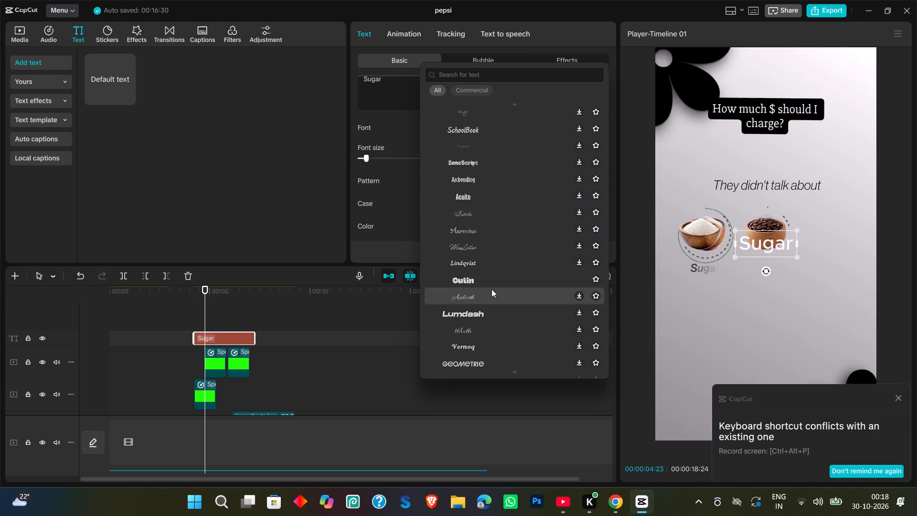
{"action": "scroll", "coordinate": [492, 321], "scroll_direction": "down", "scroll_amount": 1}
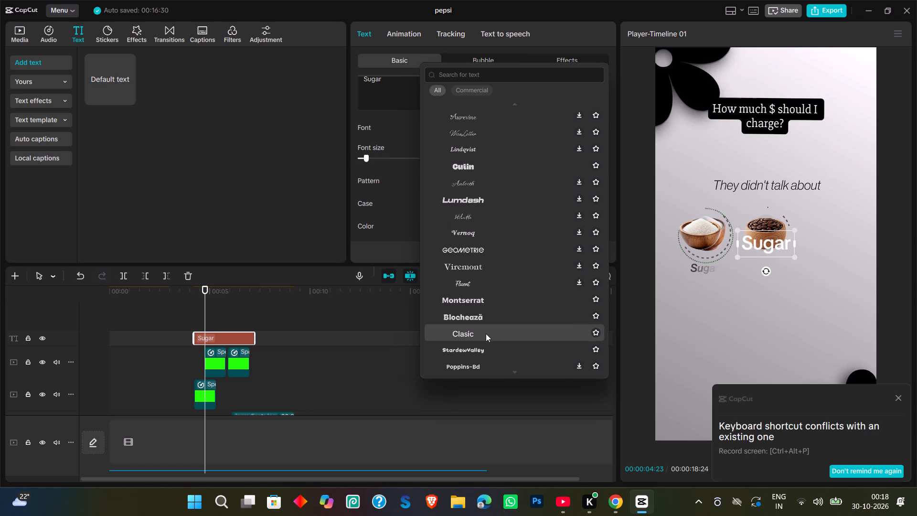
{"action": "left_click", "coordinate": [486, 333]}
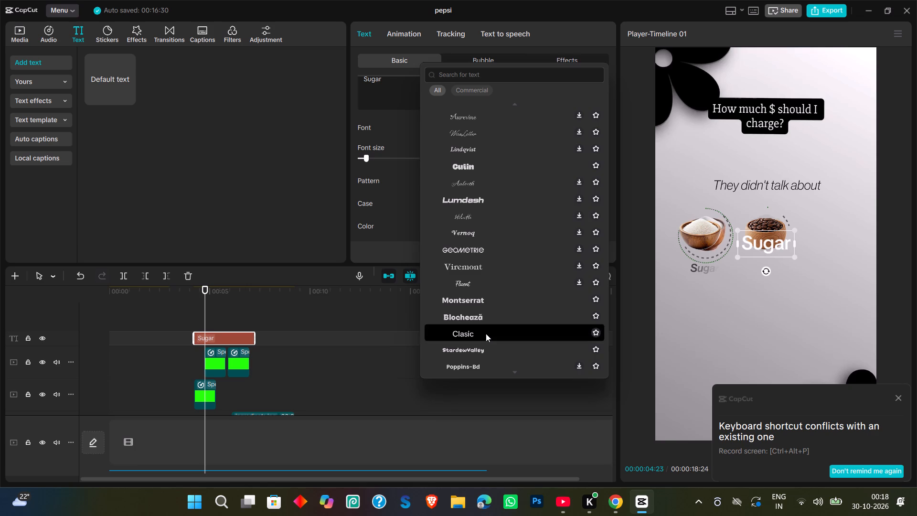
Shrink the Sugar text to about 74% scale and place it over the reference label under the sugar bowl, about X -586, Y -251.
{"action": "left_click_drag", "start_coordinate": [737, 258], "coordinate": [744, 256]}
{"action": "left_click_drag", "start_coordinate": [762, 240], "coordinate": [704, 268]}
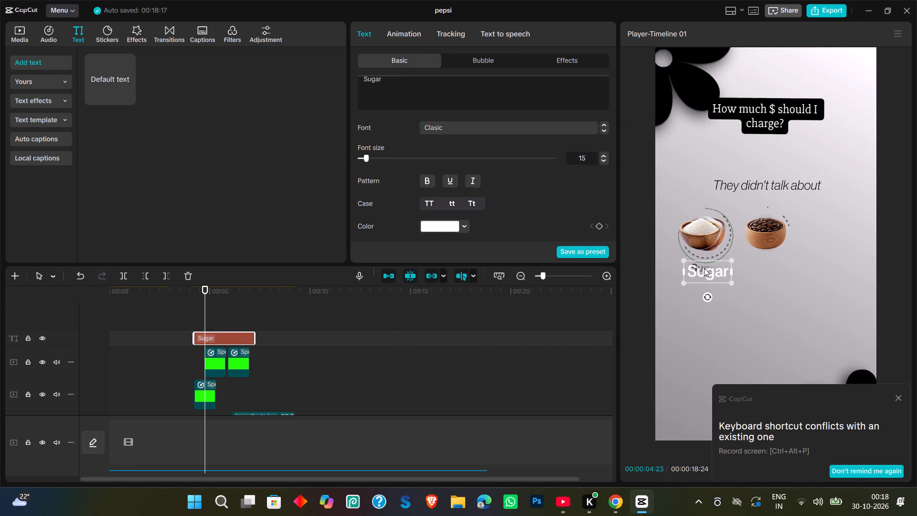
{"action": "left_click_drag", "start_coordinate": [704, 268], "coordinate": [703, 266]}
{"action": "left_click", "coordinate": [682, 279]}
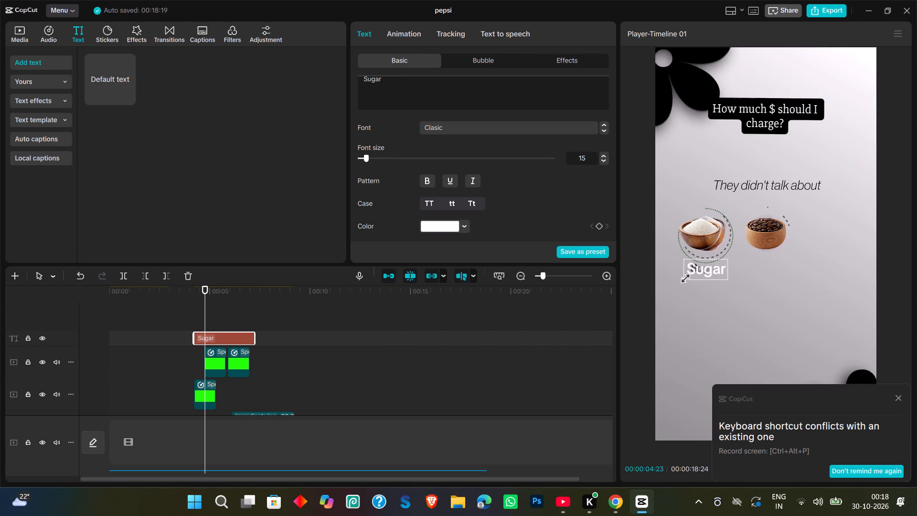
Set the Sugar text's color to black, hex 000000.
{"action": "left_click", "coordinate": [437, 224]}
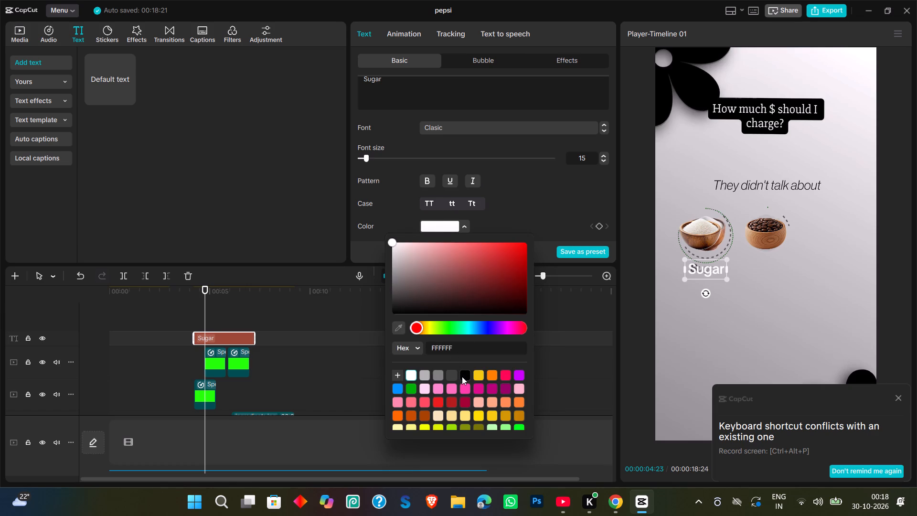
{"action": "left_click", "coordinate": [454, 376]}
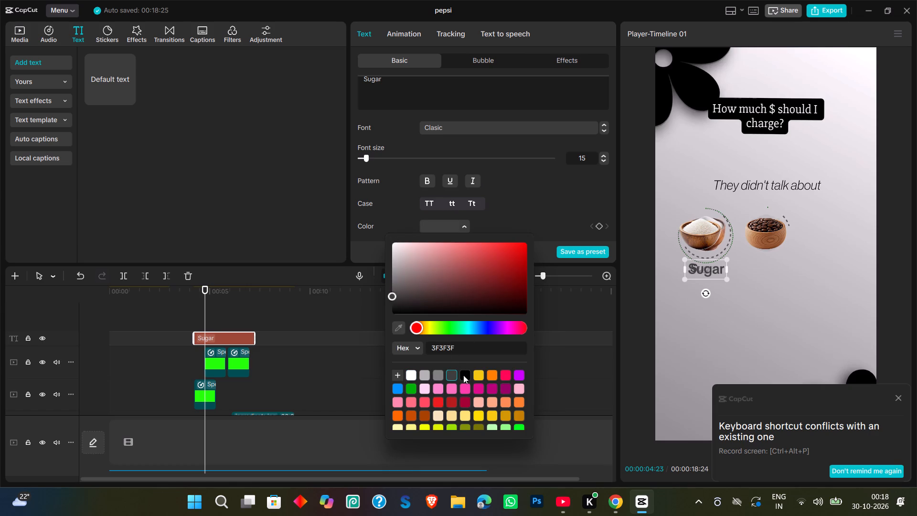
{"action": "left_click", "coordinate": [463, 375]}
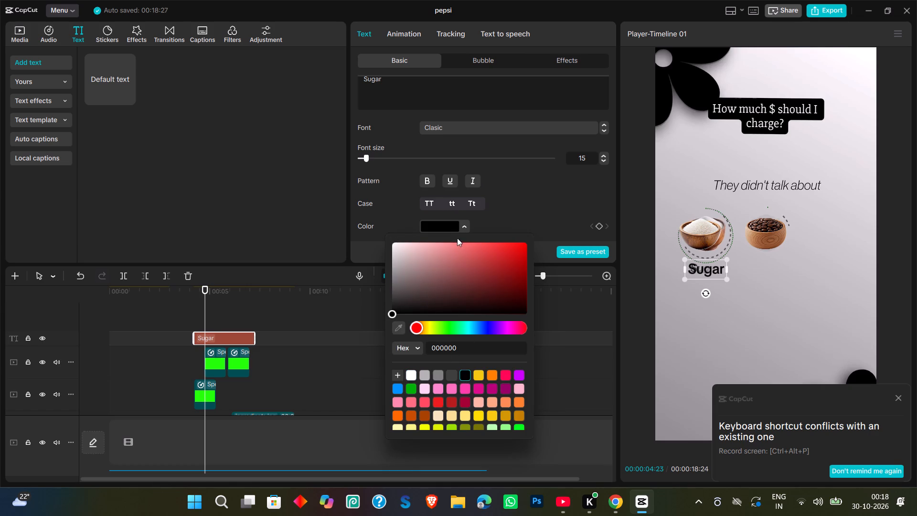
Lower the Sugar text's blend opacity to 80%.
{"action": "scroll", "coordinate": [541, 162], "scroll_direction": "down", "scroll_amount": 2}
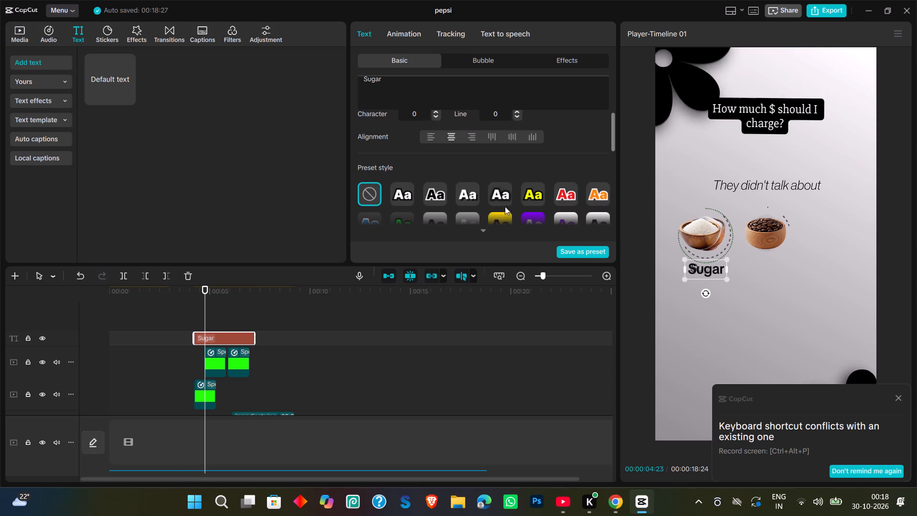
{"action": "scroll", "coordinate": [531, 154], "scroll_direction": "down", "scroll_amount": 2}
{"action": "scroll", "coordinate": [441, 196], "scroll_direction": "down", "scroll_amount": 2}
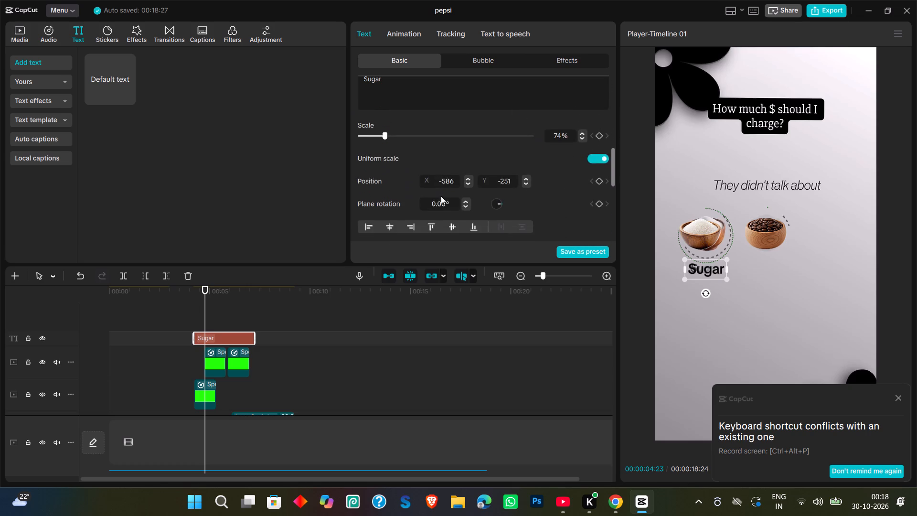
{"action": "scroll", "coordinate": [441, 196], "scroll_direction": "down", "scroll_amount": 2}
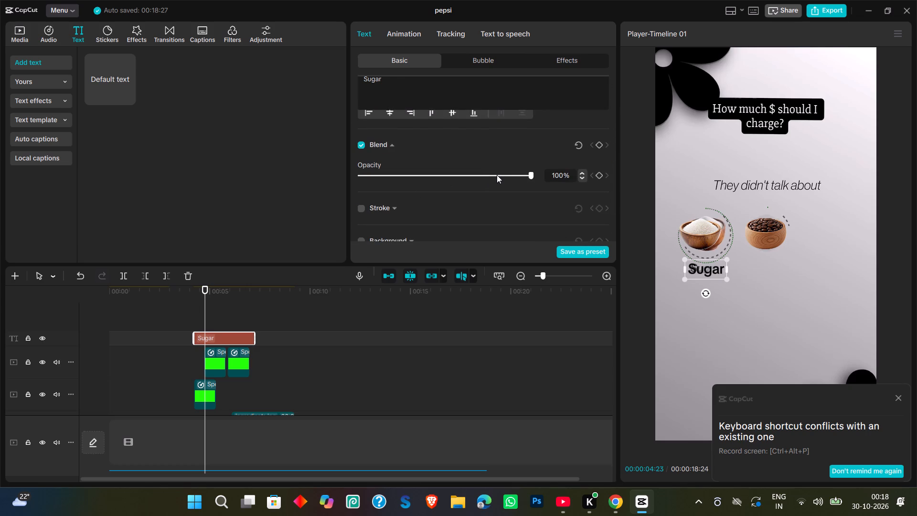
{"action": "left_click", "coordinate": [497, 175]}
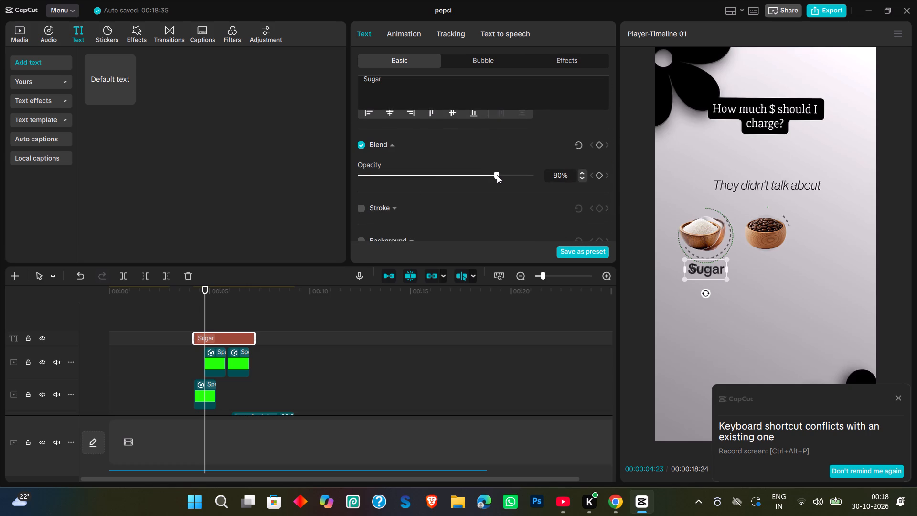
Apply the One By One entrance animation to the Sugar text.
{"action": "left_click", "coordinate": [549, 56]}
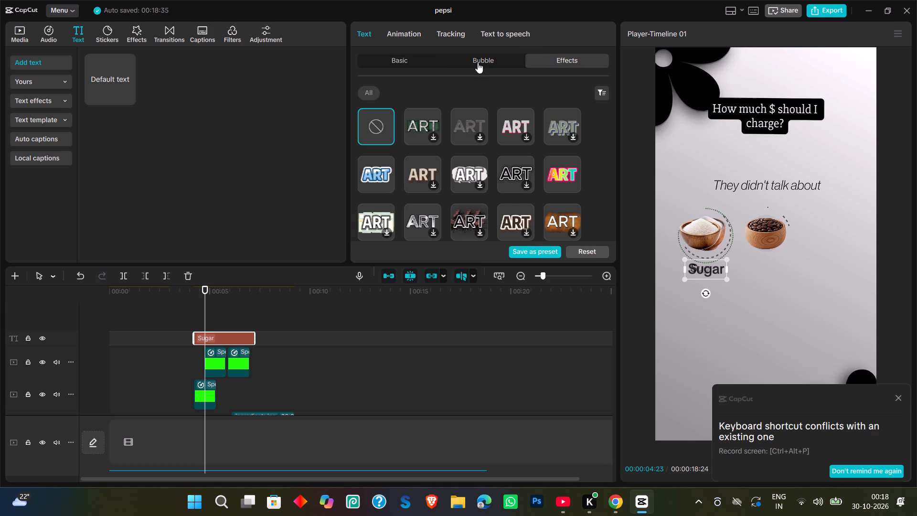
{"action": "left_click", "coordinate": [400, 36]}
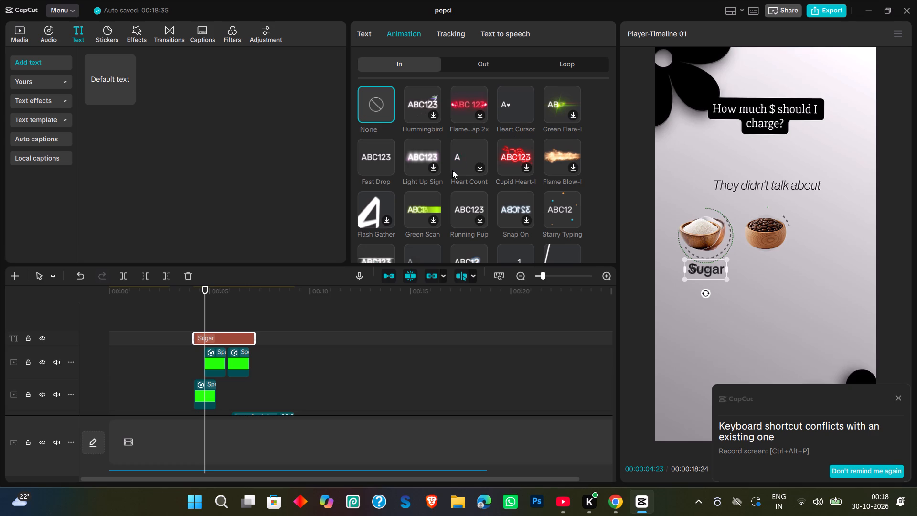
{"action": "scroll", "coordinate": [390, 164], "scroll_direction": "down", "scroll_amount": 1}
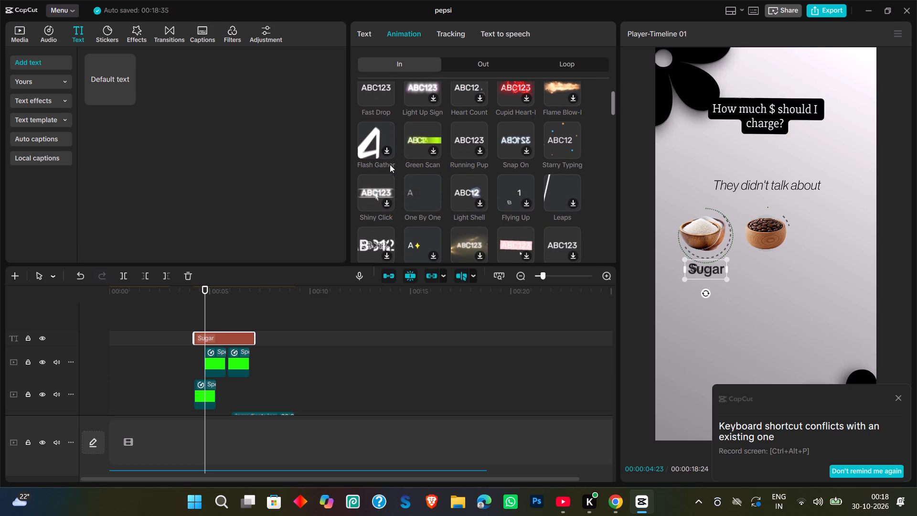
{"action": "left_click", "coordinate": [421, 192]}
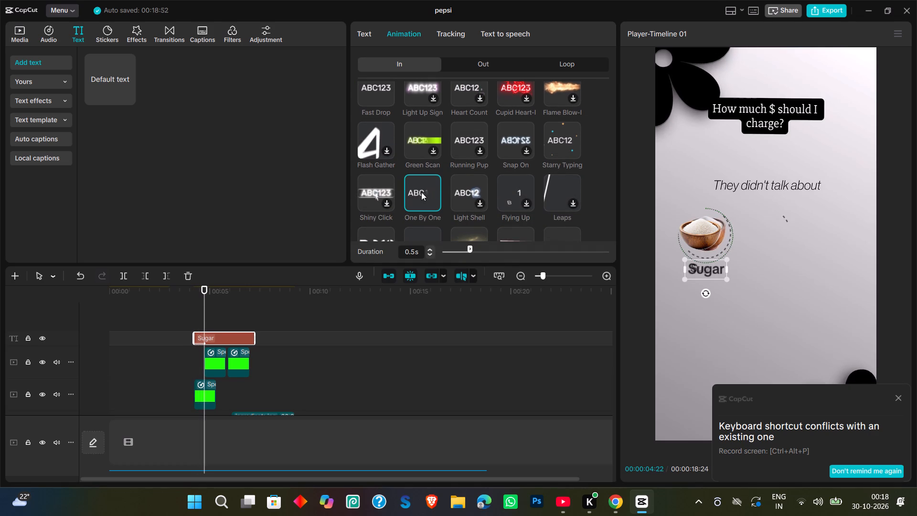
Step frame by frame between 00:00:04:22 and 00:00:05:03 to compare the Sugar label with the reference and examine the second bowl's label, stopping at 00:00:04:24.
{"action": "key", "text": "Right"}
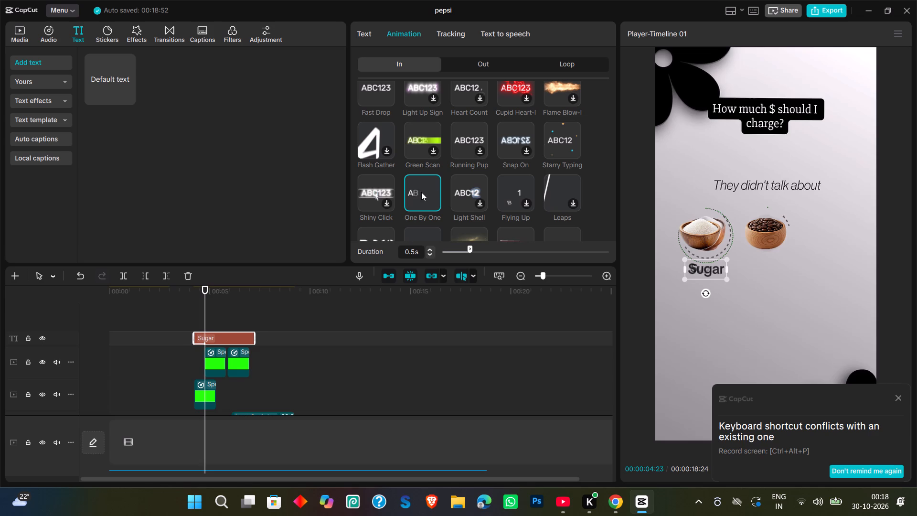
{"action": "key", "text": "Right"}
{"action": "key", "text": "Right"}
{"action": "key", "text": "Right"}
{"action": "key", "text": "Right"}
{"action": "key", "text": "Right"}
{"action": "key", "text": "Right"}
{"action": "key", "text": "Right"}
{"action": "key", "text": "Right"}
{"action": "key", "text": "Right"}
{"action": "key", "text": "Right"}
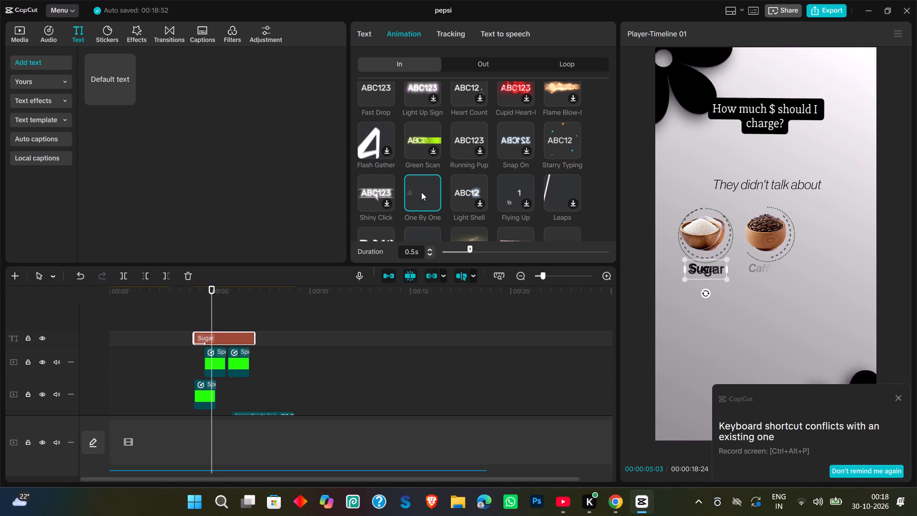
{"action": "key", "text": "Left"}
{"action": "key", "text": "Left"}
{"action": "key", "text": "Left"}
{"action": "key", "text": "Left"}
{"action": "key", "text": "Left"}
{"action": "key", "text": "Left"}
{"action": "key", "text": "Left"}
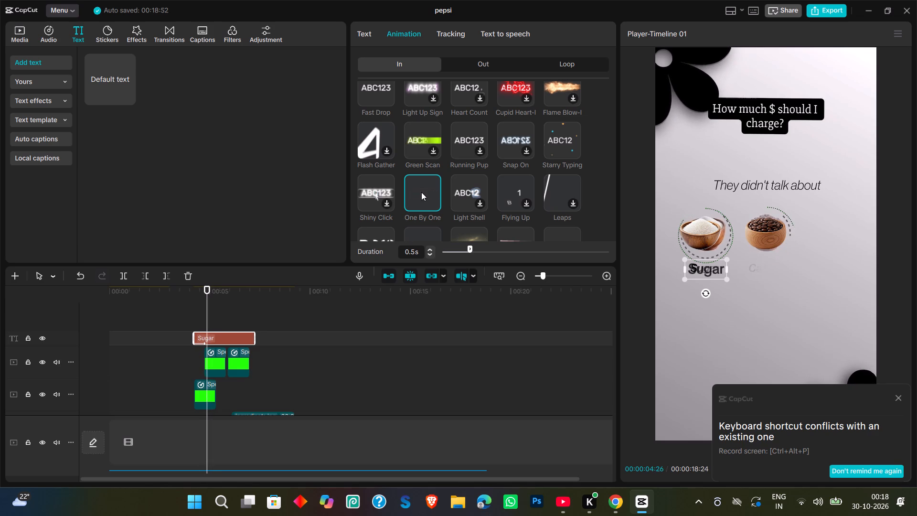
{"action": "key", "text": "Left"}
{"action": "key", "text": "Left"}
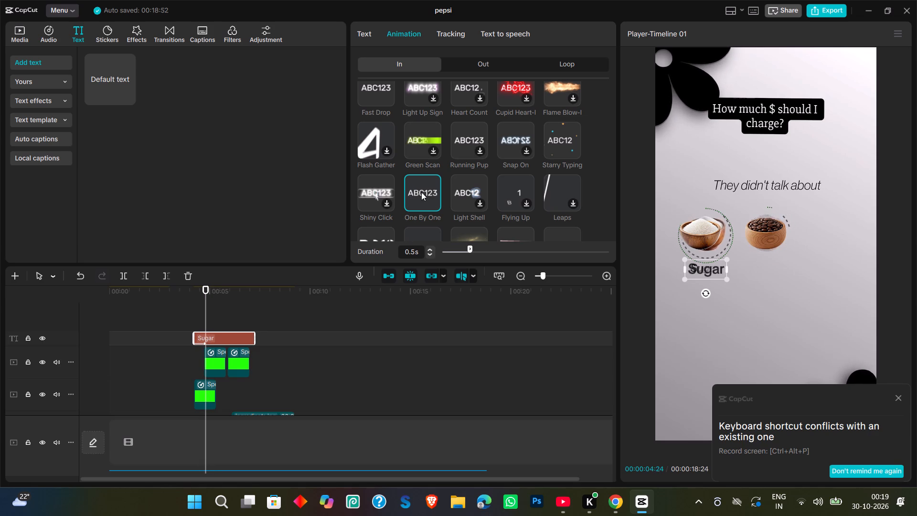
Add a default text clip at 00:00:04:24 and replace its placeholder wording with "Caff" for the second bowl's label.
{"action": "left_click", "coordinate": [128, 96]}
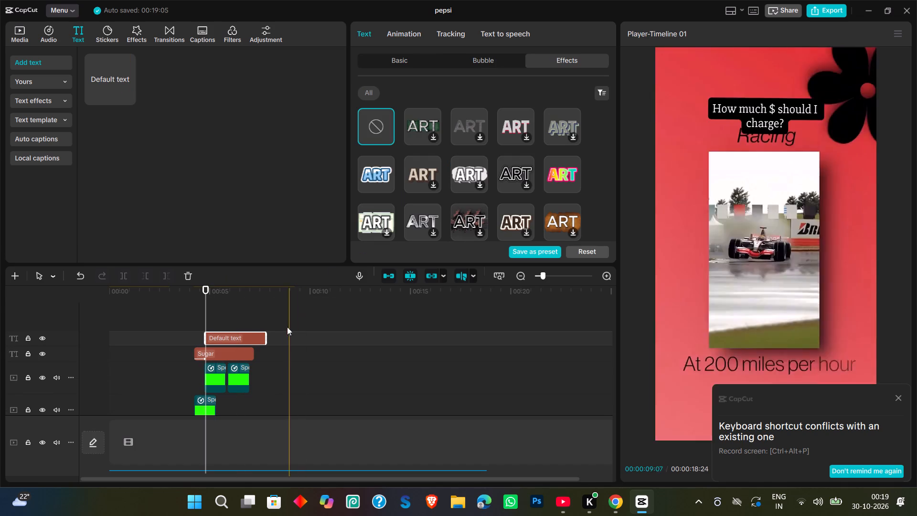
{"action": "double_click", "coordinate": [821, 247]}
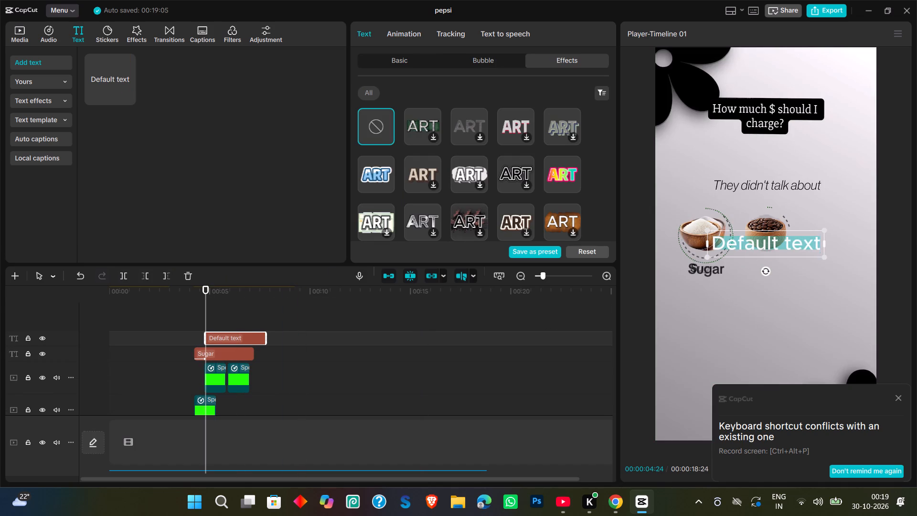
{"action": "key", "text": "BackSpace"}
{"action": "key", "text": "x"}
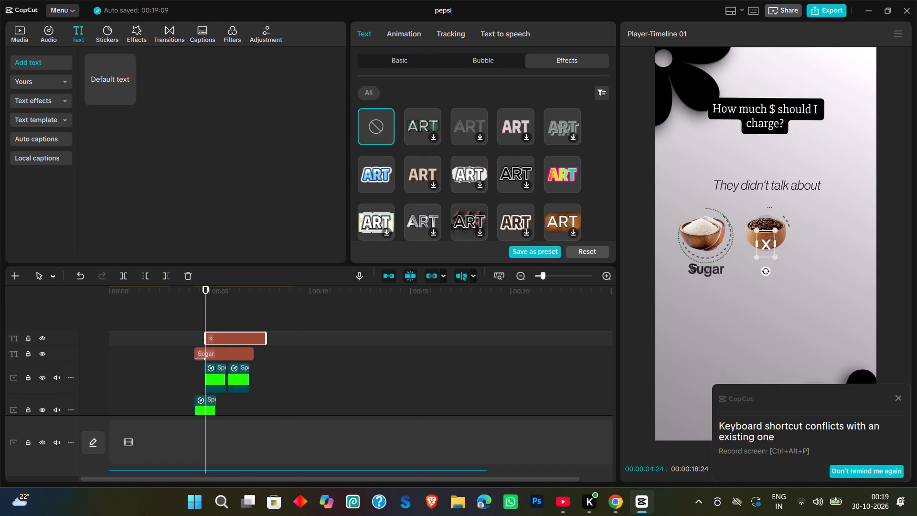
{"action": "key", "text": "BackSpace"}
{"action": "type", "text": "Caff"}
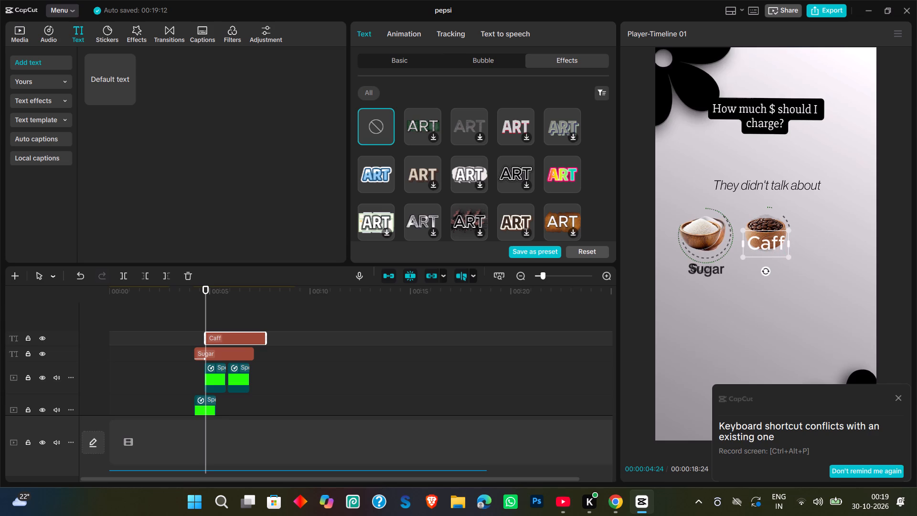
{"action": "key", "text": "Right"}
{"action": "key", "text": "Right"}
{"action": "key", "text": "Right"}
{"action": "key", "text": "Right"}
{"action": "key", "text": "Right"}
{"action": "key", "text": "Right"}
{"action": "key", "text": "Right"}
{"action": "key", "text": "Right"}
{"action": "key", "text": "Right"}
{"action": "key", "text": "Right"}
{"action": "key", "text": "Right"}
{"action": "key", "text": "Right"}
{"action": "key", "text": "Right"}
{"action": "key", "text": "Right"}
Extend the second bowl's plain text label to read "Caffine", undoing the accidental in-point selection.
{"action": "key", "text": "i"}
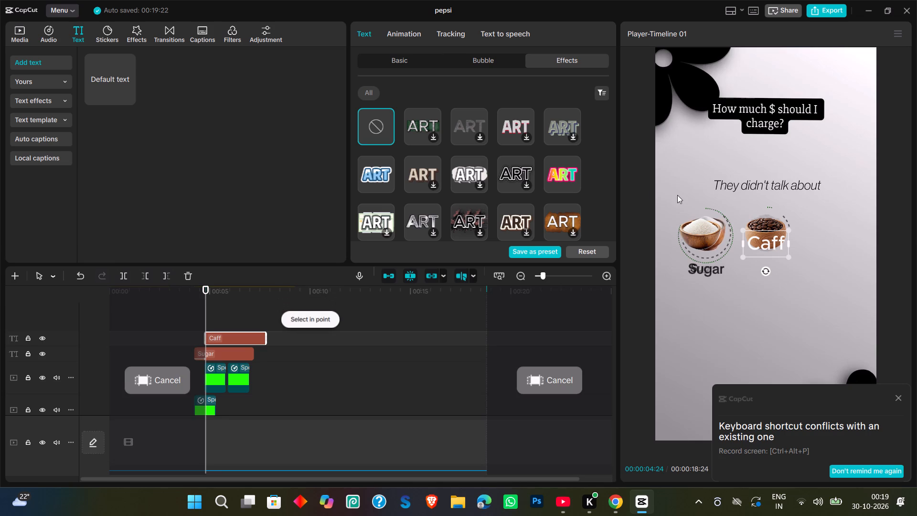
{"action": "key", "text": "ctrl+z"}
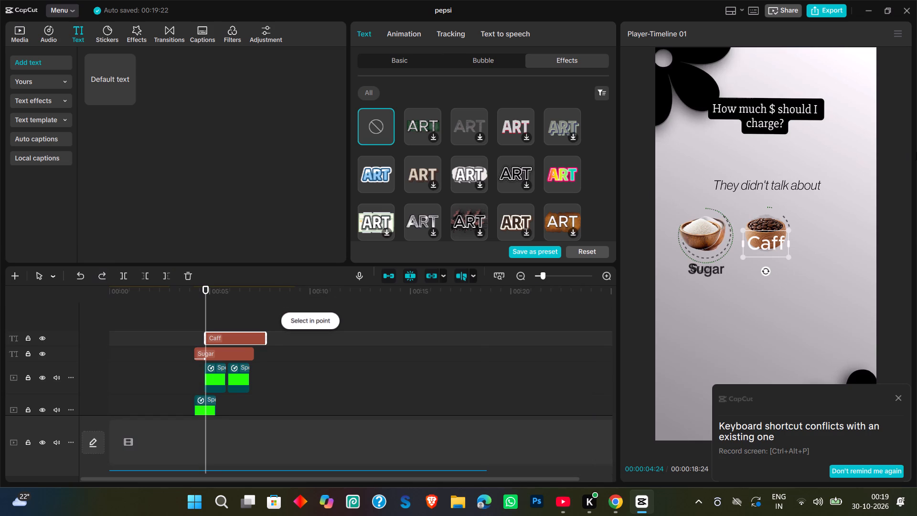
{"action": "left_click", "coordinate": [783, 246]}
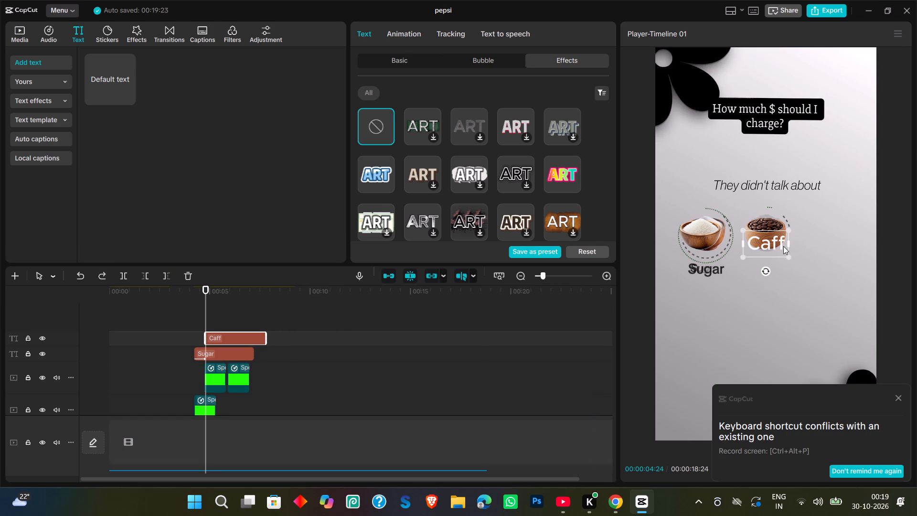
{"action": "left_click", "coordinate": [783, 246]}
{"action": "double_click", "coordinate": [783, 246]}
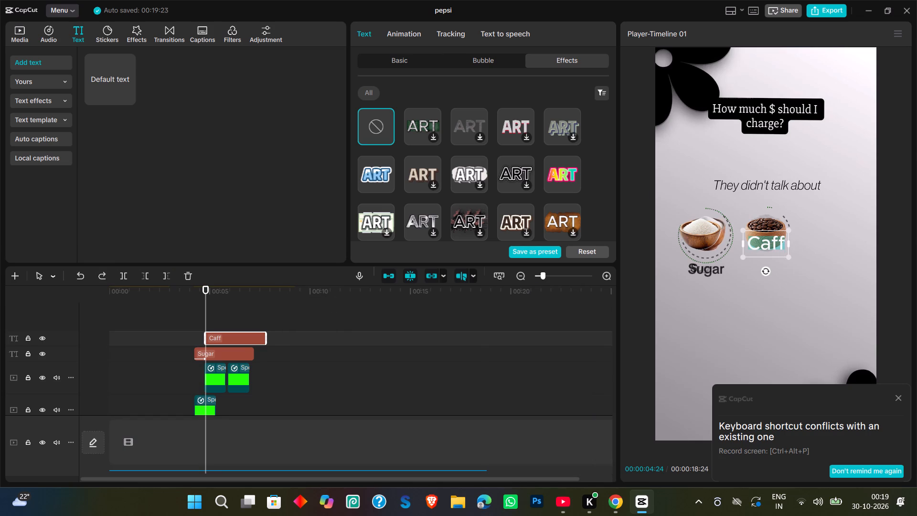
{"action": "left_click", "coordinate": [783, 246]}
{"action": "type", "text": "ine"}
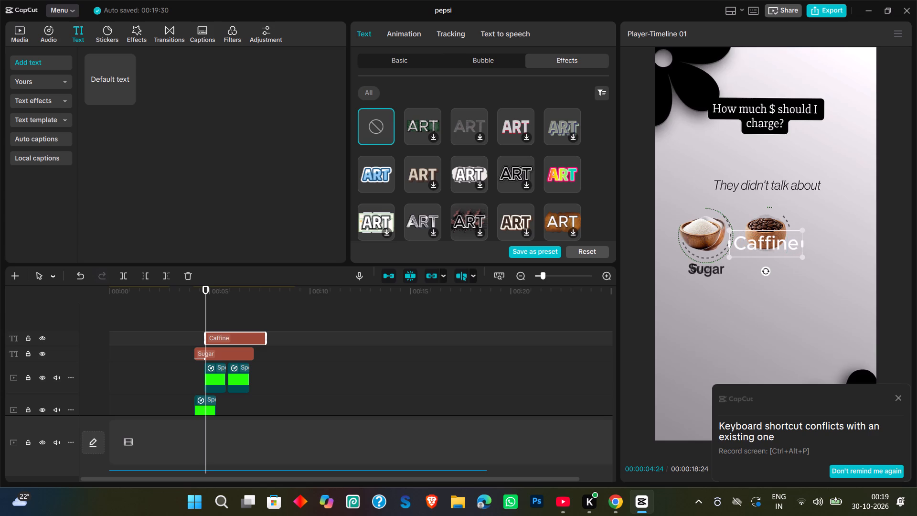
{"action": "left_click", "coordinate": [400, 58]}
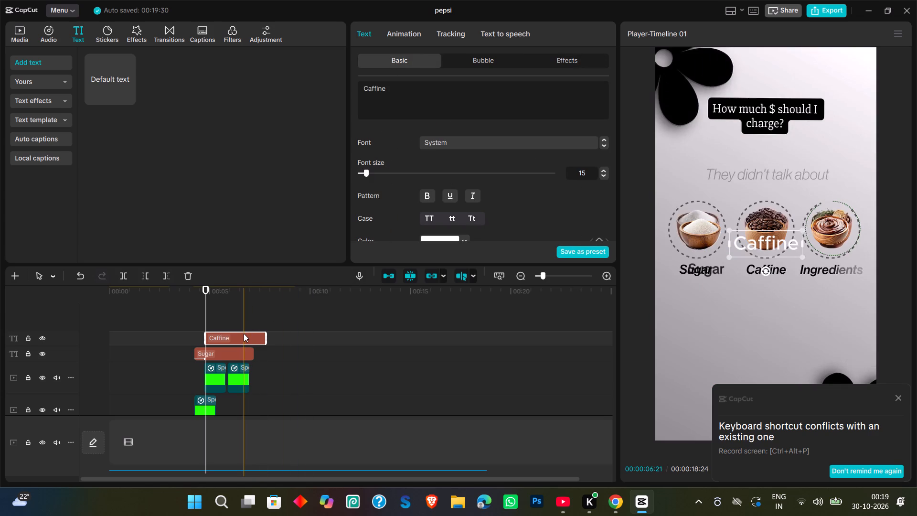
Delete the plain Caffine text clip and paste a copy of the styled Sugar text at 00:00:04:24.
{"action": "key", "text": "Delete"}
{"action": "left_click", "coordinate": [206, 340]}
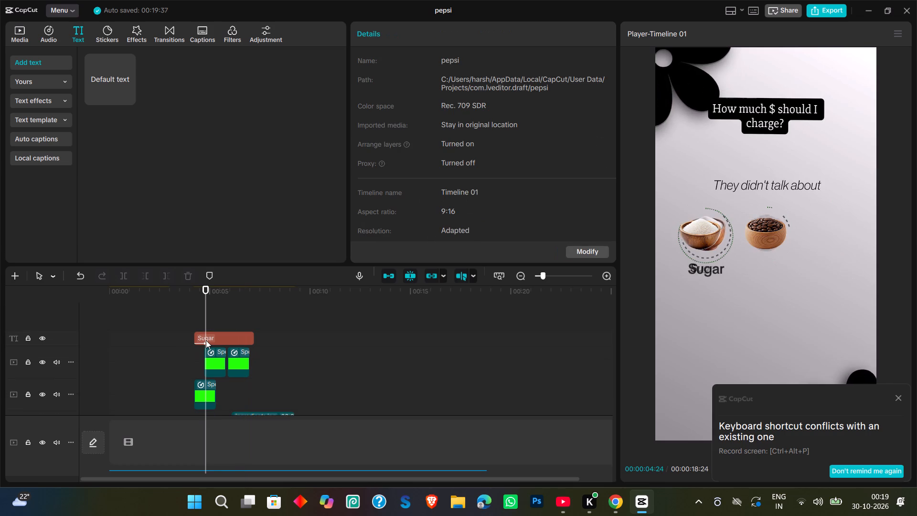
{"action": "key", "text": "ctrl+c"}
{"action": "key", "text": "ctrl+v"}
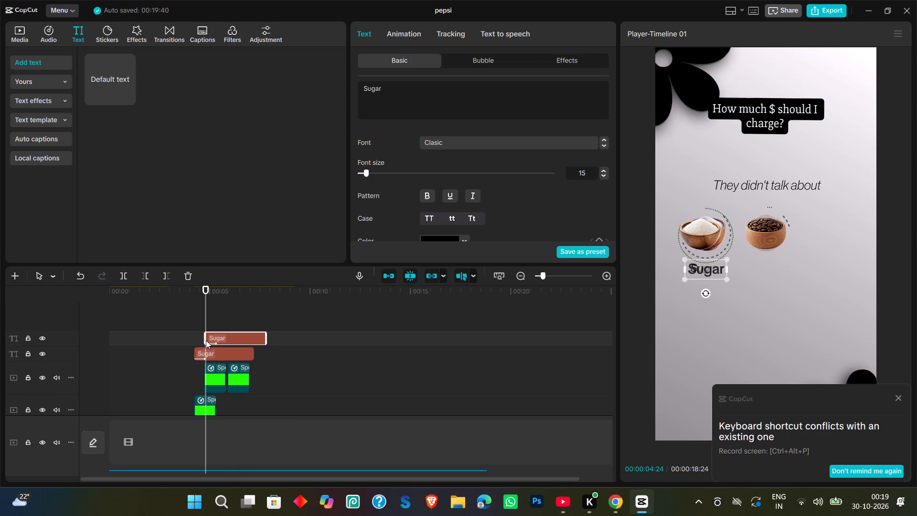
Move the copied Sugar text beneath the coffee-bean bowl and replace its wording with "Caffine".
{"action": "left_click_drag", "start_coordinate": [715, 269], "coordinate": [761, 262]}
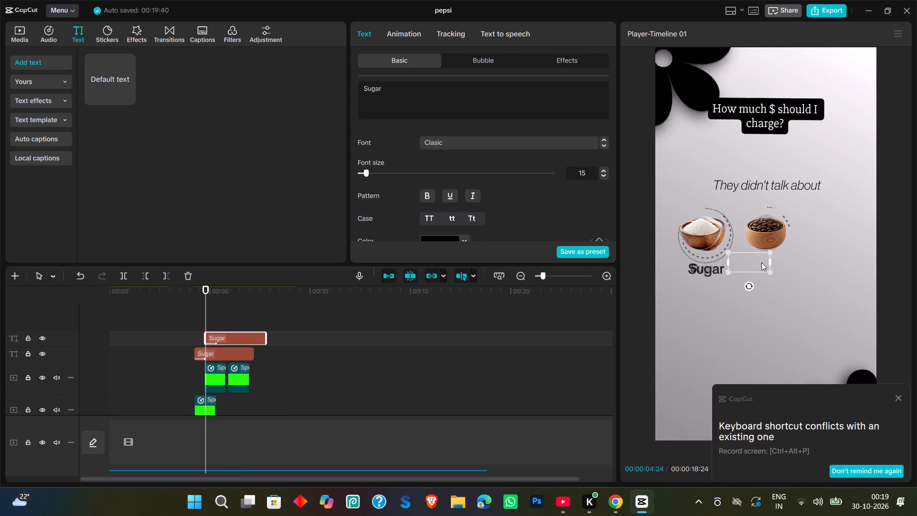
{"action": "left_click_drag", "start_coordinate": [761, 262], "coordinate": [777, 266]}
{"action": "double_click", "coordinate": [780, 266]}
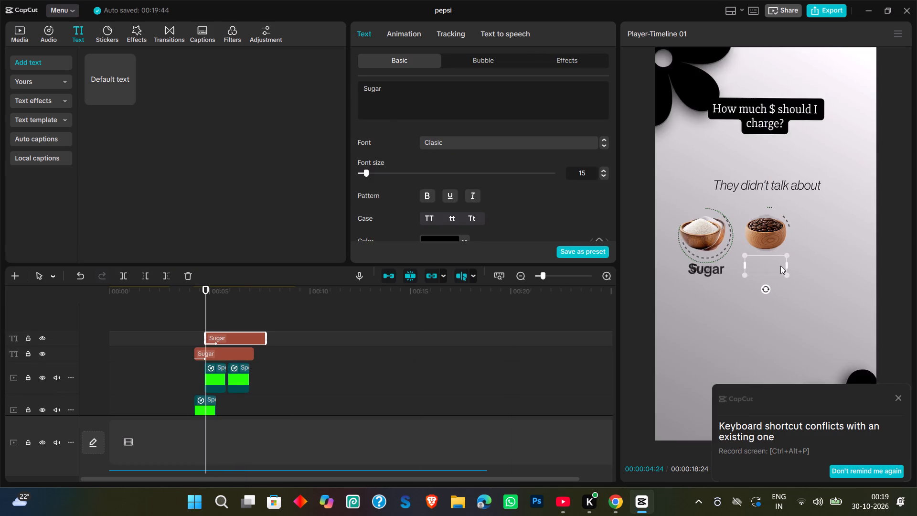
{"action": "key", "text": "BackSpace"}
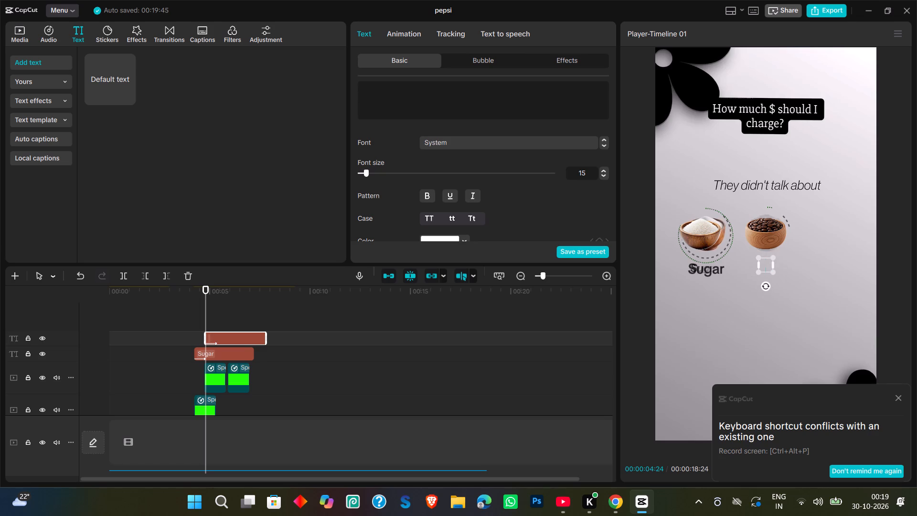
{"action": "type", "text": "Caffine"}
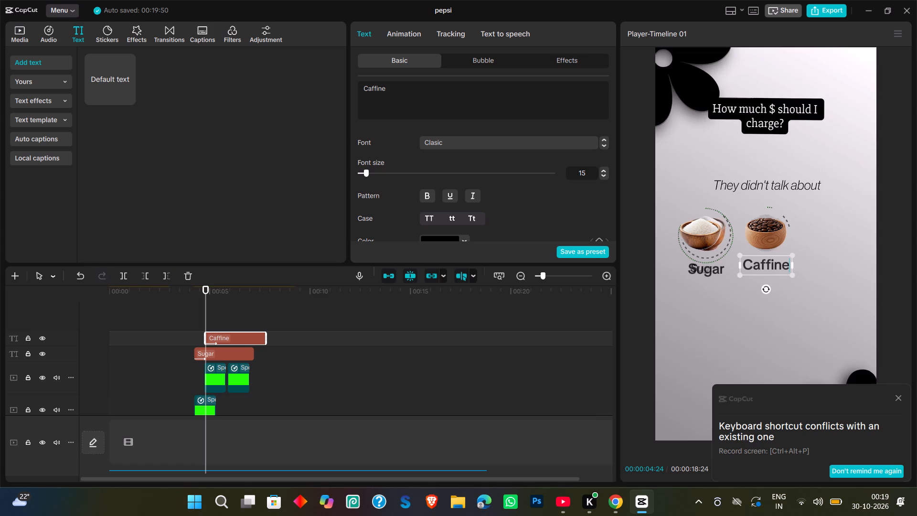
Step frame by frame past 00:00:04:24 to examine when the reference's third bowl label appears, stopping at 00:00:06:04.
{"action": "key", "text": "Right"}
{"action": "key", "text": "Right"}
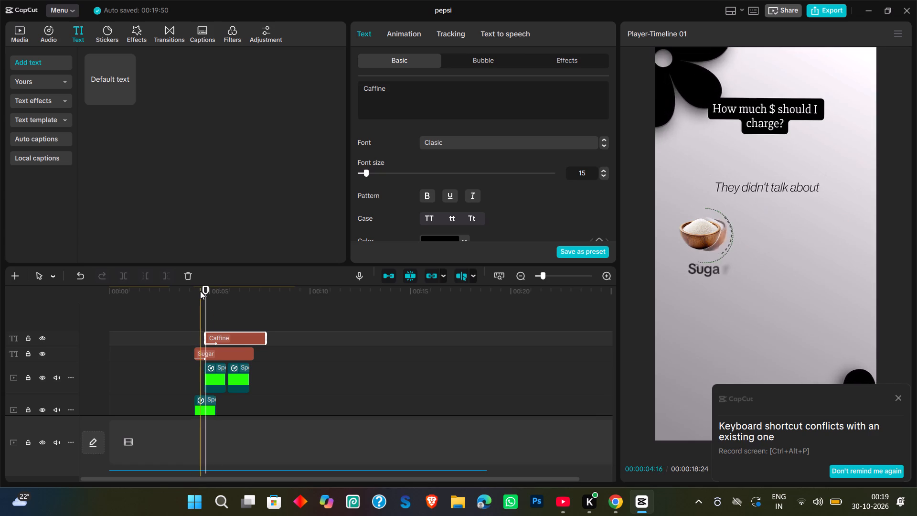
{"action": "left_click", "coordinate": [204, 290]}
{"action": "key", "text": "Right"}
{"action": "key", "text": "Right"}
{"action": "key", "text": "Right"}
{"action": "key", "text": "Right"}
{"action": "key", "text": "Right"}
{"action": "key", "text": "Right"}
{"action": "key", "text": "Right"}
{"action": "key", "text": "Right"}
{"action": "key", "text": "Right"}
{"action": "key", "text": "Right"}
{"action": "key", "text": "Right"}
{"action": "key", "text": "Right"}
{"action": "key", "text": "Right"}
{"action": "key", "text": "Right"}
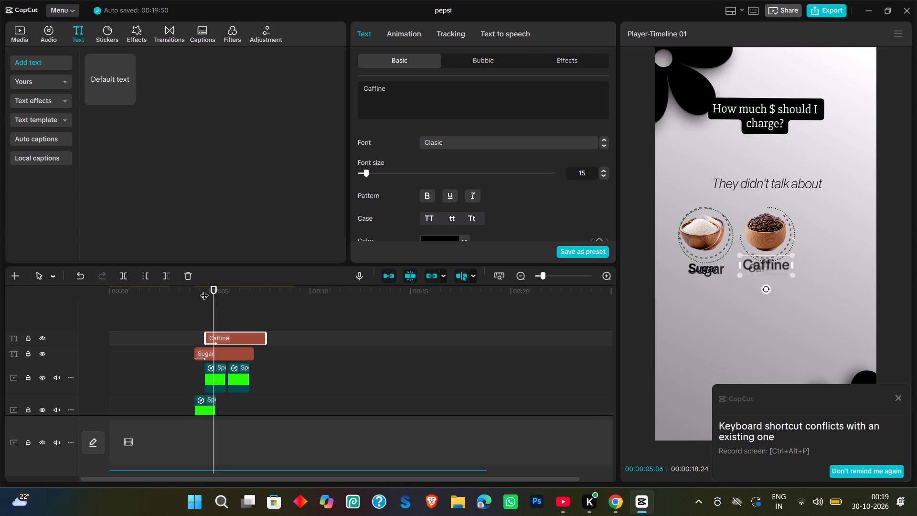
{"action": "key", "text": "Right"}
{"action": "key", "text": "Right"}
{"action": "key", "text": "Right"}
{"action": "key", "text": "Right"}
{"action": "key", "text": "Right"}
{"action": "key", "text": "Right"}
{"action": "key", "text": "Right"}
{"action": "key", "text": "Right"}
{"action": "key", "text": "Right"}
{"action": "key", "text": "Right"}
{"action": "key", "text": "Right"}
{"action": "key", "text": "Right"}
{"action": "key", "text": "Right"}
{"action": "key", "text": "Right"}
{"action": "key", "text": "Right"}
{"action": "key", "text": "Right"}
{"action": "key", "text": "Right"}
{"action": "key", "text": "Right"}
{"action": "key", "text": "Right"}
{"action": "key", "text": "Right"}
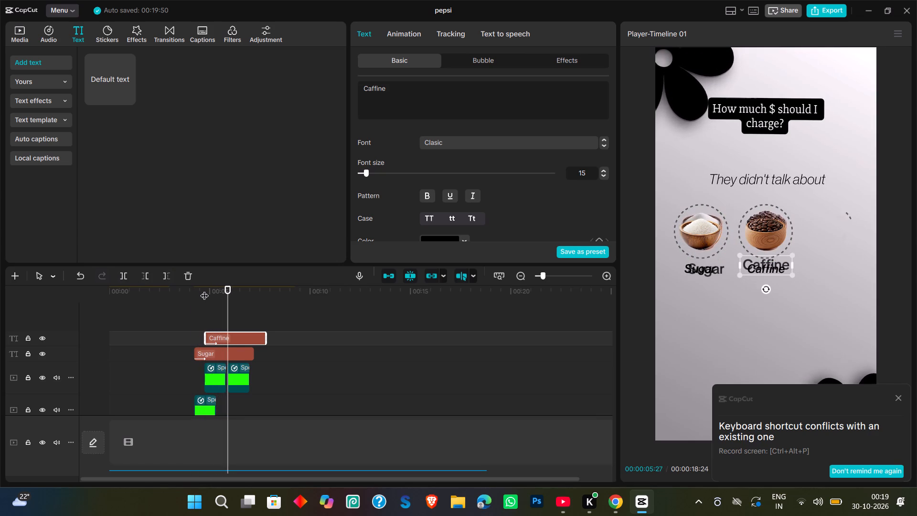
{"action": "key", "text": "Right"}
{"action": "key", "text": "Right"}
{"action": "key", "text": "Right"}
{"action": "key", "text": "Right"}
{"action": "key", "text": "Right"}
{"action": "key", "text": "Right"}
{"action": "key", "text": "Right"}
{"action": "key", "text": "Right"}
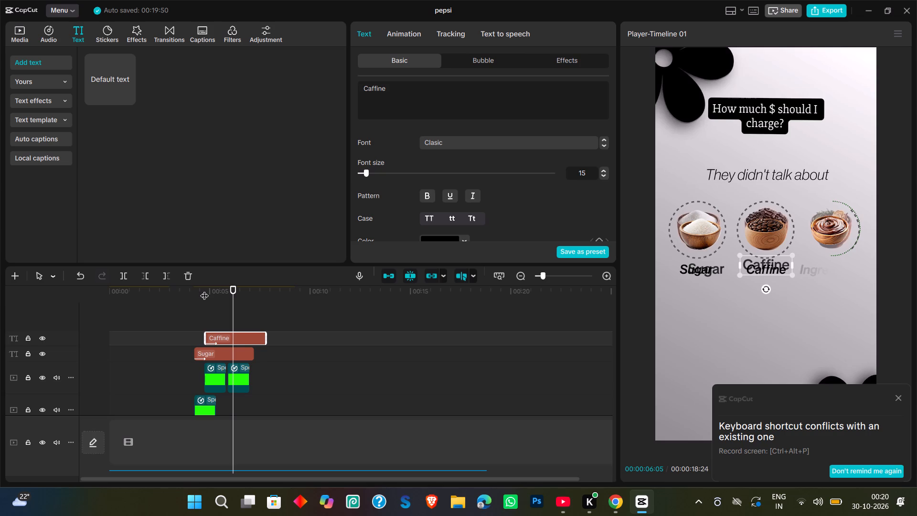
{"action": "key", "text": "Left"}
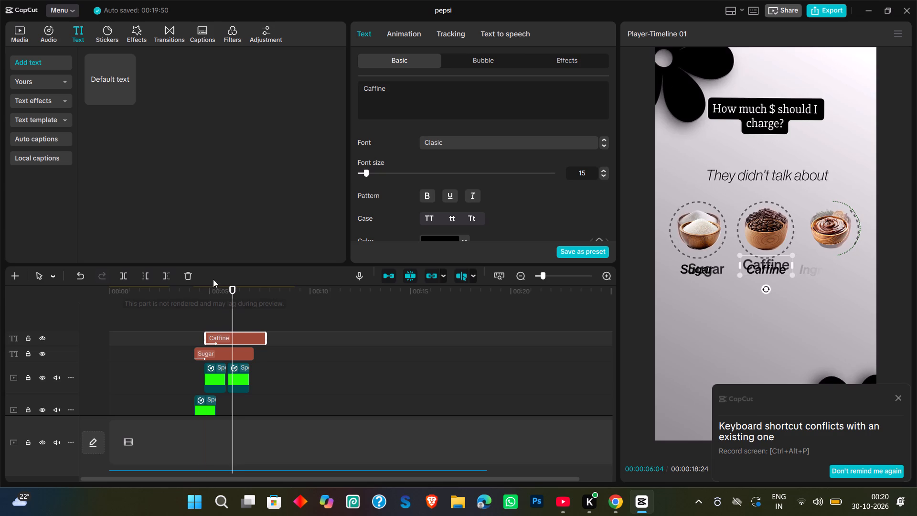
Duplicate the Caffine text at 00:00:06:04 and place the copy beneath the third bowl.
{"action": "key", "text": "ctrl+c"}
{"action": "key", "text": "ctrl+v"}
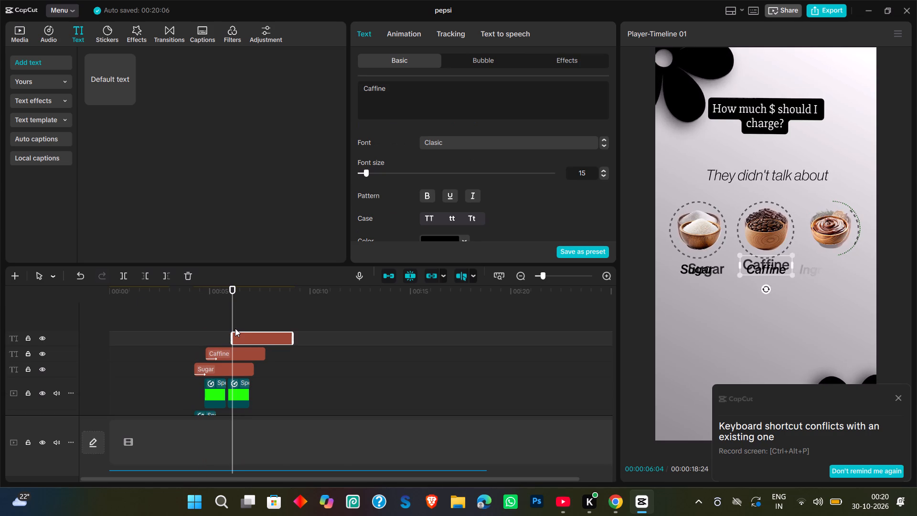
{"action": "left_click_drag", "start_coordinate": [760, 266], "coordinate": [822, 269]}
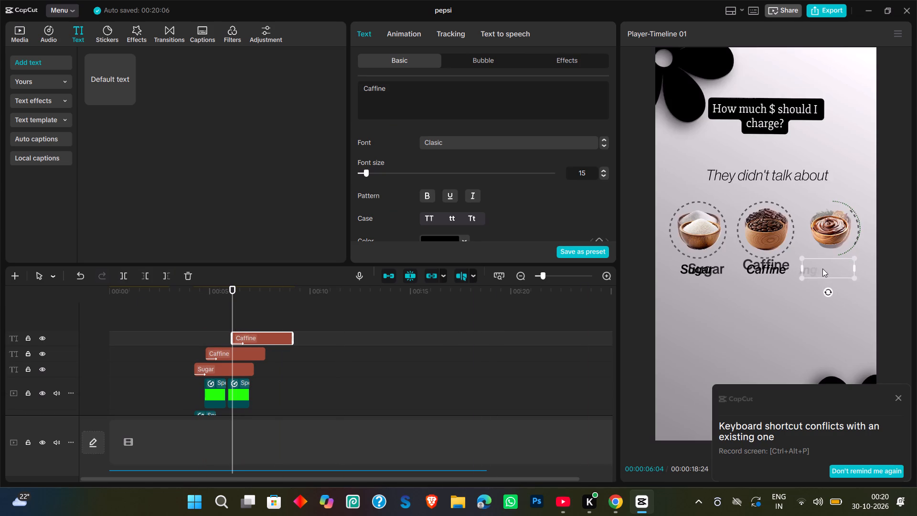
{"action": "left_click_drag", "start_coordinate": [822, 269], "coordinate": [821, 270]}
Replace the third label's wording with "Ingredients", starting with a capital I.
{"action": "double_click", "coordinate": [850, 271]}
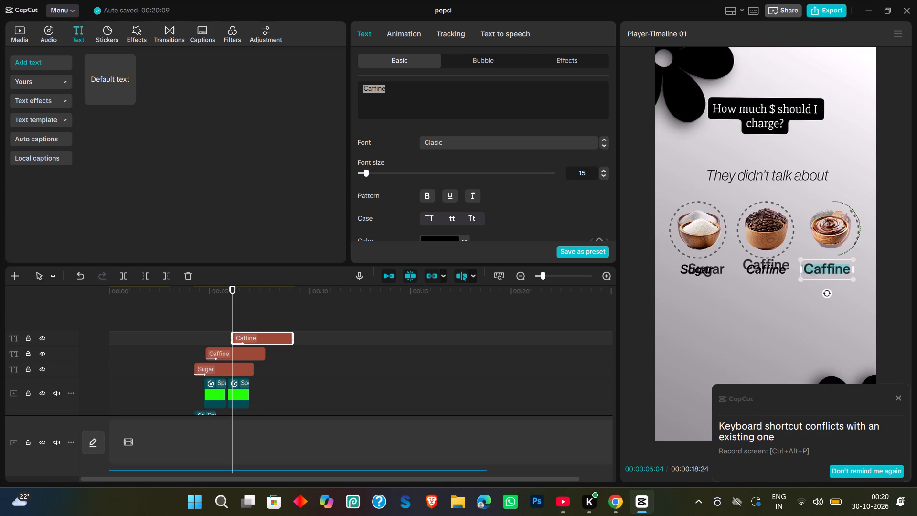
{"action": "key", "text": "BackSpace"}
{"action": "type", "text": "ingredients"}
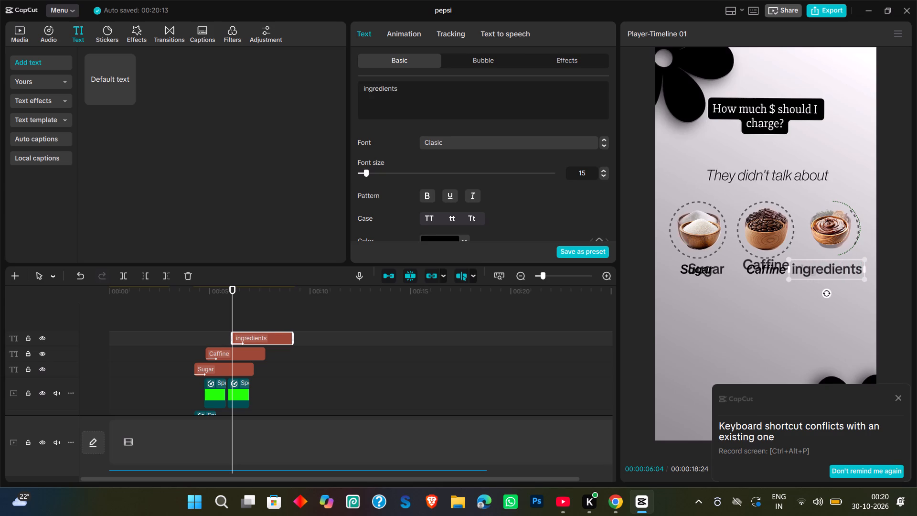
{"action": "left_click", "coordinate": [795, 269]}
{"action": "key", "text": "BackSpace"}
{"action": "key", "text": "shift+i"}
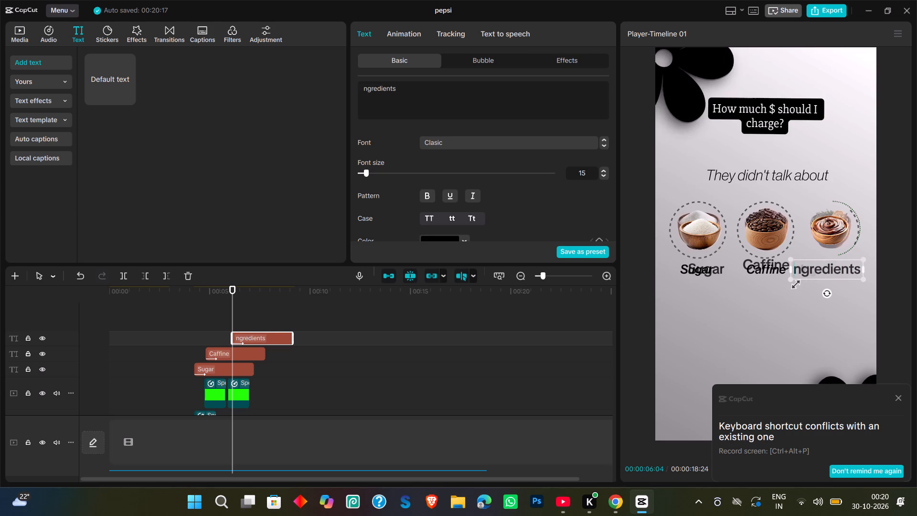
Scale the Ingredients text down slightly and shift it rightward beneath the third bowl.
{"action": "left_click_drag", "start_coordinate": [789, 280], "coordinate": [804, 280]}
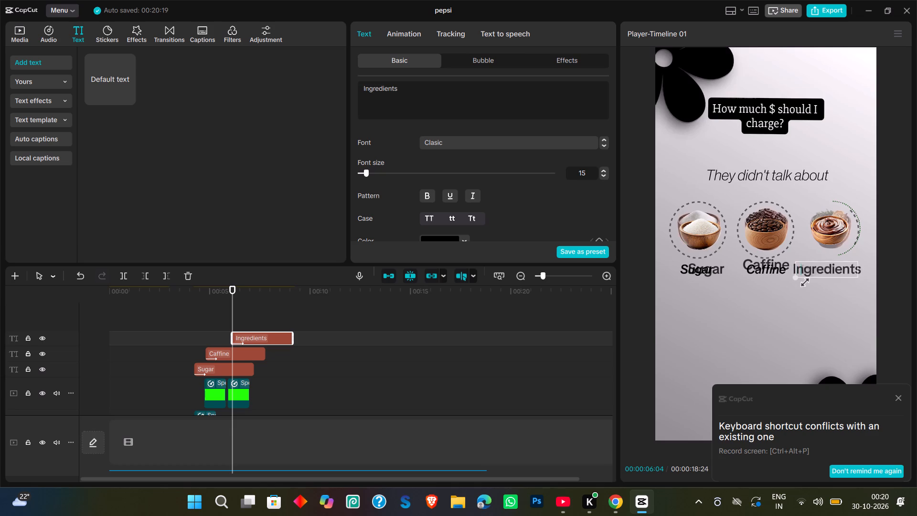
{"action": "left_click_drag", "start_coordinate": [804, 280], "coordinate": [808, 280]}
{"action": "left_click", "coordinate": [762, 304]}
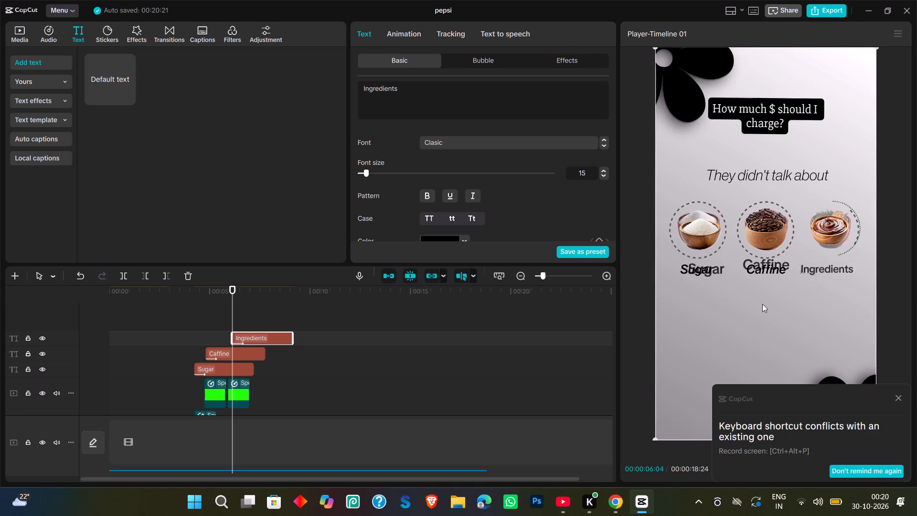
{"action": "left_click", "coordinate": [284, 339]}
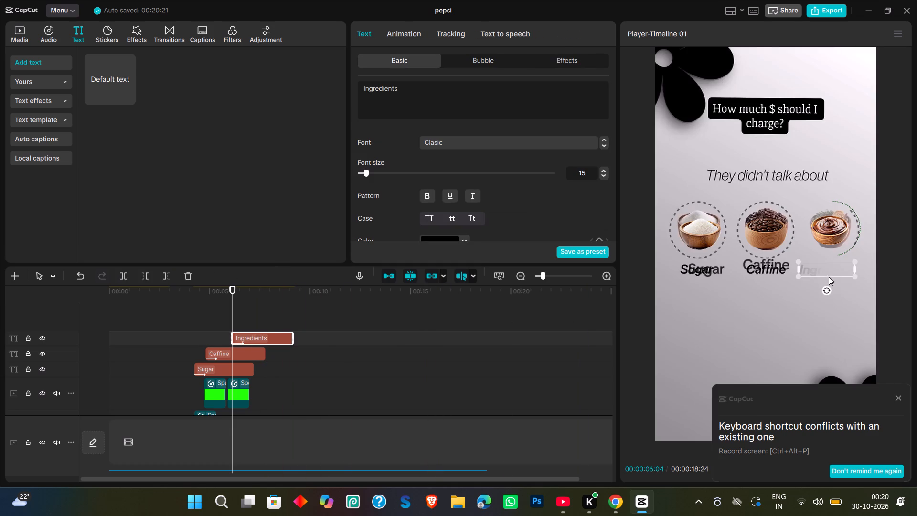
{"action": "left_click_drag", "start_coordinate": [828, 271], "coordinate": [838, 272]}
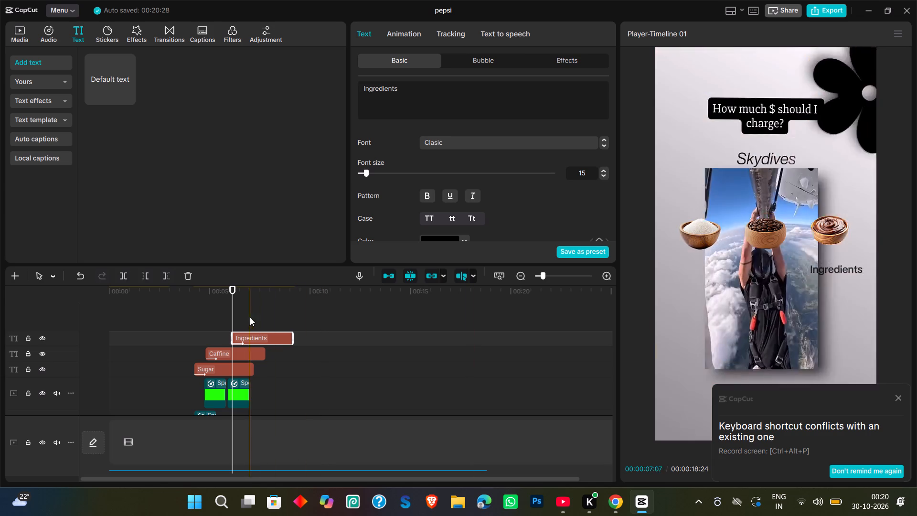
Hide the track holding the 00:00:18:24 Klickpin reference video.
{"action": "left_click_drag", "start_coordinate": [231, 290], "coordinate": [160, 284]}
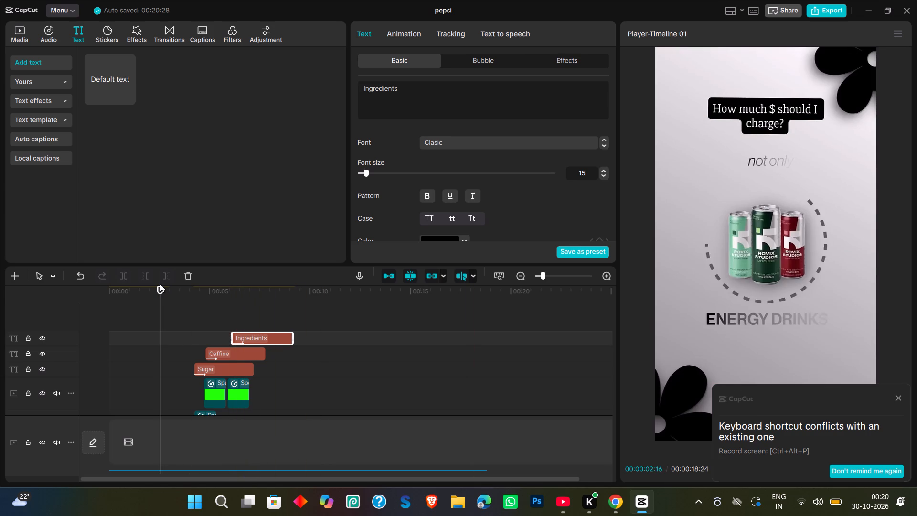
{"action": "scroll", "coordinate": [200, 332], "scroll_direction": "down", "scroll_amount": 4}
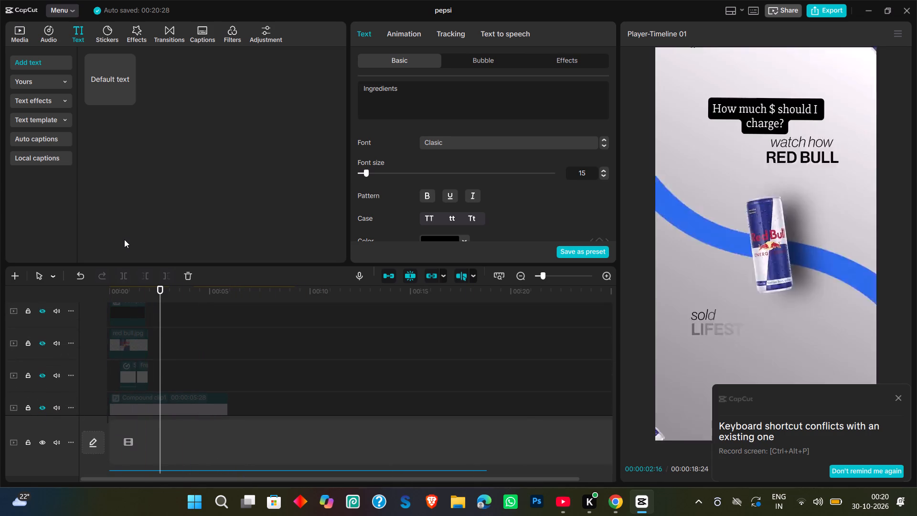
{"action": "scroll", "coordinate": [162, 367], "scroll_direction": "down", "scroll_amount": 3}
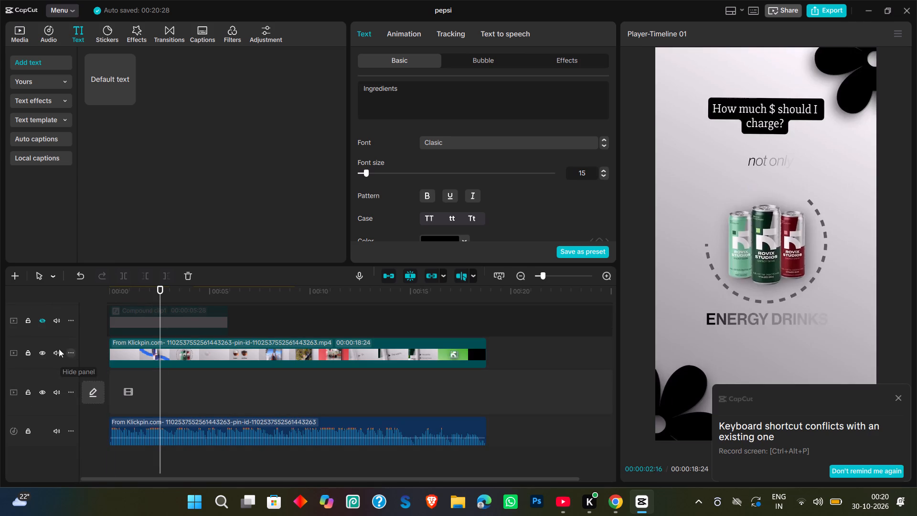
{"action": "left_click", "coordinate": [43, 351]}
Play the timeline from the start with the reference hidden to review the bowls, rings and labels.
{"action": "scroll", "coordinate": [207, 355], "scroll_direction": "up", "scroll_amount": 6}
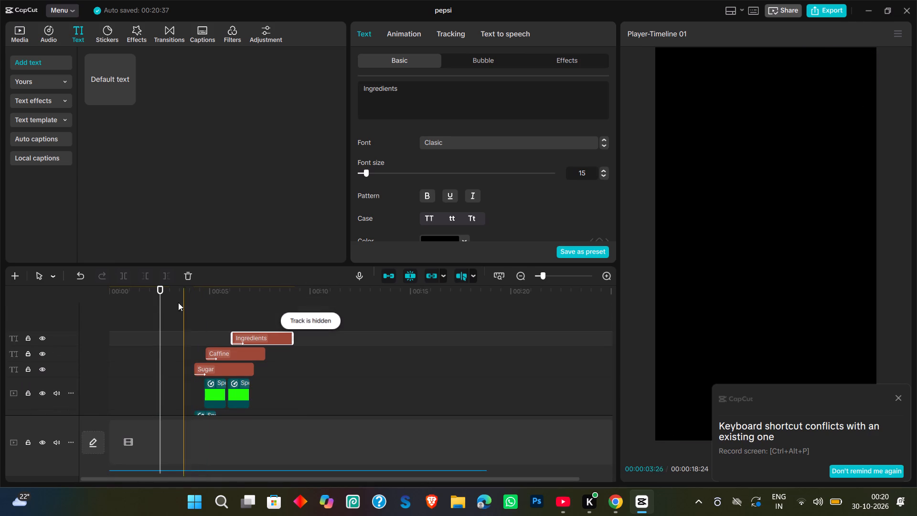
{"action": "left_click_drag", "start_coordinate": [160, 295], "coordinate": [107, 287]}
{"action": "key", "text": "space"}
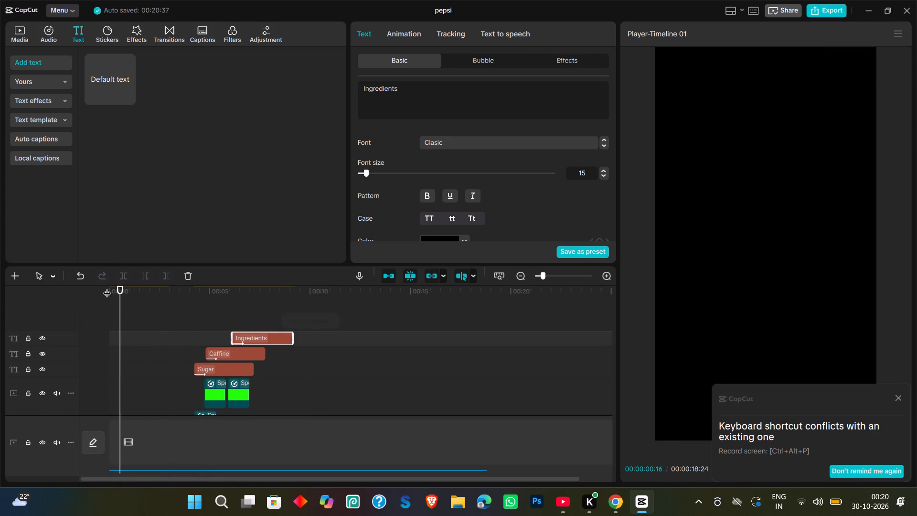
{"action": "key", "text": "space"}
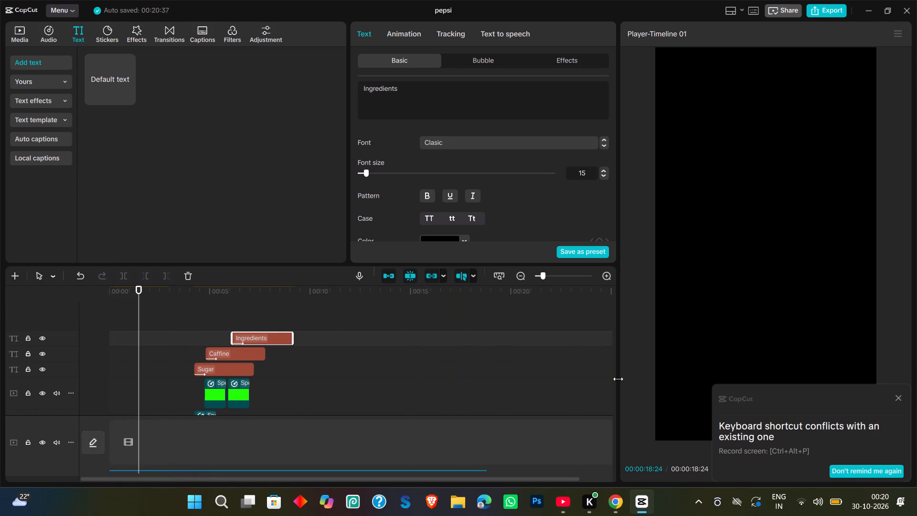
{"action": "left_click_drag", "start_coordinate": [136, 288], "coordinate": [155, 293]}
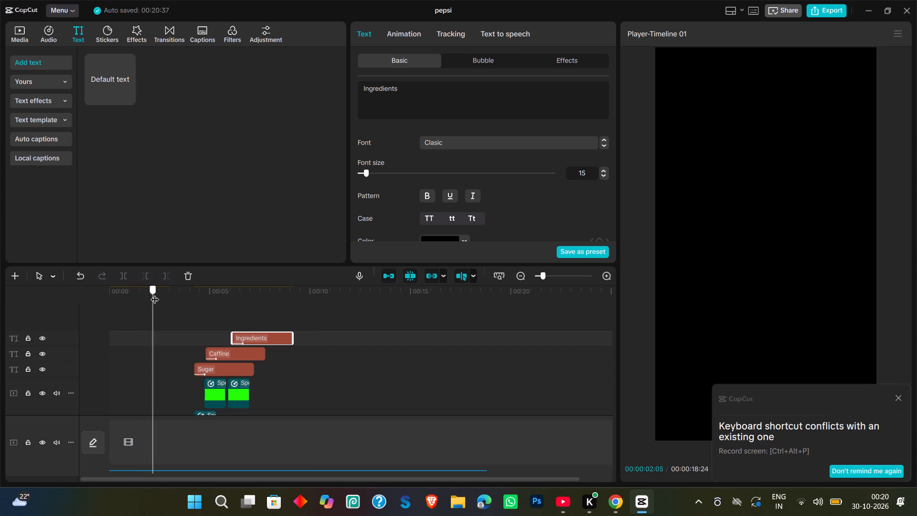
{"action": "left_click_drag", "start_coordinate": [155, 293], "coordinate": [157, 293]}
{"action": "key", "text": "space"}
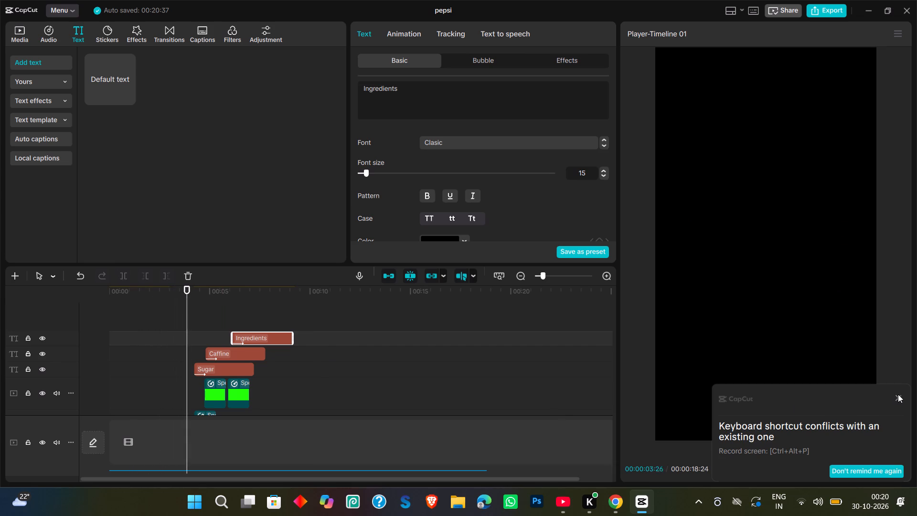
{"action": "left_click", "coordinate": [898, 394]}
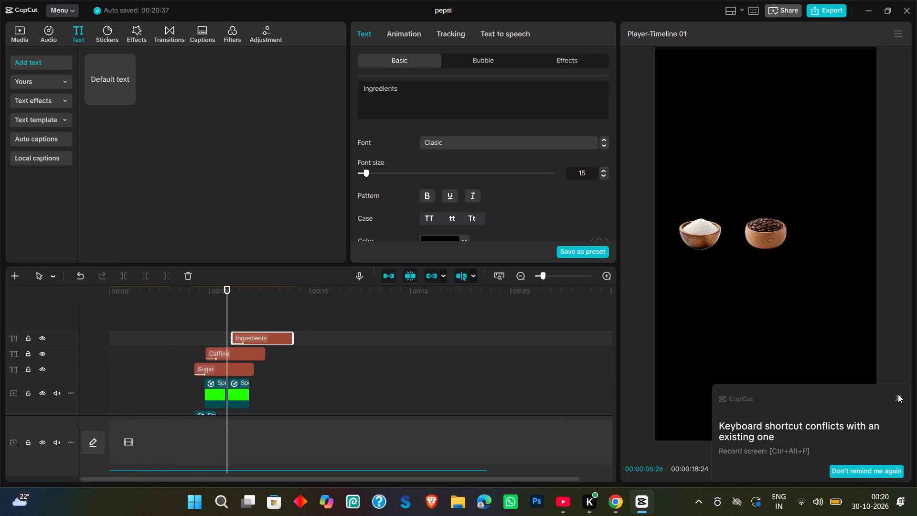
{"action": "key", "text": "space"}
{"action": "key", "text": "space"}
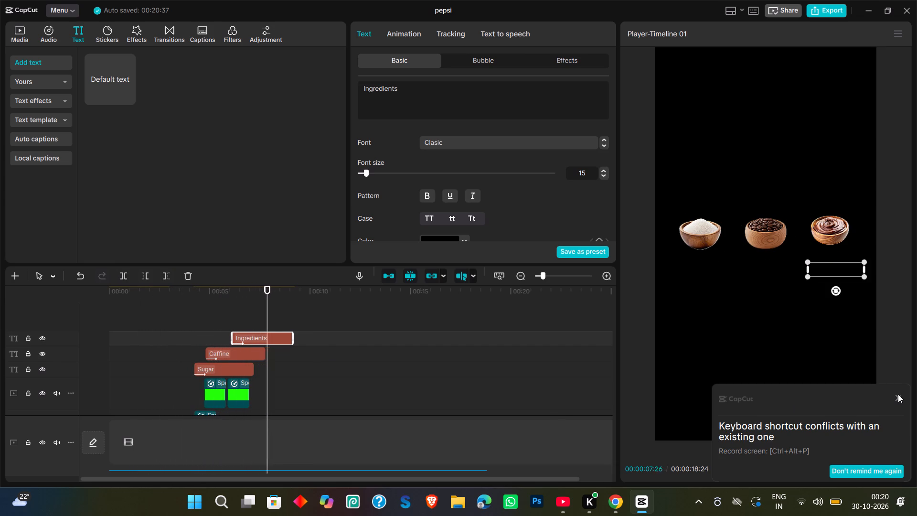
{"action": "key", "text": "space"}
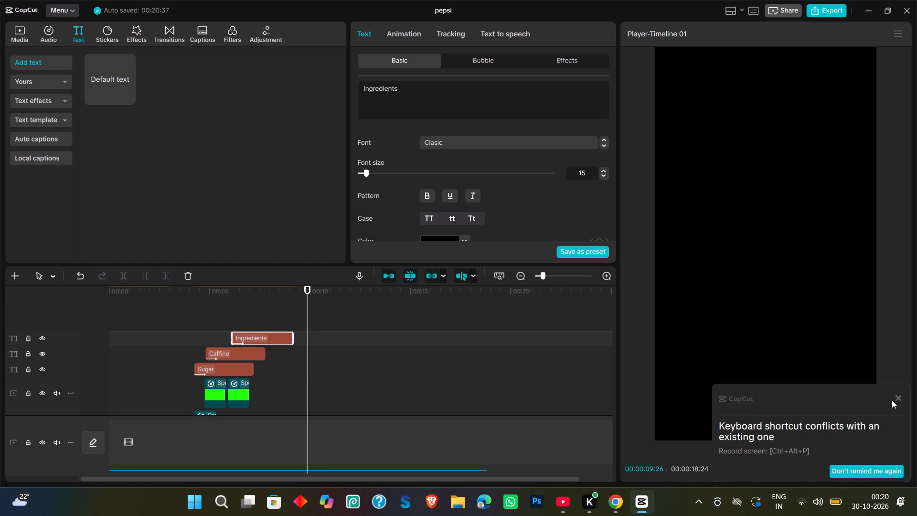
{"action": "left_click", "coordinate": [893, 399]}
{"action": "left_click", "coordinate": [900, 401]}
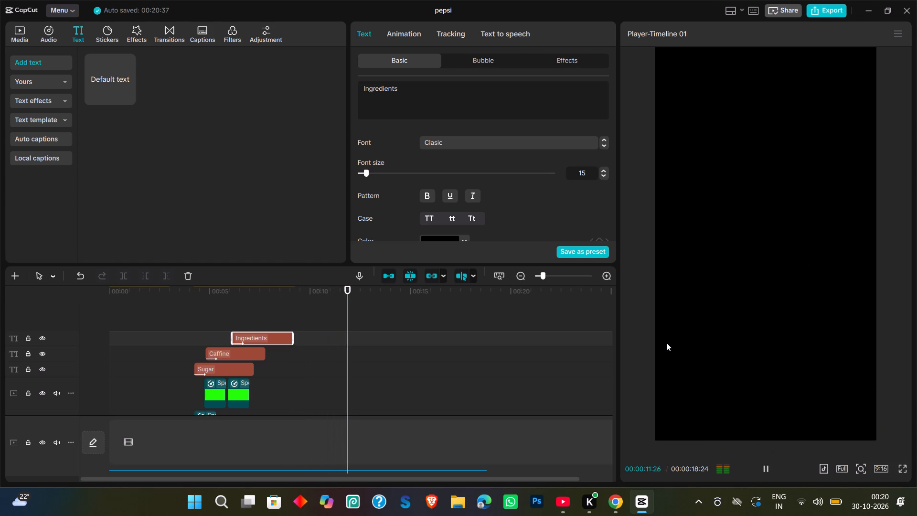
{"action": "key", "text": "space"}
{"action": "left_click", "coordinate": [763, 467]}
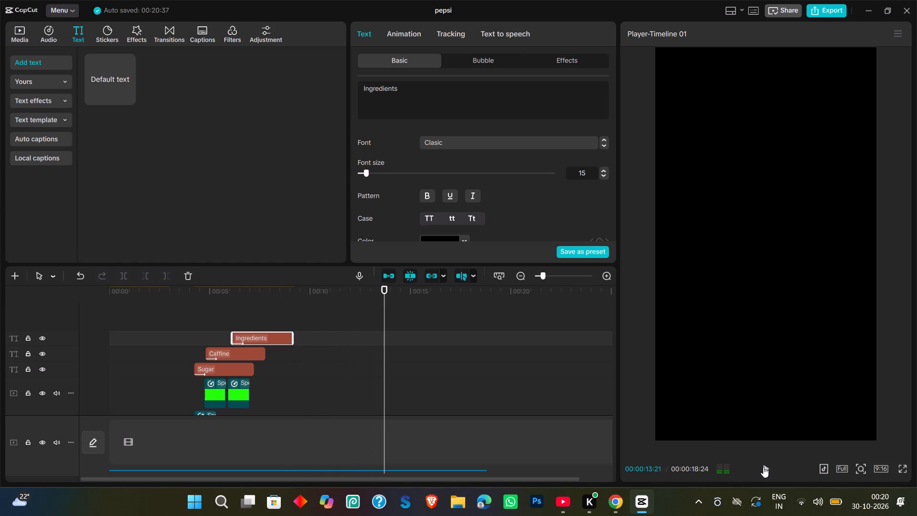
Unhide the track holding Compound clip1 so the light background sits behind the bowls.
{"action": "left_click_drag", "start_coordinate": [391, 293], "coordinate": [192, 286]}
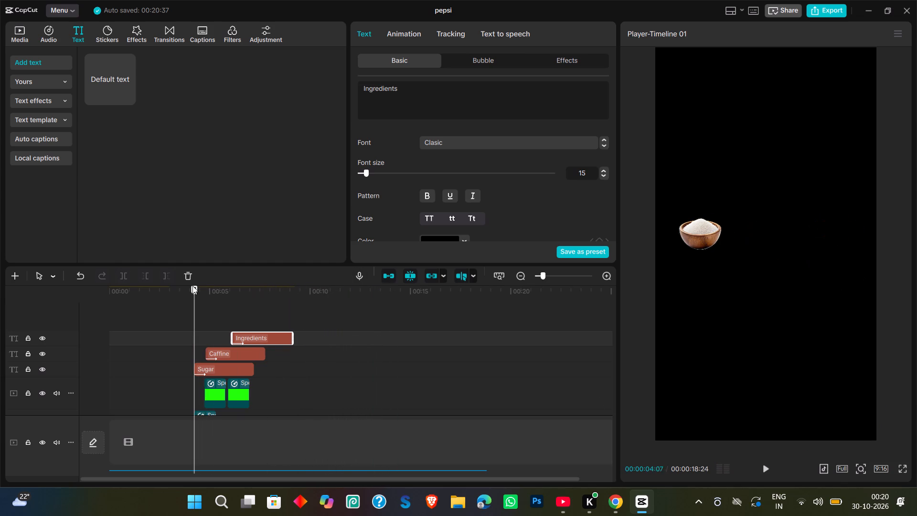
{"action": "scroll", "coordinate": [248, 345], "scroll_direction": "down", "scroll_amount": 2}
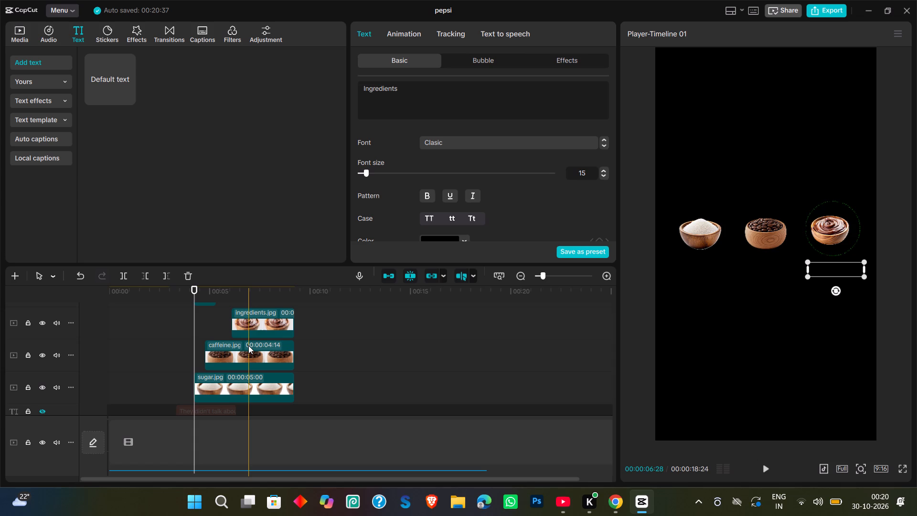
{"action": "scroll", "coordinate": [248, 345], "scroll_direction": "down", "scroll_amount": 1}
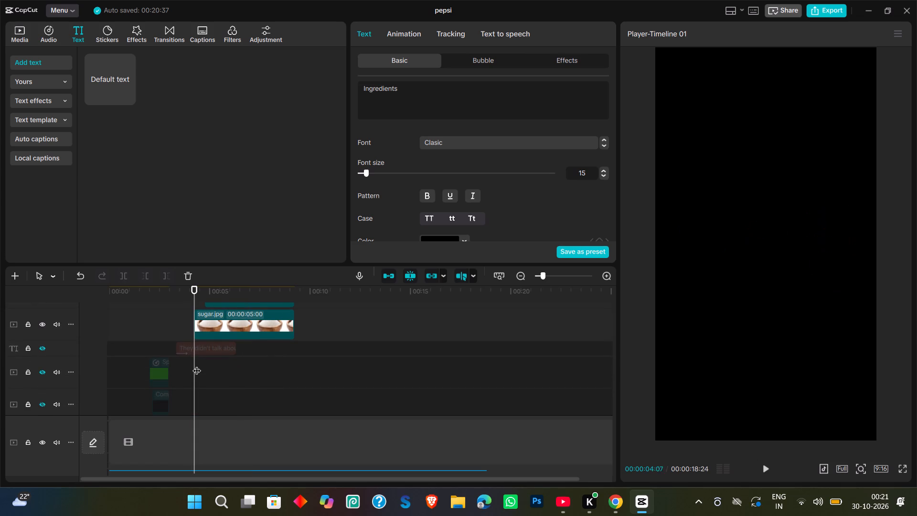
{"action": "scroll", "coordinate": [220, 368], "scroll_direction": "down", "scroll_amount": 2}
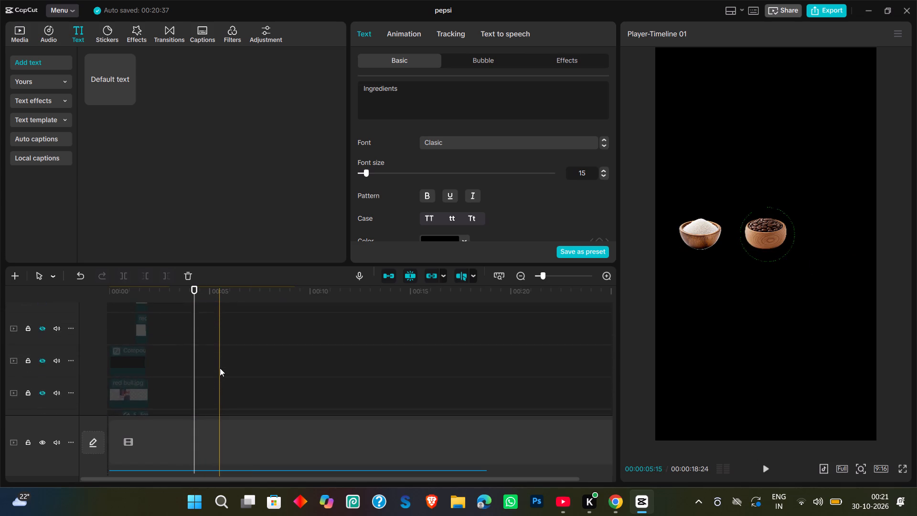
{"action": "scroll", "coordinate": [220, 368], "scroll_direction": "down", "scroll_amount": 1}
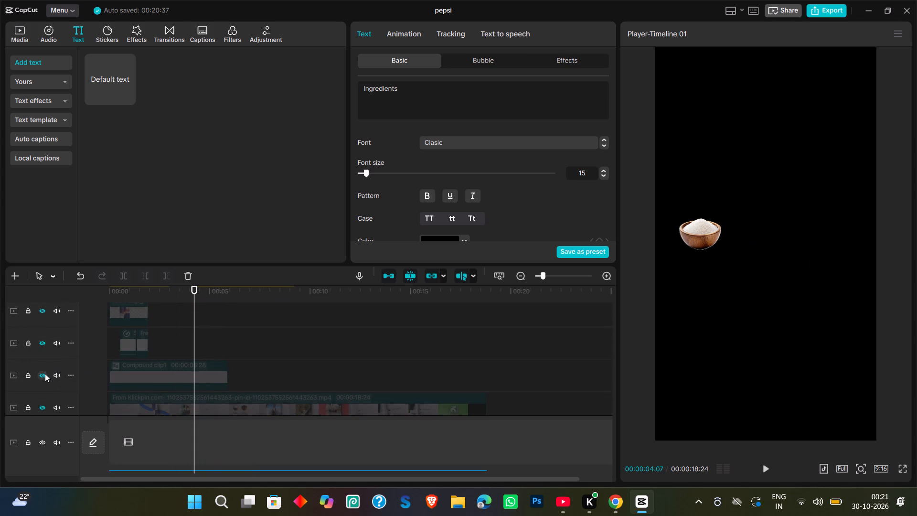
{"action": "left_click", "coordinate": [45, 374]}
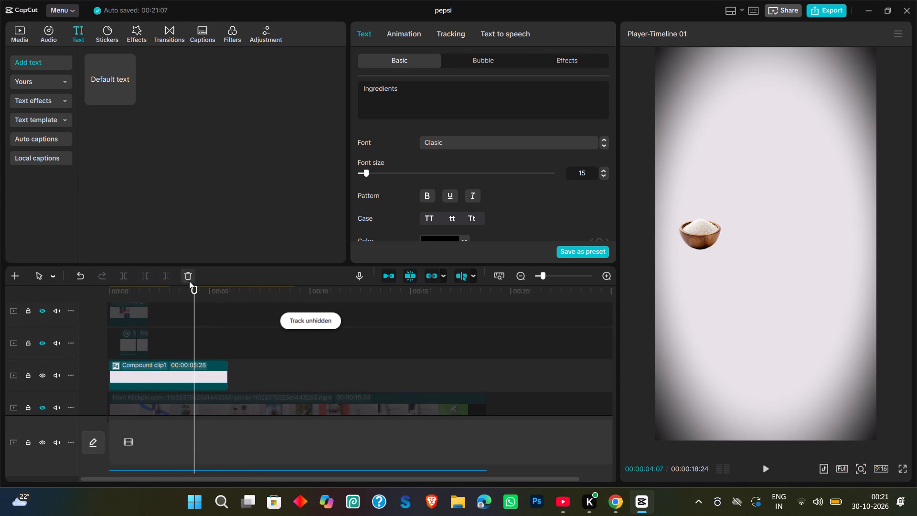
Play and scrub the bowl section from about 00:00:03:10 to 00:00:07:16 against the light background.
{"action": "left_click_drag", "start_coordinate": [194, 288], "coordinate": [174, 288]}
{"action": "key", "text": "space"}
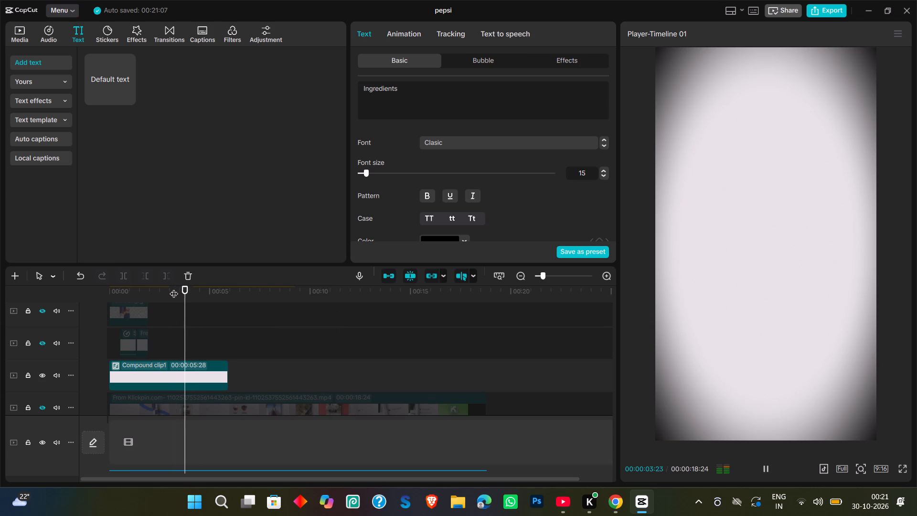
{"action": "key", "text": "space"}
{"action": "key", "text": "space"}
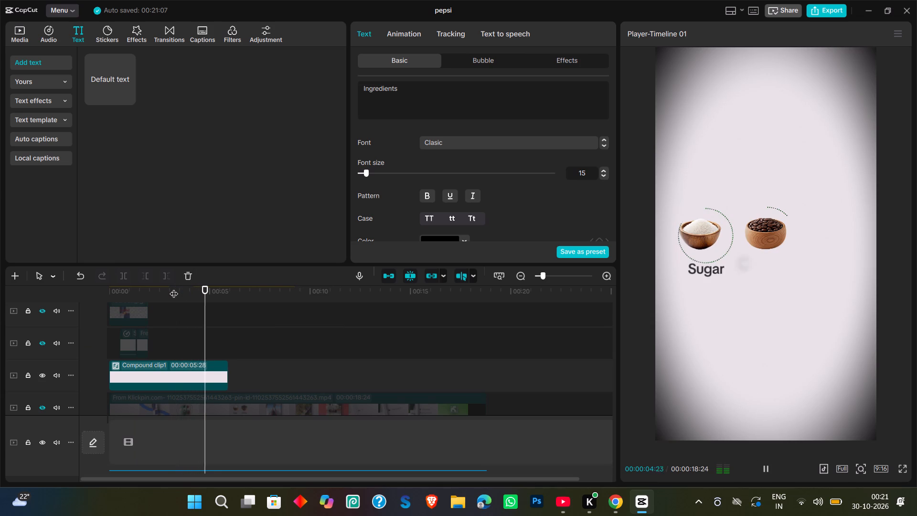
{"action": "key", "text": "space"}
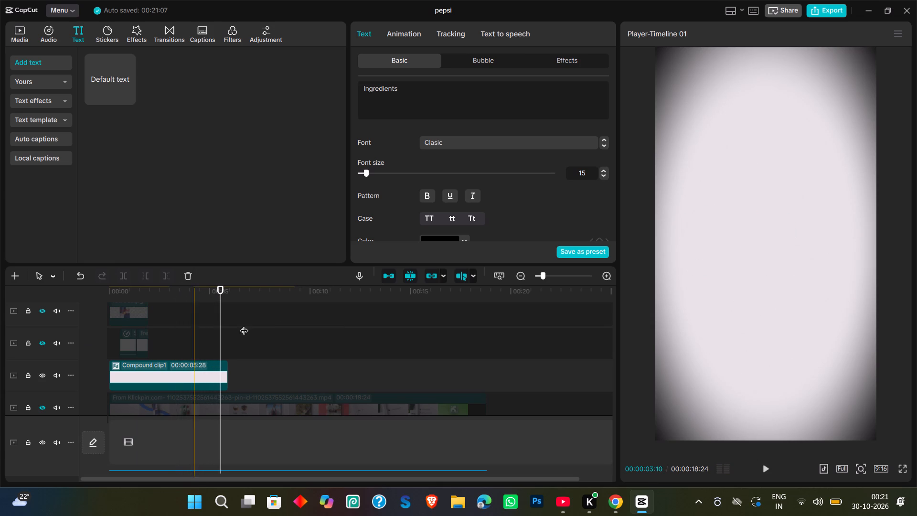
{"action": "scroll", "coordinate": [299, 356], "scroll_direction": "up", "scroll_amount": 3}
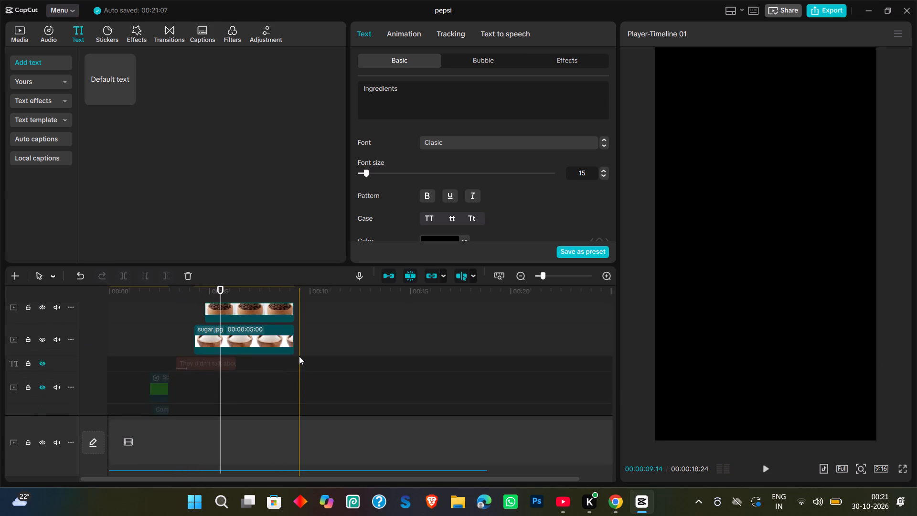
{"action": "scroll", "coordinate": [299, 356], "scroll_direction": "up", "scroll_amount": 3}
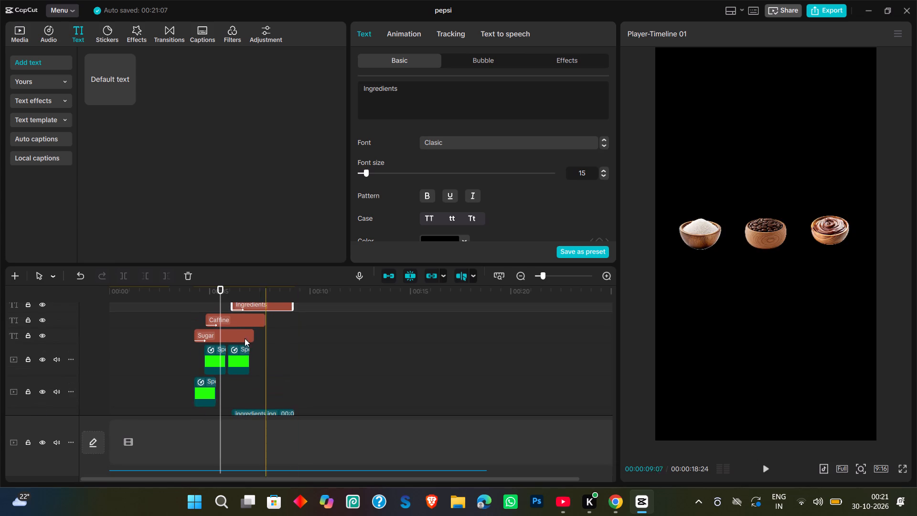
{"action": "left_click_drag", "start_coordinate": [221, 292], "coordinate": [207, 301]}
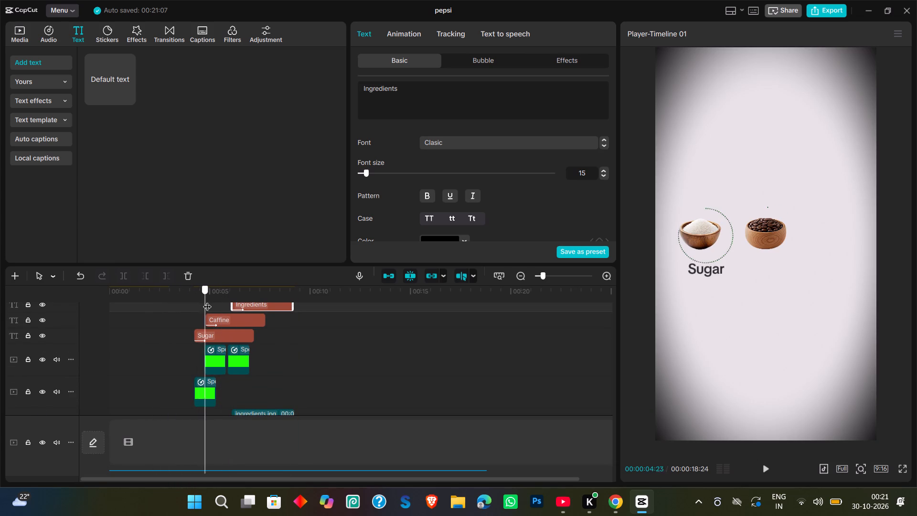
{"action": "left_click_drag", "start_coordinate": [207, 301], "coordinate": [260, 303]}
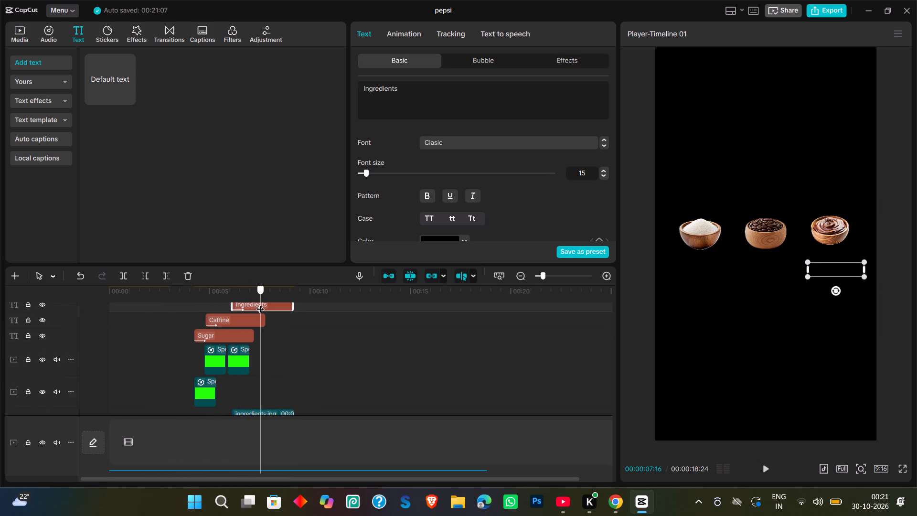
{"action": "left_click_drag", "start_coordinate": [260, 303], "coordinate": [210, 303]}
{"action": "left_click_drag", "start_coordinate": [209, 292], "coordinate": [190, 290]}
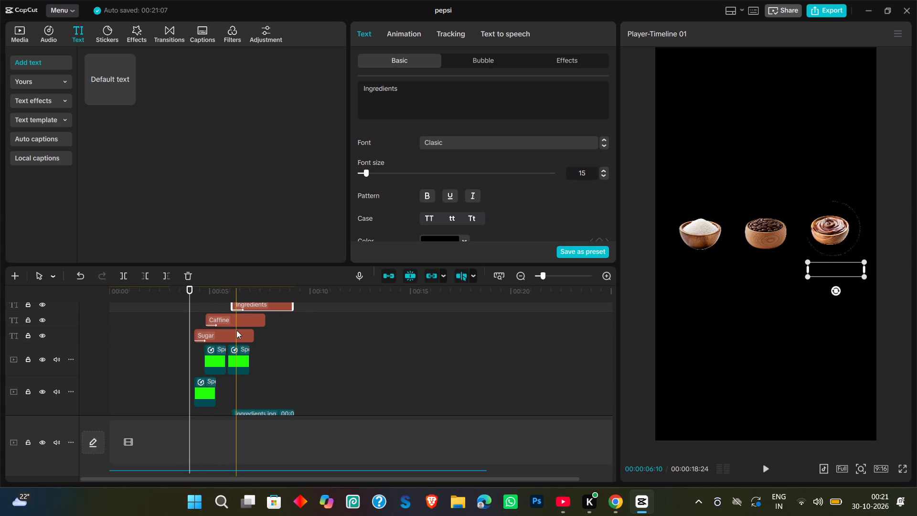
Hide the Compound clip1 track and unhide the track holding the Klickpin reference video.
{"action": "scroll", "coordinate": [236, 330], "scroll_direction": "down", "scroll_amount": 4}
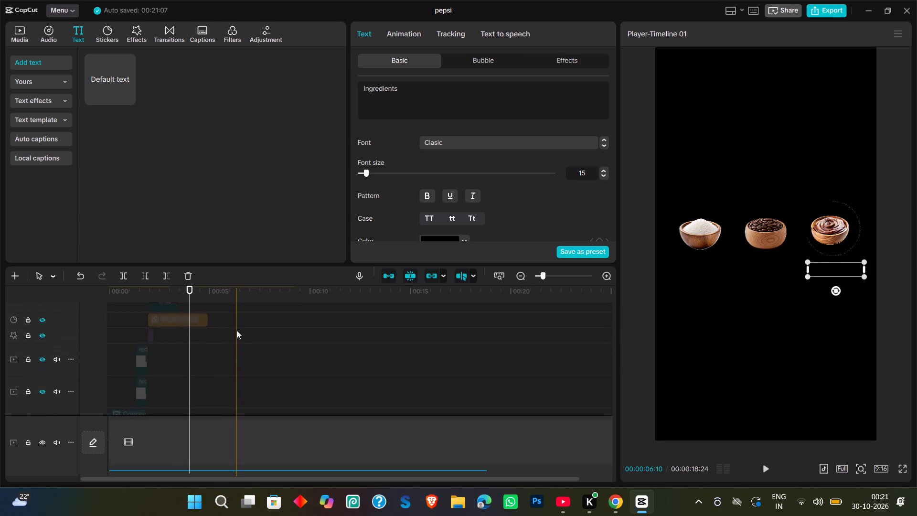
{"action": "scroll", "coordinate": [236, 330], "scroll_direction": "down", "scroll_amount": 1}
{"action": "left_click", "coordinate": [40, 323]}
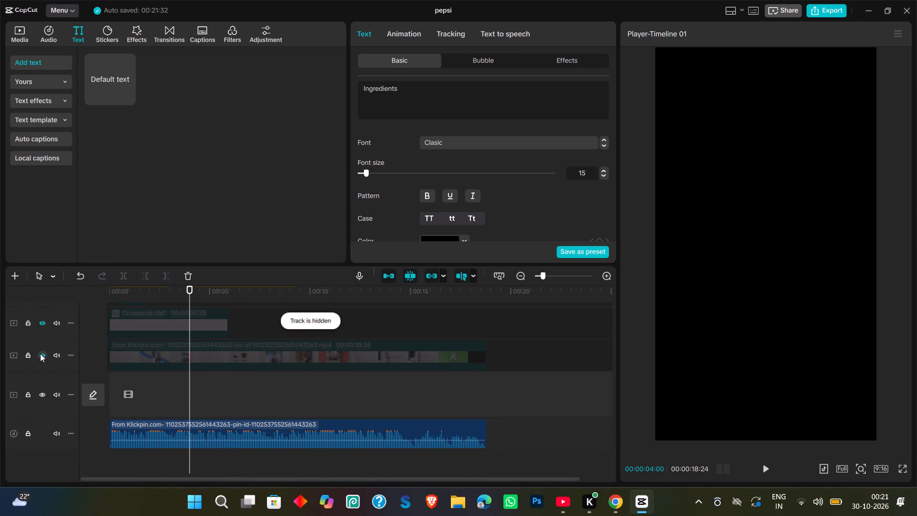
{"action": "left_click", "coordinate": [40, 354]}
Step frame by frame from 00:00:04:00 to 00:00:06:29, comparing the bowls, rings and labels with the reference animation.
{"action": "scroll", "coordinate": [141, 347], "scroll_direction": "up", "scroll_amount": 5}
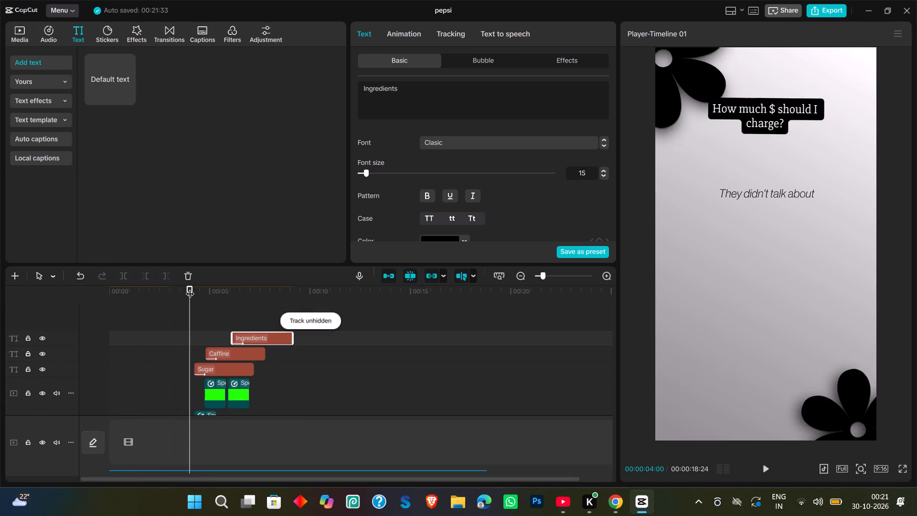
{"action": "key", "text": "Right"}
{"action": "key", "text": "Right"}
{"action": "key", "text": "Right"}
{"action": "key", "text": "Right"}
{"action": "key", "text": "Right"}
{"action": "key", "text": "Right"}
{"action": "key", "text": "Right"}
{"action": "key", "text": "Right"}
{"action": "key", "text": "Right"}
{"action": "key", "text": "Right"}
{"action": "key", "text": "Right"}
{"action": "key", "text": "Right"}
{"action": "key", "text": "Right"}
{"action": "key", "text": "Right"}
{"action": "key", "text": "Right"}
{"action": "key", "text": "Right"}
{"action": "key", "text": "Right"}
{"action": "key", "text": "Right"}
{"action": "key", "text": "Right"}
{"action": "key", "text": "Right"}
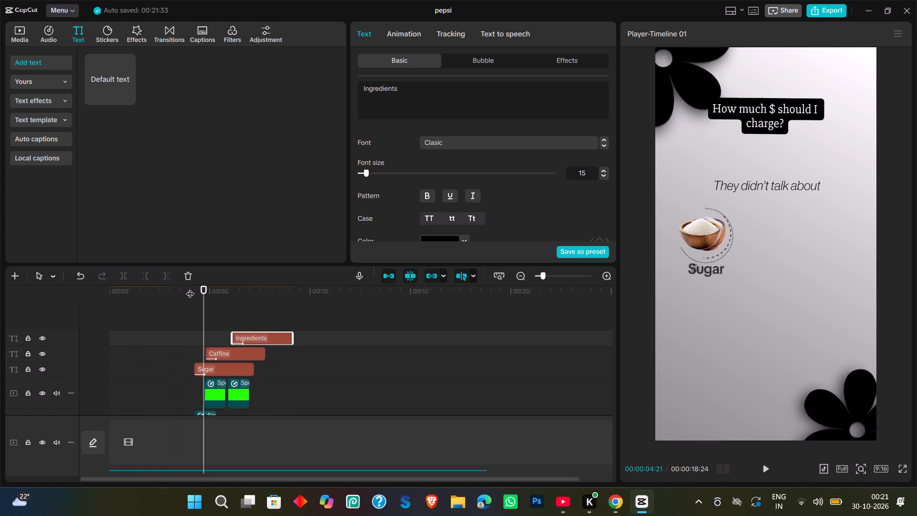
{"action": "key", "text": "Right"}
{"action": "key", "text": "Right"}
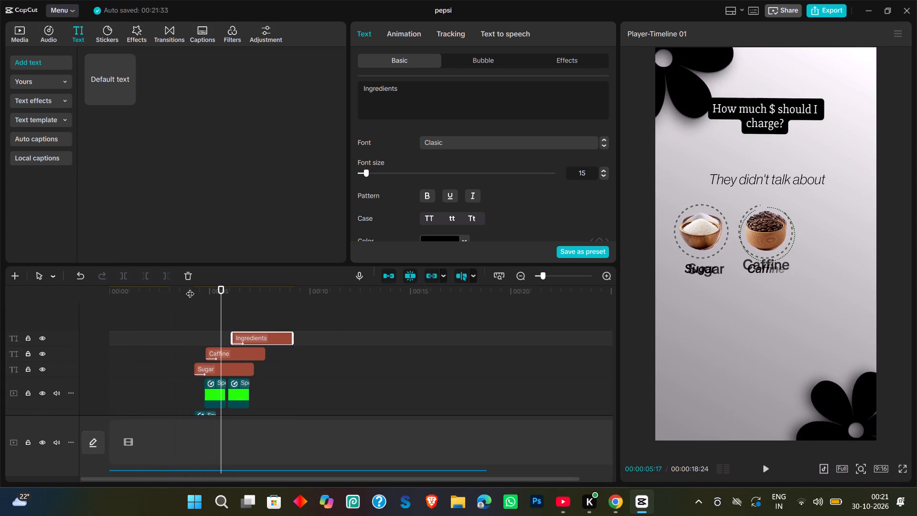
{"action": "key", "text": "Right"}
{"action": "key", "text": "Right"}
{"action": "key", "text": "Right"}
{"action": "key", "text": "Right"}
{"action": "key", "text": "Right"}
{"action": "key", "text": "Right"}
{"action": "key", "text": "Right"}
{"action": "key", "text": "Right"}
{"action": "key", "text": "Right"}
{"action": "key", "text": "Right"}
{"action": "key", "text": "Right"}
{"action": "key", "text": "Right"}
{"action": "key", "text": "Right"}
{"action": "key", "text": "Right"}
{"action": "key", "text": "Right"}
{"action": "key", "text": "Right"}
{"action": "key", "text": "Right"}
{"action": "key", "text": "Right"}
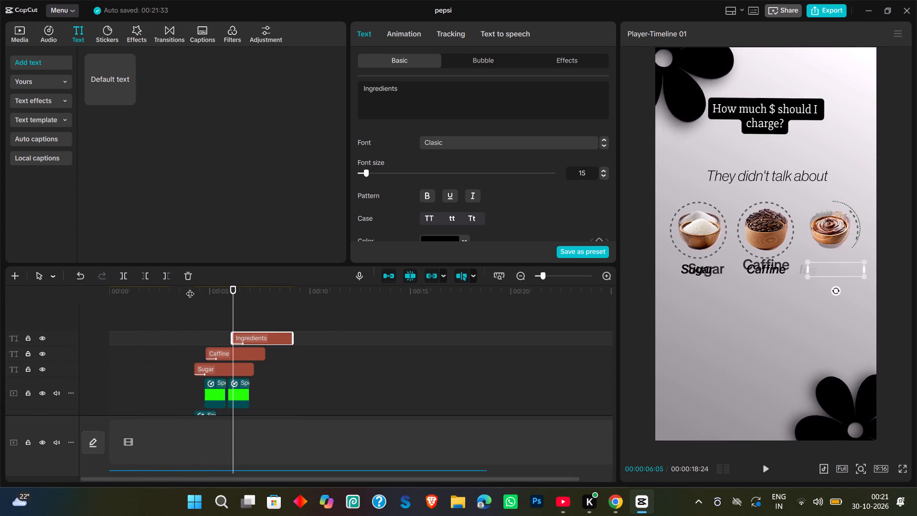
{"action": "key", "text": "Right"}
{"action": "key", "text": "Right"}
{"action": "key", "text": "Right"}
{"action": "key", "text": "Right"}
{"action": "key", "text": "Right"}
{"action": "key", "text": "Right"}
{"action": "key", "text": "Right"}
{"action": "key", "text": "Right"}
{"action": "key", "text": "Right"}
{"action": "key", "text": "Right"}
{"action": "key", "text": "Right"}
{"action": "key", "text": "Right"}
{"action": "key", "text": "Right"}
{"action": "key", "text": "Right"}
{"action": "key", "text": "Right"}
{"action": "key", "text": "Right"}
{"action": "key", "text": "Right"}
{"action": "key", "text": "Right"}
{"action": "key", "text": "Right"}
{"action": "key", "text": "Right"}
{"action": "key", "text": "Right"}
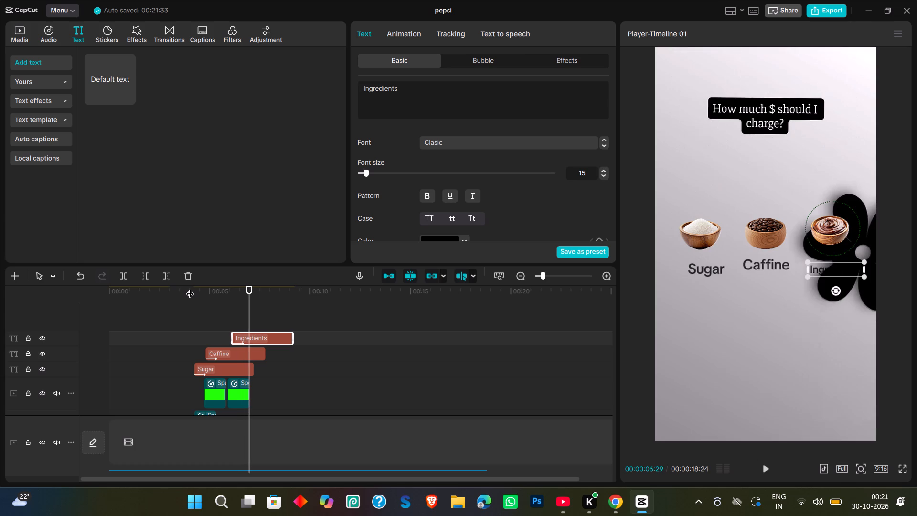
Examine the frames from 00:00:06:21 to 00:00:06:24 for the timing of the reference bowls' exit, stopping at 00:00:06:24.
{"action": "key", "text": "Left"}
{"action": "key", "text": "Left"}
{"action": "key", "text": "Left"}
{"action": "key", "text": "Left"}
{"action": "key", "text": "Left"}
{"action": "key", "text": "Left"}
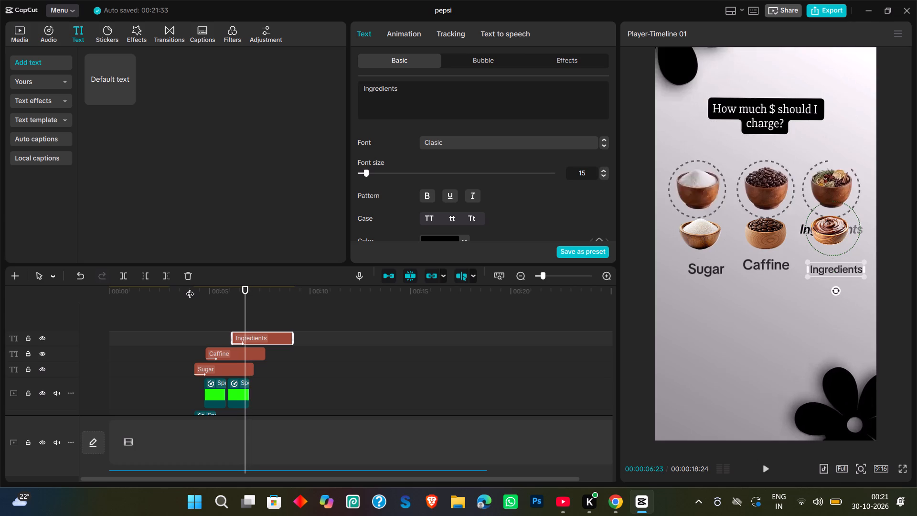
{"action": "key", "text": "Left"}
{"action": "key", "text": "Left"}
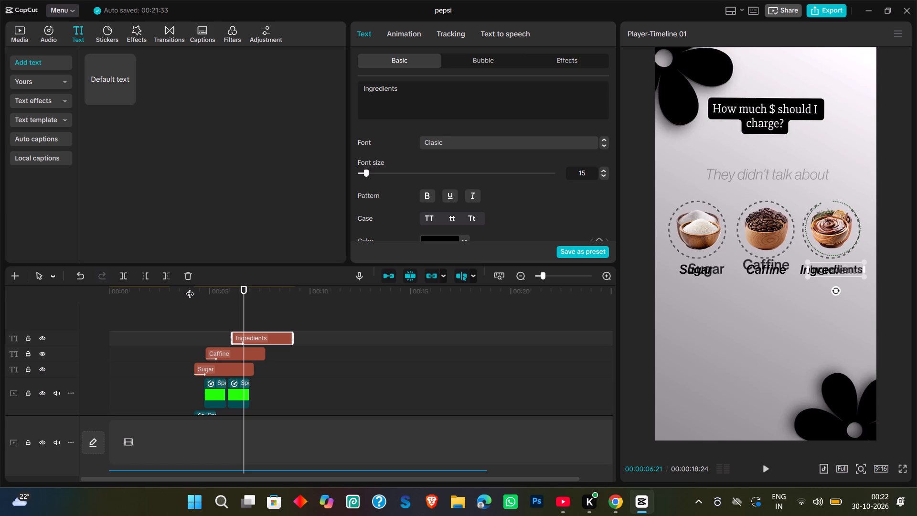
{"action": "key", "text": "Right"}
{"action": "key", "text": "Right"}
{"action": "key", "text": "Right"}
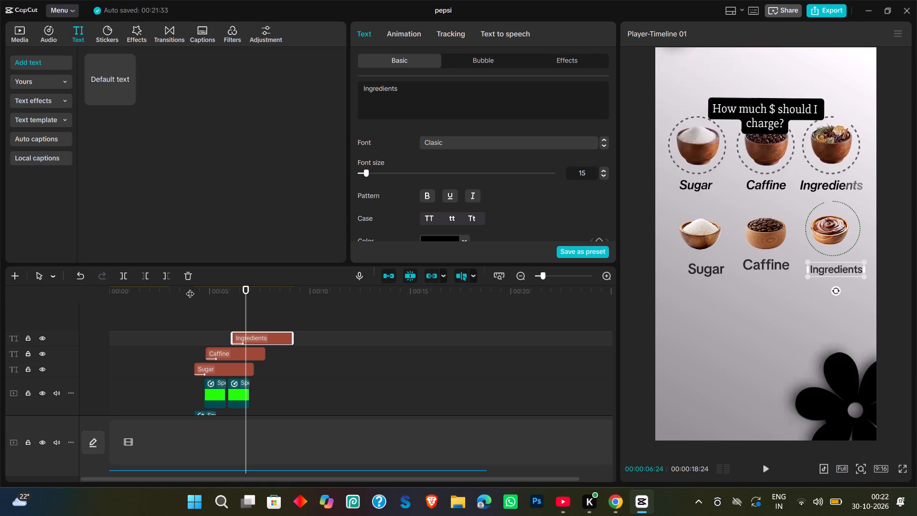
{"action": "scroll", "coordinate": [218, 343], "scroll_direction": "down", "scroll_amount": 1}
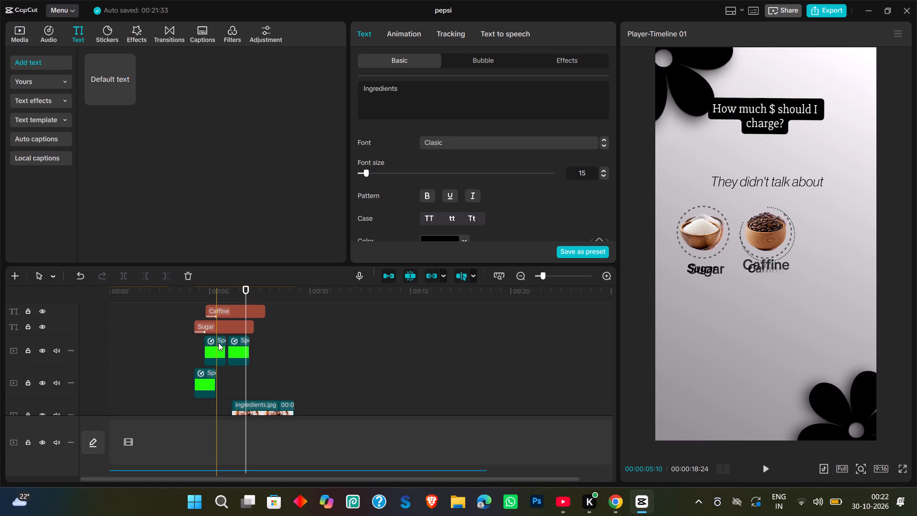
Add a freeze frame to the ring overlay clip around the Sugar bowl at 00:00:05:04.
{"action": "left_click", "coordinate": [209, 381]}
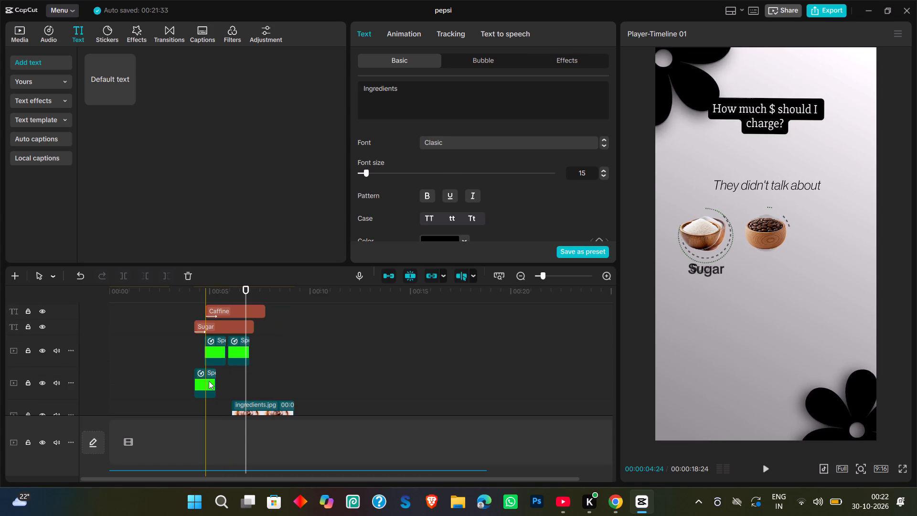
{"action": "left_click_drag", "start_coordinate": [244, 285], "coordinate": [220, 290]}
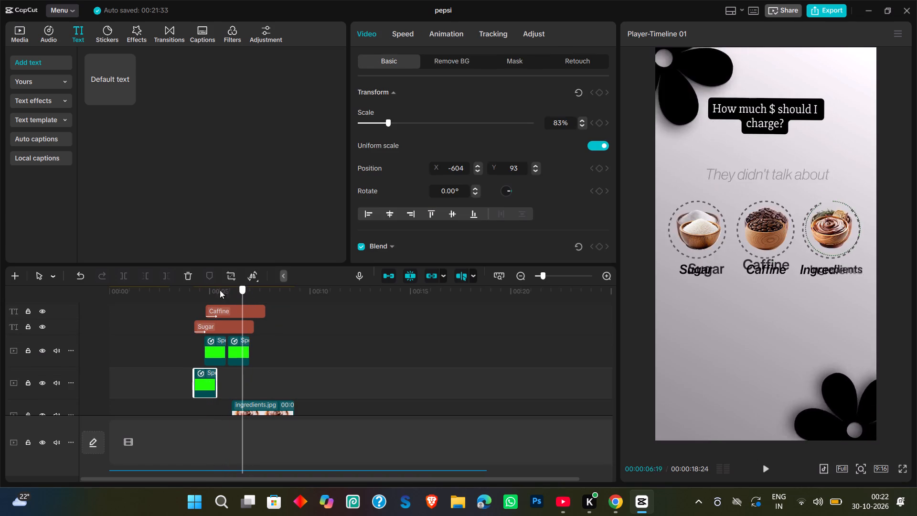
{"action": "left_click_drag", "start_coordinate": [220, 290], "coordinate": [212, 297]}
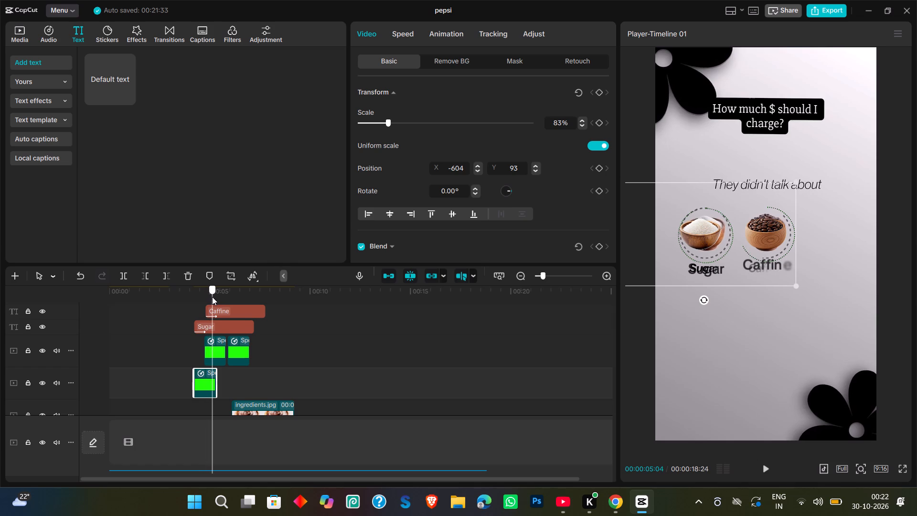
{"action": "left_click_drag", "start_coordinate": [212, 297], "coordinate": [213, 297]}
{"action": "left_click", "coordinate": [255, 274]}
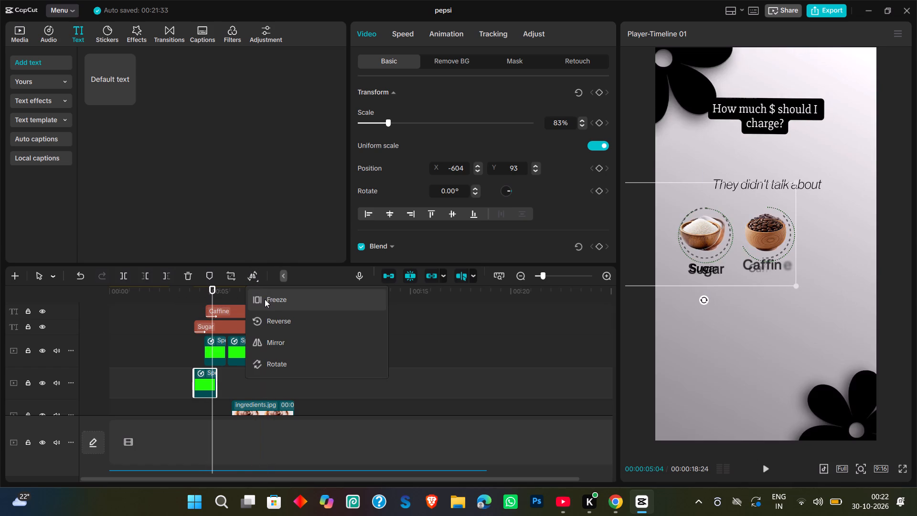
{"action": "left_click", "coordinate": [265, 299]}
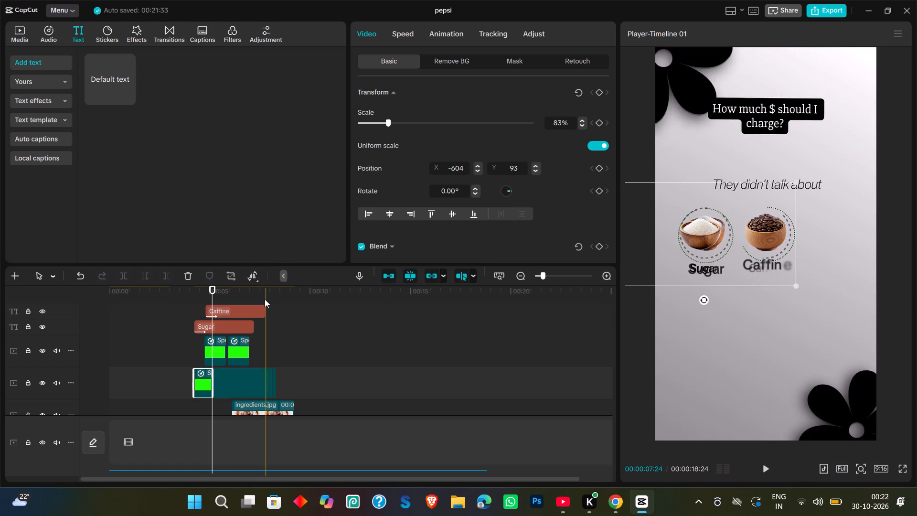
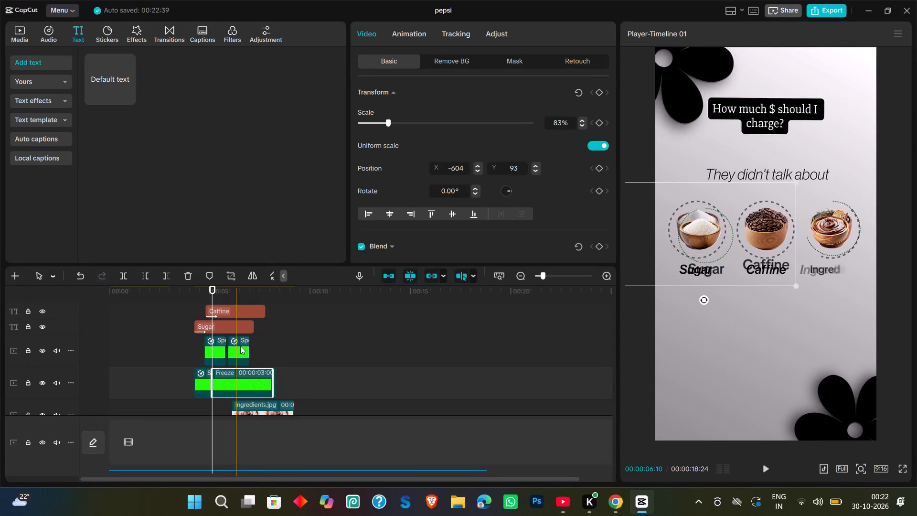
Move the Ingredients ring overlay clip onto its own track directly above the Caffine ring overlay, below the Sugar text.
{"action": "left_click_drag", "start_coordinate": [240, 346], "coordinate": [240, 309]}
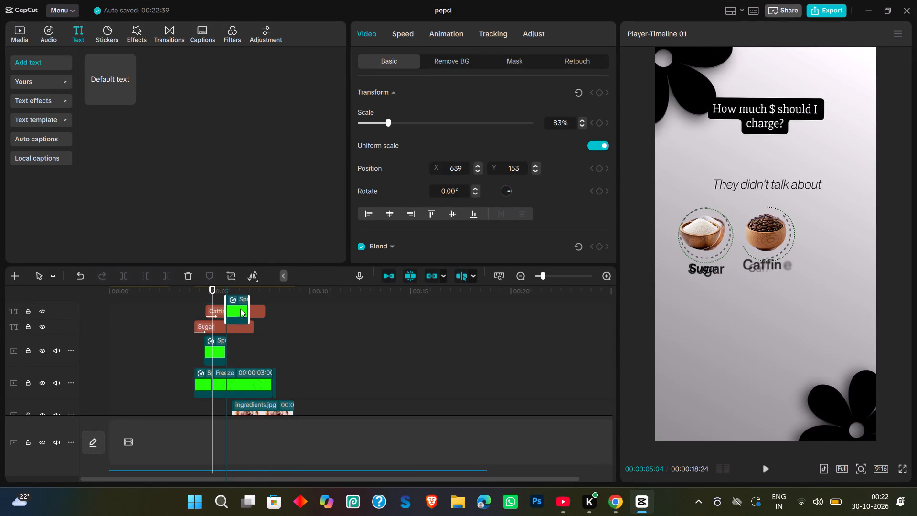
{"action": "left_click_drag", "start_coordinate": [240, 309], "coordinate": [239, 321]}
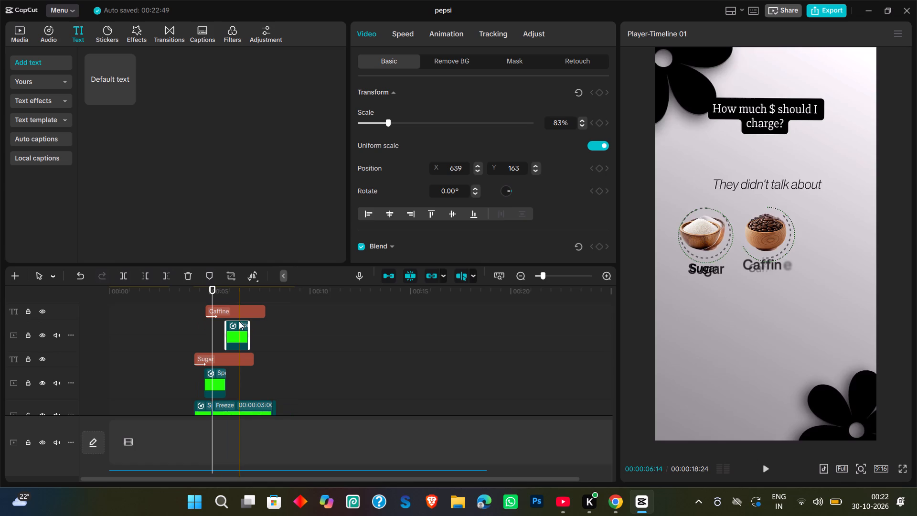
{"action": "left_click_drag", "start_coordinate": [231, 357], "coordinate": [231, 333]}
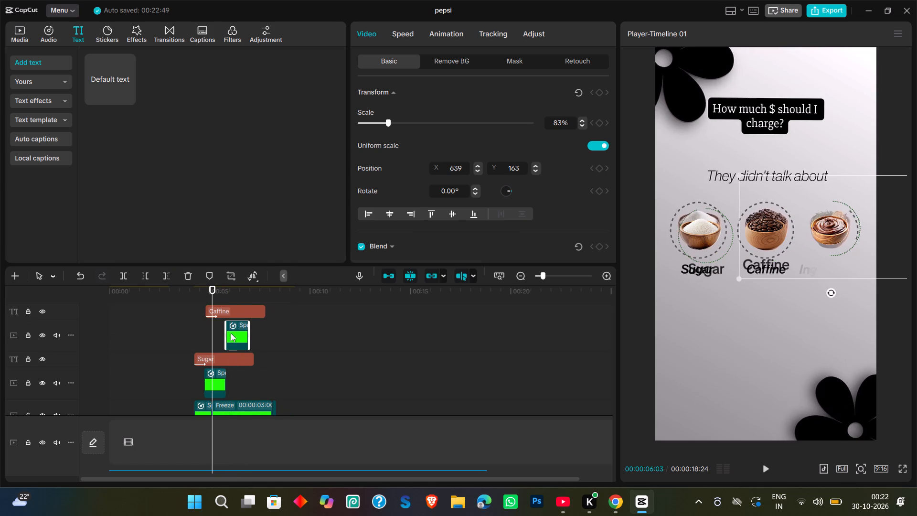
{"action": "left_click_drag", "start_coordinate": [231, 333], "coordinate": [233, 322]}
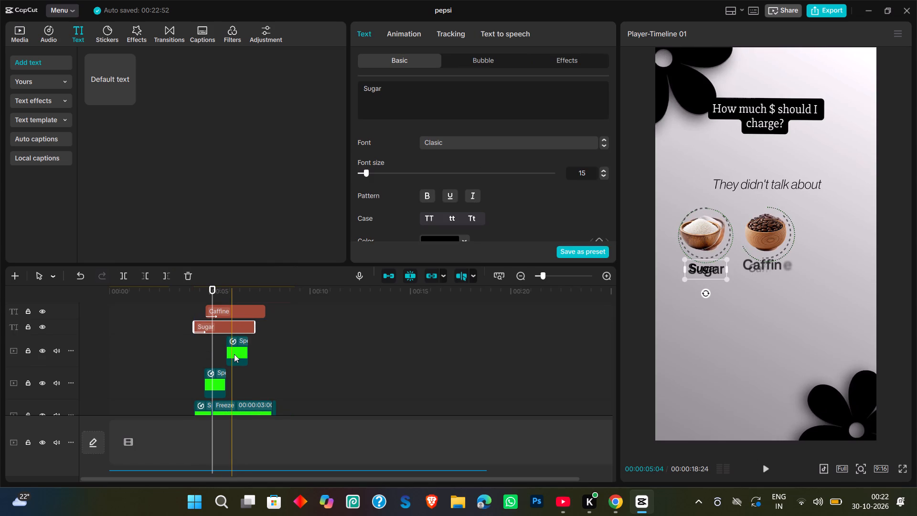
Add a freeze frame to the ring overlay clip around the Caffine bowl at 00:00:05:21.
{"action": "scroll", "coordinate": [234, 355], "scroll_direction": "down", "scroll_amount": 1}
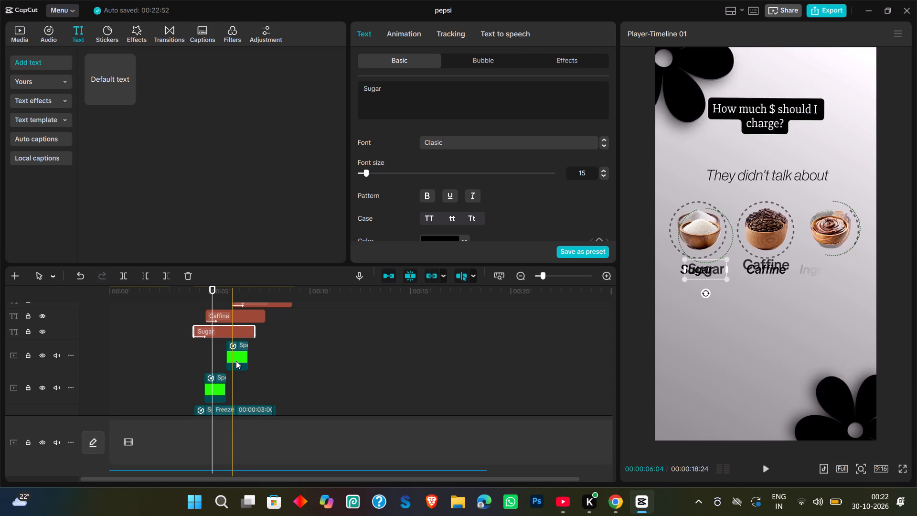
{"action": "scroll", "coordinate": [222, 380], "scroll_direction": "down", "scroll_amount": 1}
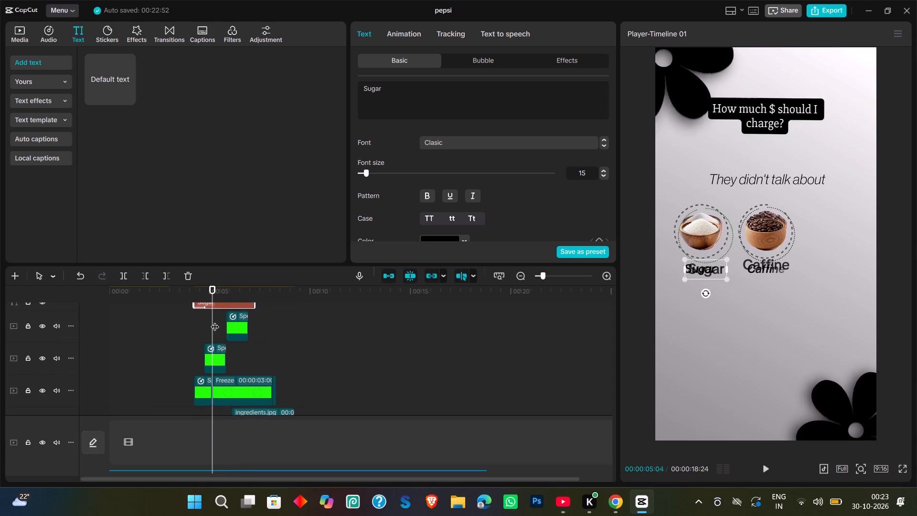
{"action": "left_click_drag", "start_coordinate": [214, 287], "coordinate": [223, 290]}
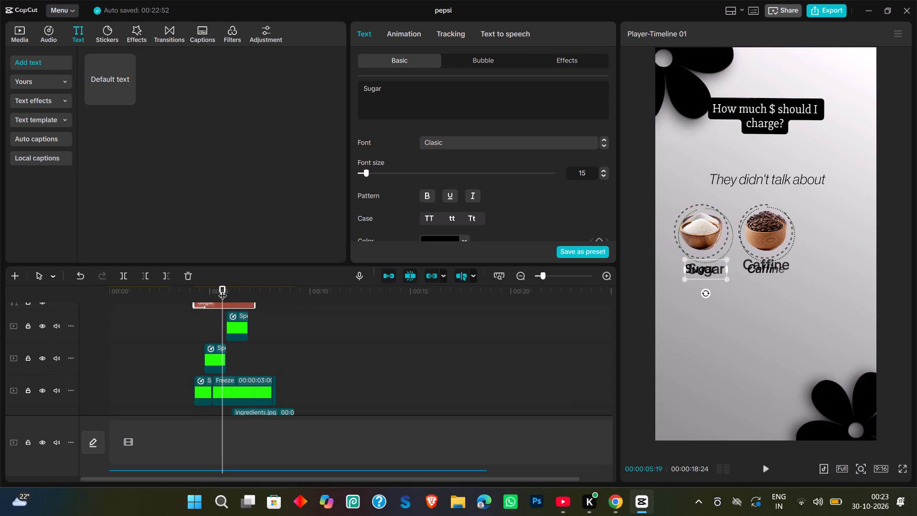
{"action": "key", "text": "Right"}
{"action": "key", "text": "Right"}
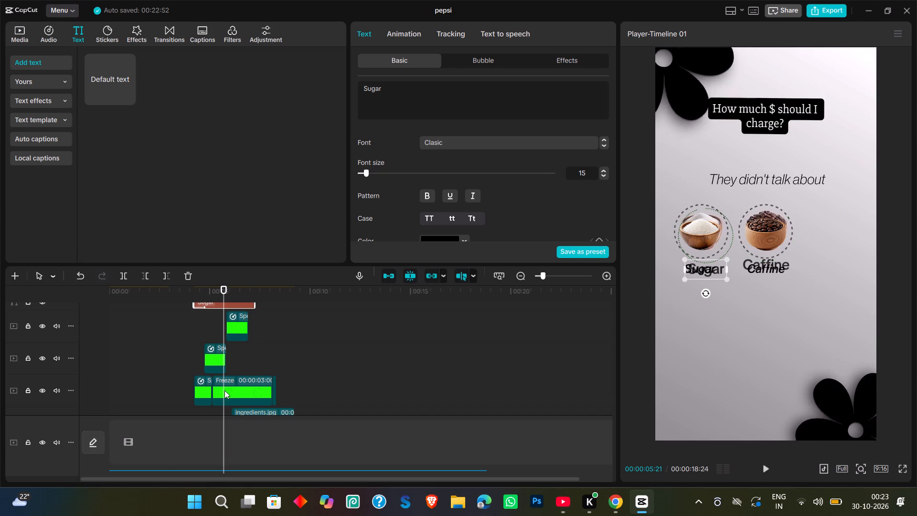
{"action": "left_click", "coordinate": [217, 357]}
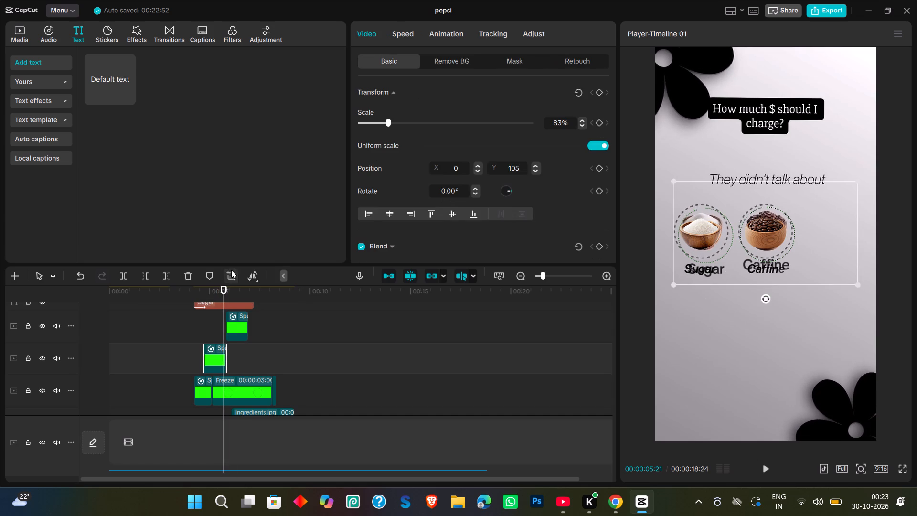
{"action": "left_click", "coordinate": [263, 299]}
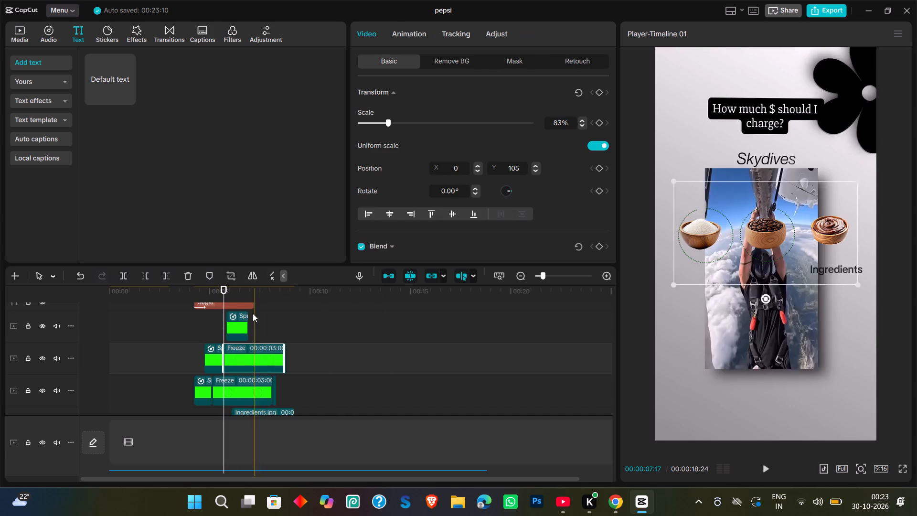
Add a freeze frame to the ring overlay clip around the Ingredients bowl at 00:00:06:25.
{"action": "left_click", "coordinate": [242, 327]}
{"action": "key", "text": "Right"}
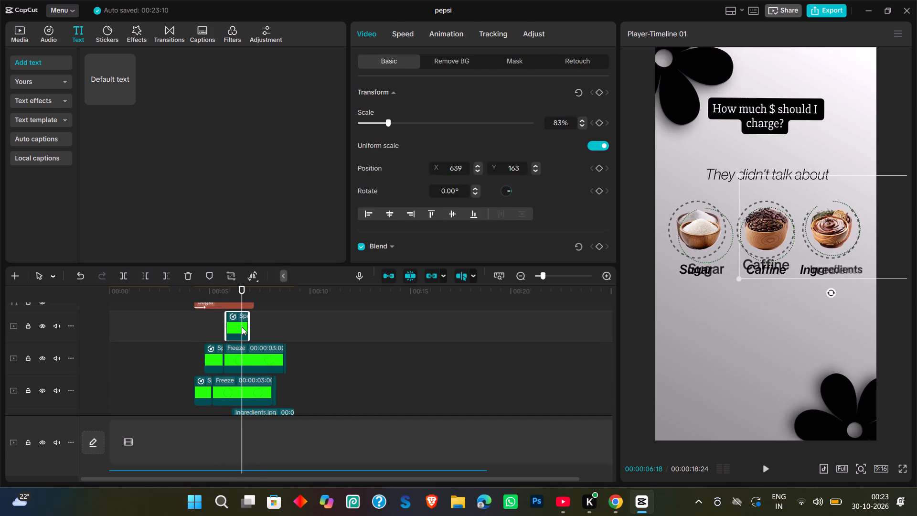
{"action": "key", "text": "Right"}
{"action": "key", "text": "Right"}
{"action": "key", "text": "Right"}
{"action": "key", "text": "Right"}
{"action": "key", "text": "Right"}
{"action": "key", "text": "Right"}
{"action": "key", "text": "Right"}
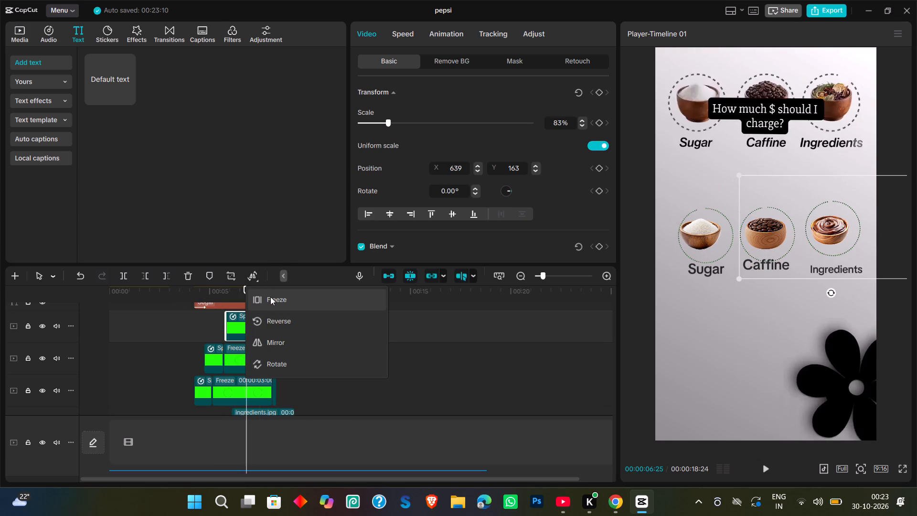
{"action": "left_click", "coordinate": [270, 297]}
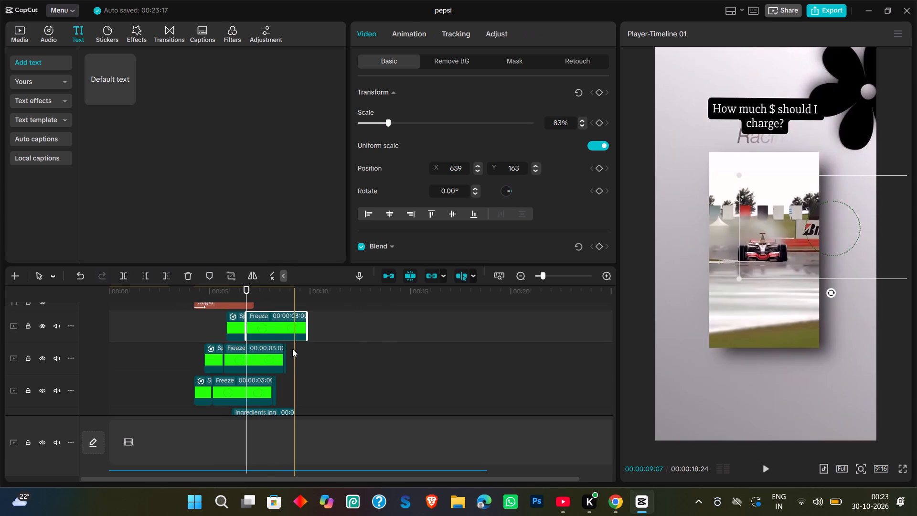
Examine the frames from 00:00:06:25 to 00:00:07:07 for where the reference bowls leave the frame, stopping at 00:00:06:28.
{"action": "scroll", "coordinate": [292, 349], "scroll_direction": "down", "scroll_amount": 1}
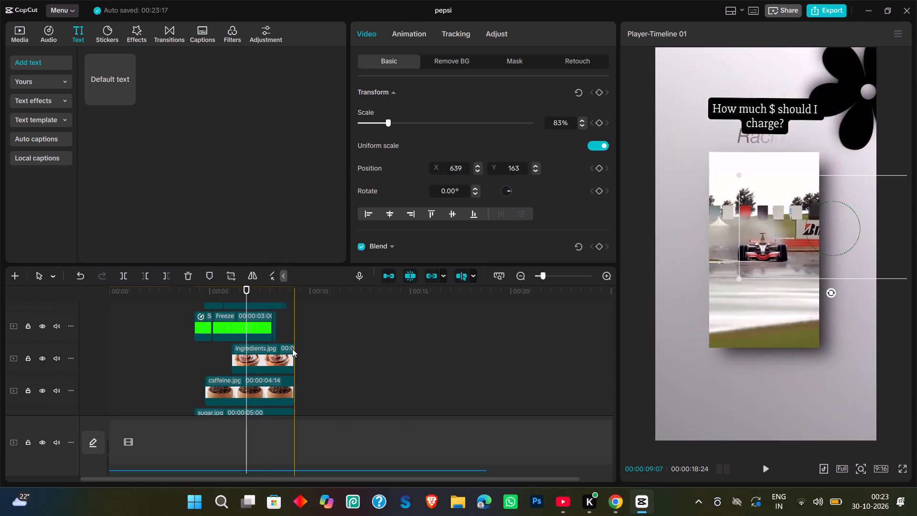
{"action": "scroll", "coordinate": [292, 349], "scroll_direction": "up", "scroll_amount": 1}
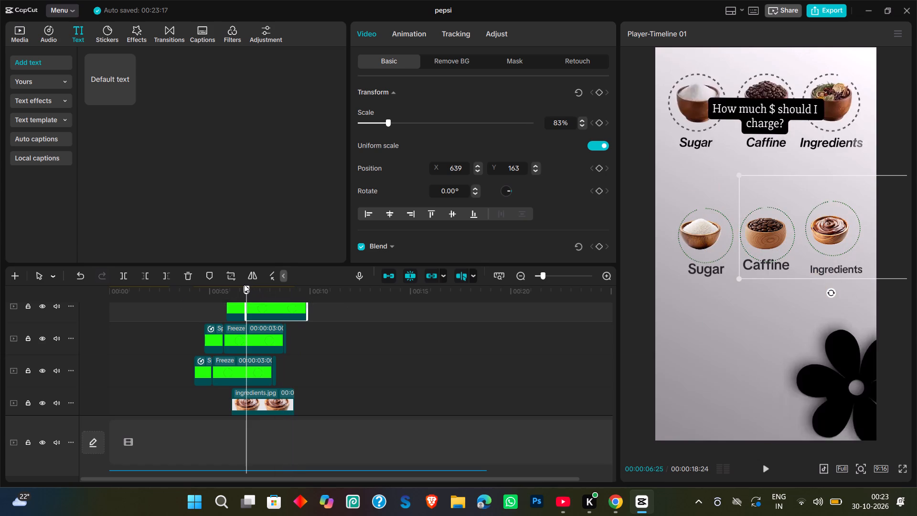
{"action": "key", "text": "Right"}
{"action": "key", "text": "Right"}
{"action": "key", "text": "Right"}
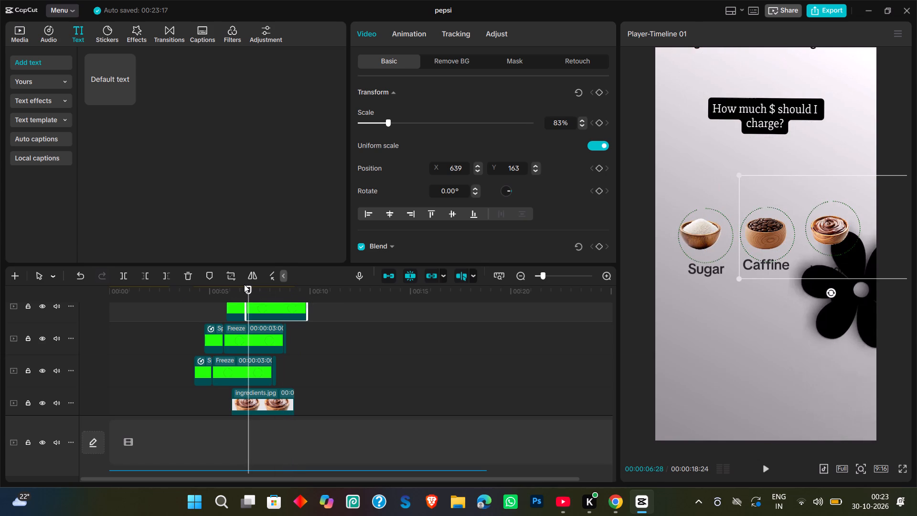
{"action": "key", "text": "Right"}
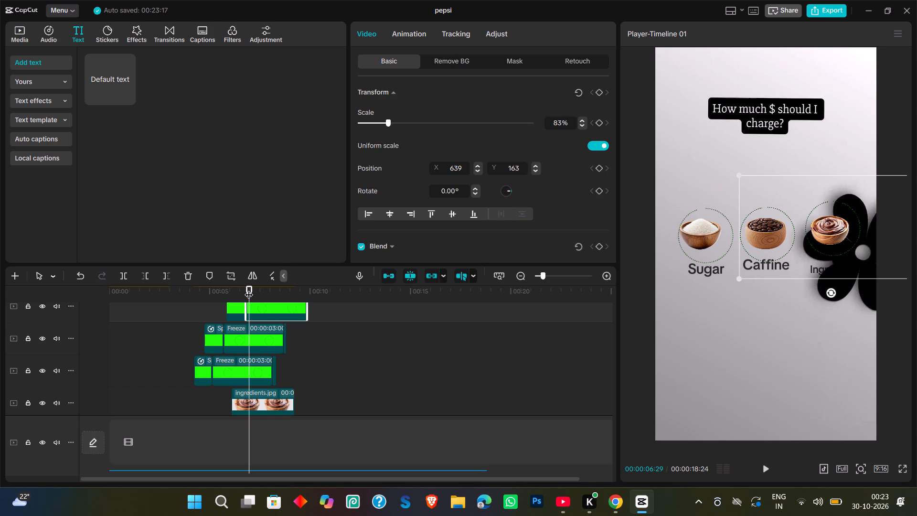
{"action": "key", "text": "Right"}
{"action": "key", "text": "Right"}
{"action": "key", "text": "Right"}
{"action": "key", "text": "Right"}
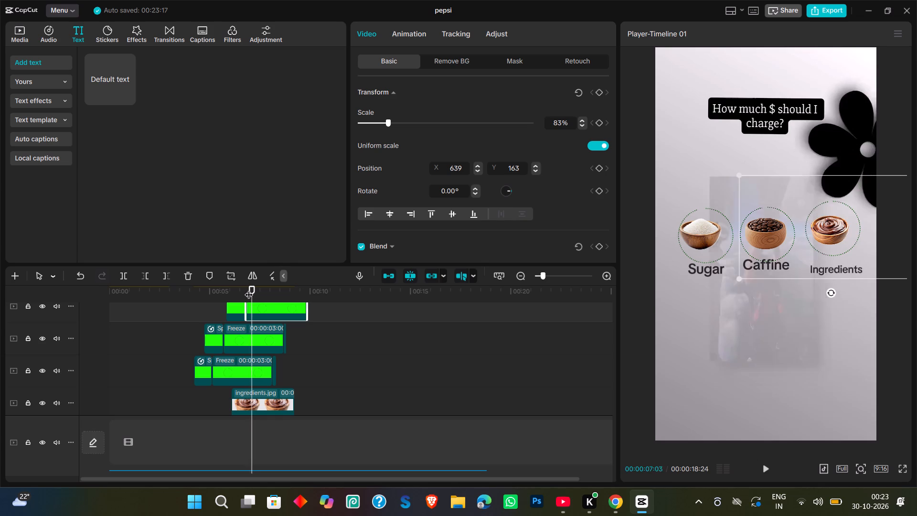
{"action": "key", "text": "Right"}
{"action": "key", "text": "Right"}
{"action": "key", "text": "Right"}
{"action": "key", "text": "Right"}
{"action": "key", "text": "Left"}
{"action": "key", "text": "Left"}
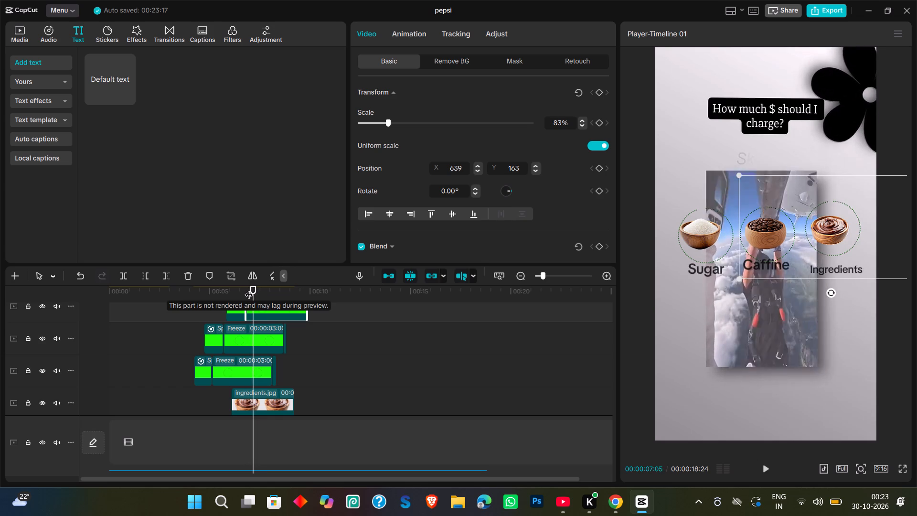
{"action": "key", "text": "Left"}
{"action": "key", "text": "Left"}
{"action": "key", "text": "Left"}
{"action": "key", "text": "Left"}
{"action": "key", "text": "Left"}
{"action": "key", "text": "Left"}
{"action": "key", "text": "Left"}
{"action": "key", "text": "Left"}
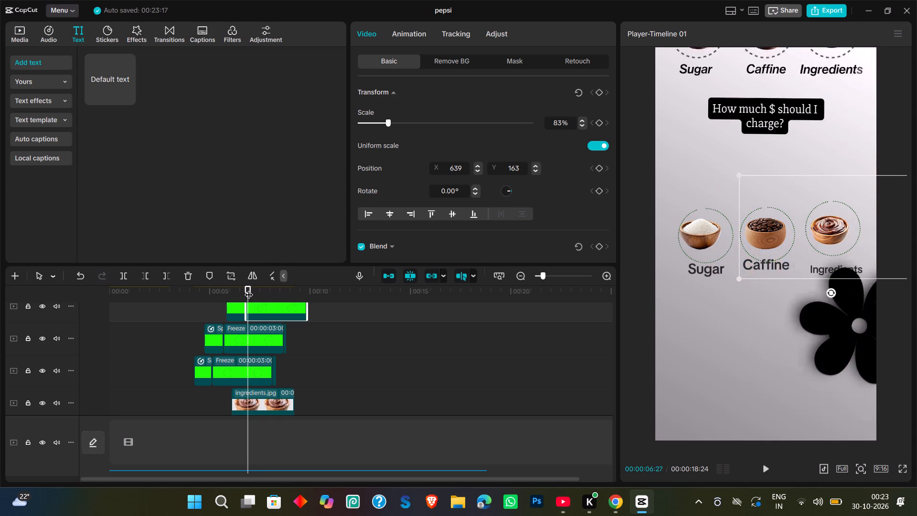
{"action": "key", "text": "Right"}
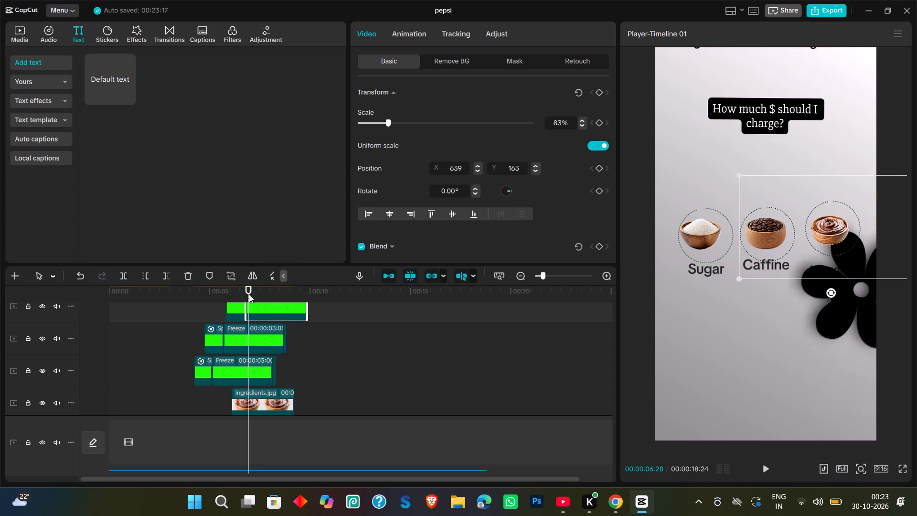
Split the sugar, caffeine and ingredients bowl images at 00:00:06:28 and delete the parts after the cut.
{"action": "scroll", "coordinate": [252, 330], "scroll_direction": "down", "scroll_amount": 1}
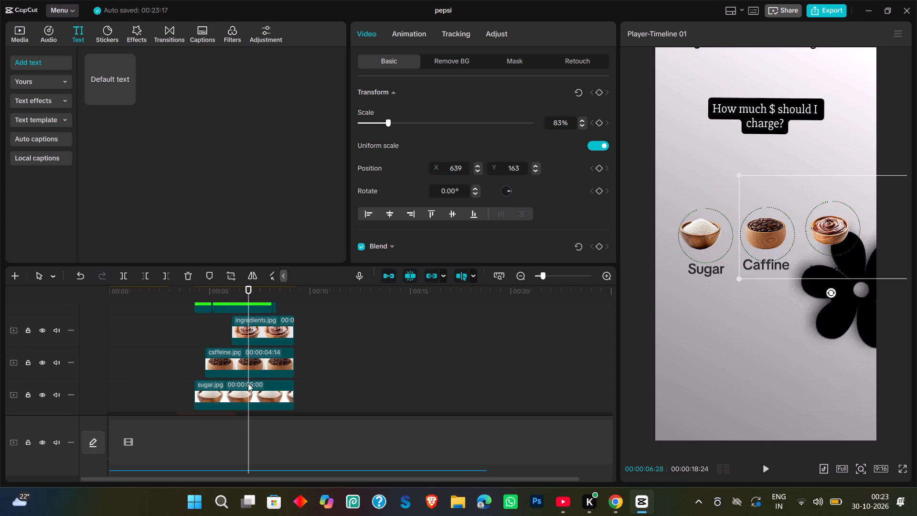
{"action": "left_click", "coordinate": [247, 387]}
{"action": "key", "text": "ctrl+b"}
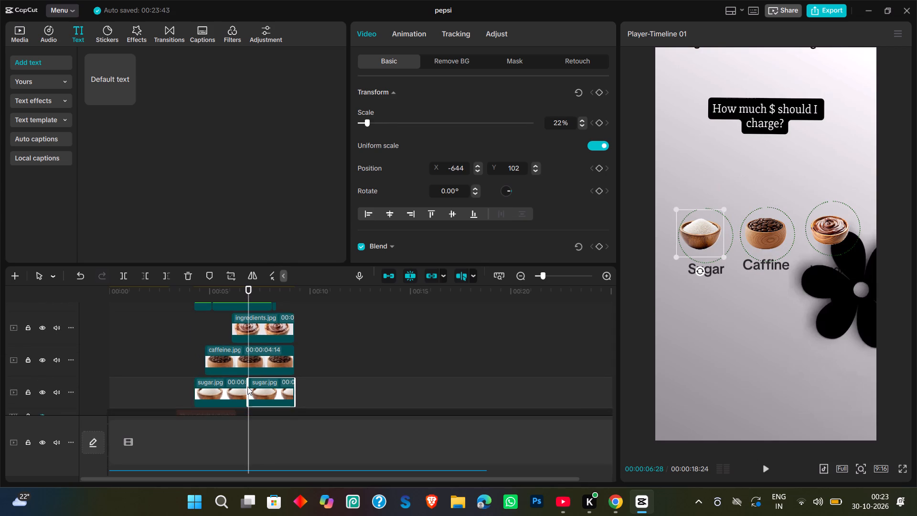
{"action": "left_click", "coordinate": [249, 365], "text": "ctrl"}
{"action": "key", "text": "ctrl+b"}
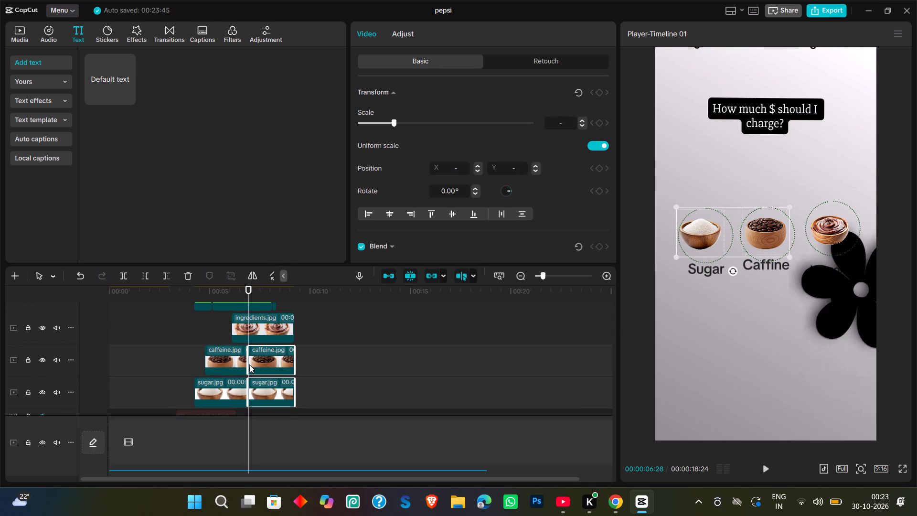
{"action": "left_click", "coordinate": [248, 330], "text": "ctrl"}
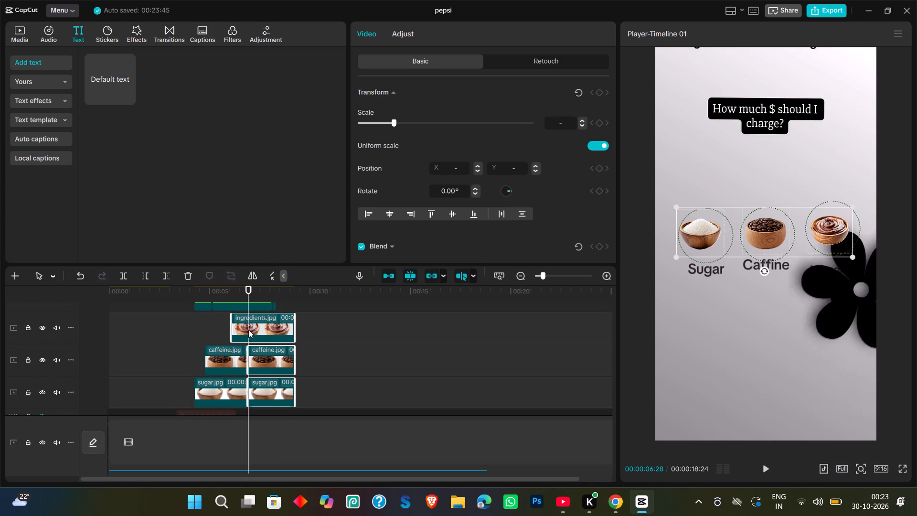
{"action": "key", "text": "ctrl+b"}
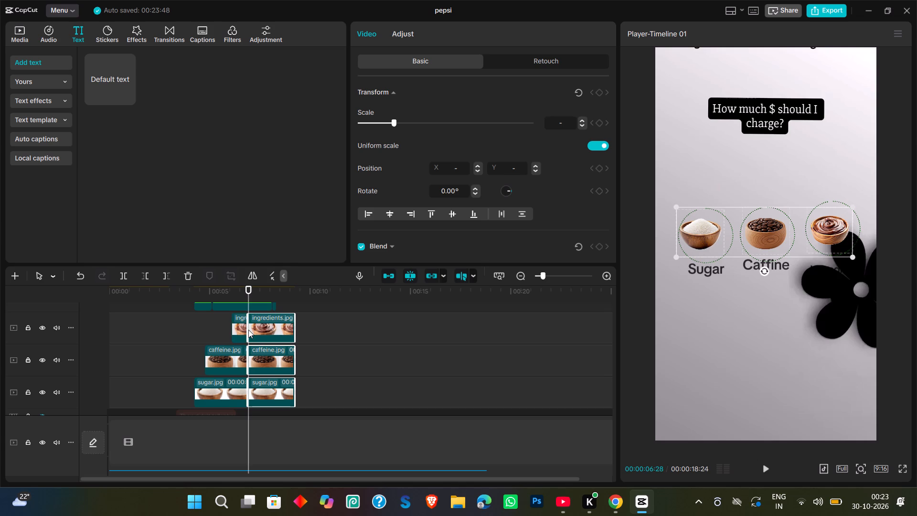
{"action": "key", "text": "Delete"}
Split the freeze frames of the Sugar and Caffine ring overlays at 00:00:06:28.
{"action": "scroll", "coordinate": [248, 330], "scroll_direction": "up", "scroll_amount": 1}
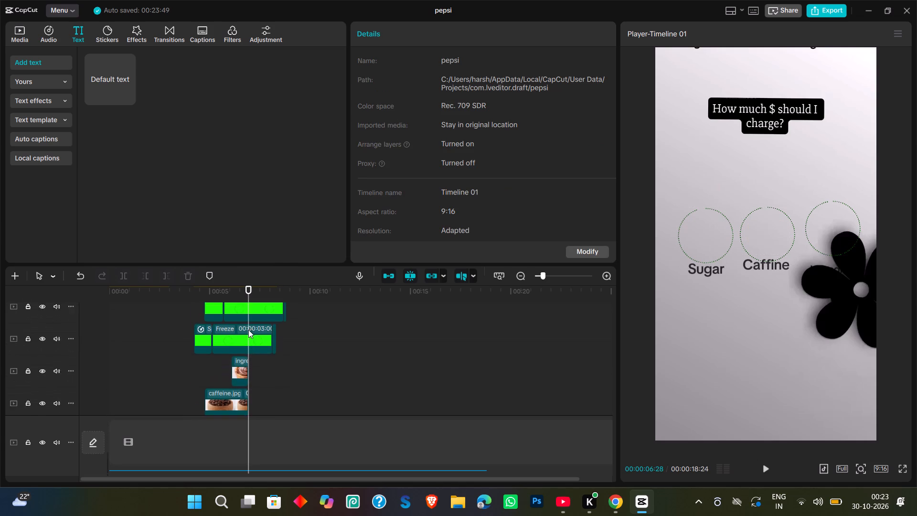
{"action": "scroll", "coordinate": [248, 330], "scroll_direction": "up", "scroll_amount": 1}
{"action": "left_click", "coordinate": [248, 344]}
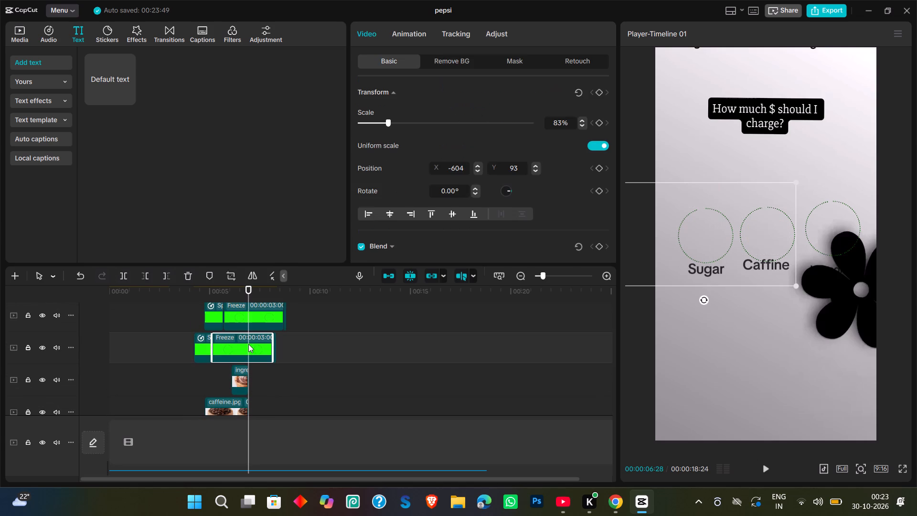
{"action": "key", "text": "ctrl+b"}
{"action": "scroll", "coordinate": [248, 344], "scroll_direction": "up", "scroll_amount": 1, "text": "ctrl"}
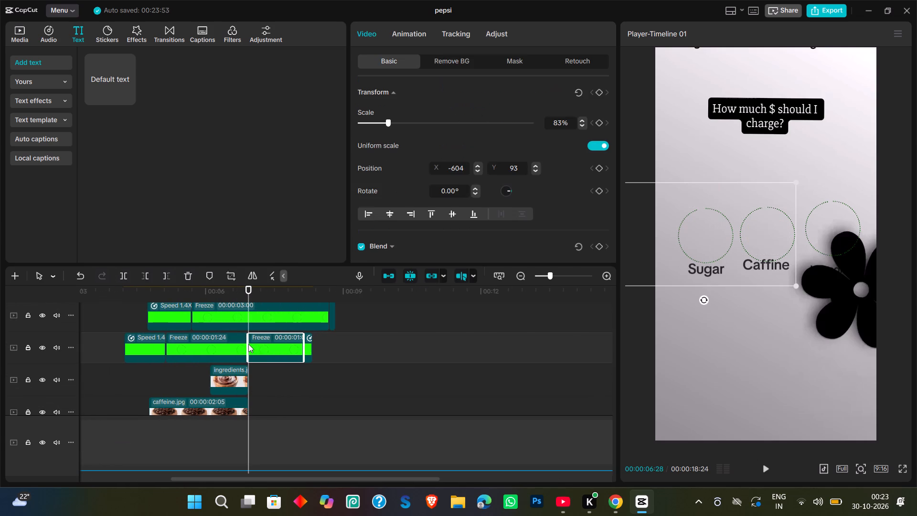
{"action": "left_click", "coordinate": [249, 315], "text": "ctrl"}
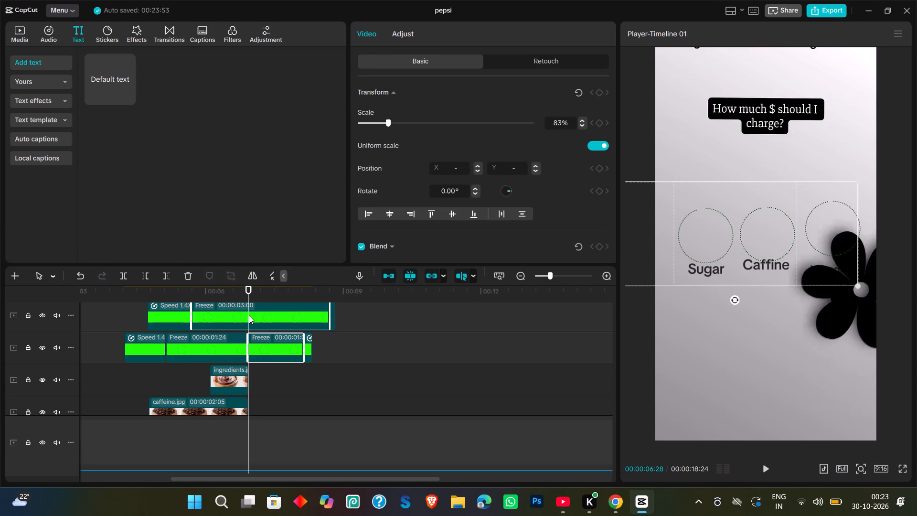
{"action": "key", "text": "ctrl+b"}
Split the Ingredients ring's freeze frame at 00:00:06:28 and delete everything after the cut, including the leftover end piece.
{"action": "scroll", "coordinate": [249, 315], "scroll_direction": "up", "scroll_amount": 1}
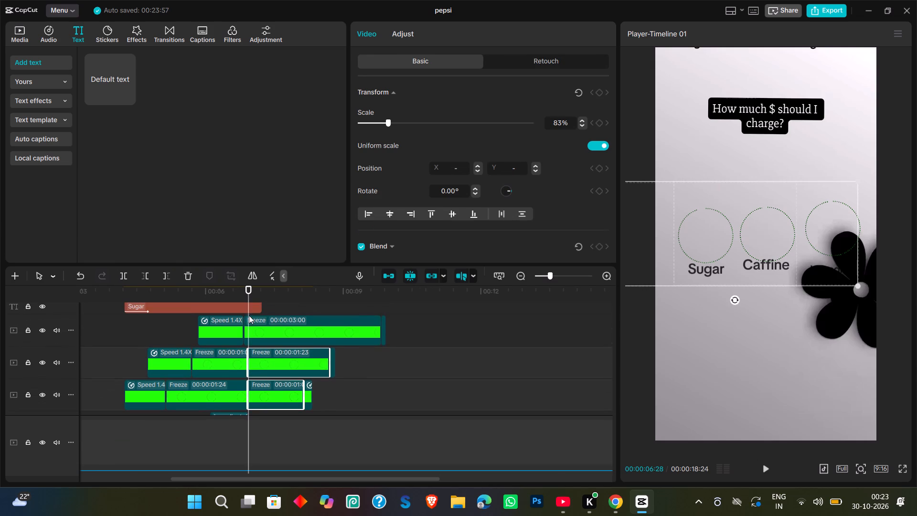
{"action": "left_click", "coordinate": [248, 328]}
{"action": "key", "text": "ctrl+b"}
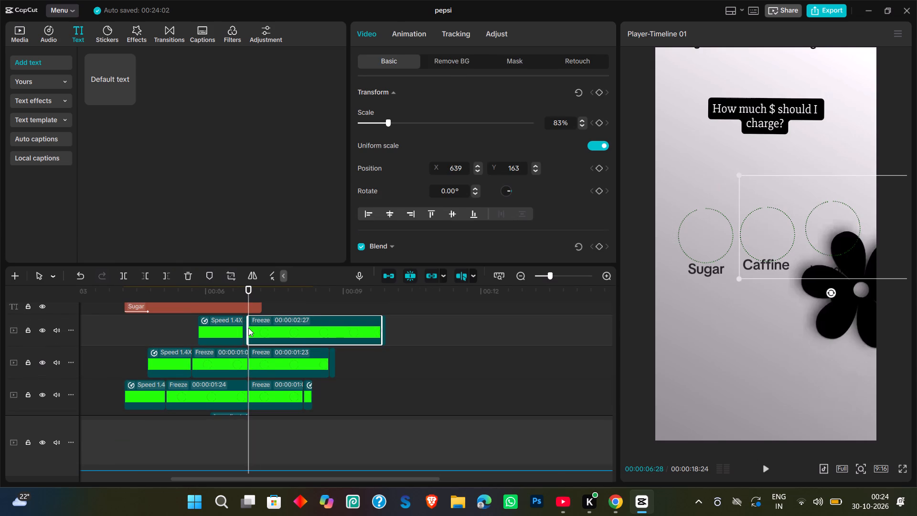
{"action": "key", "text": "Delete"}
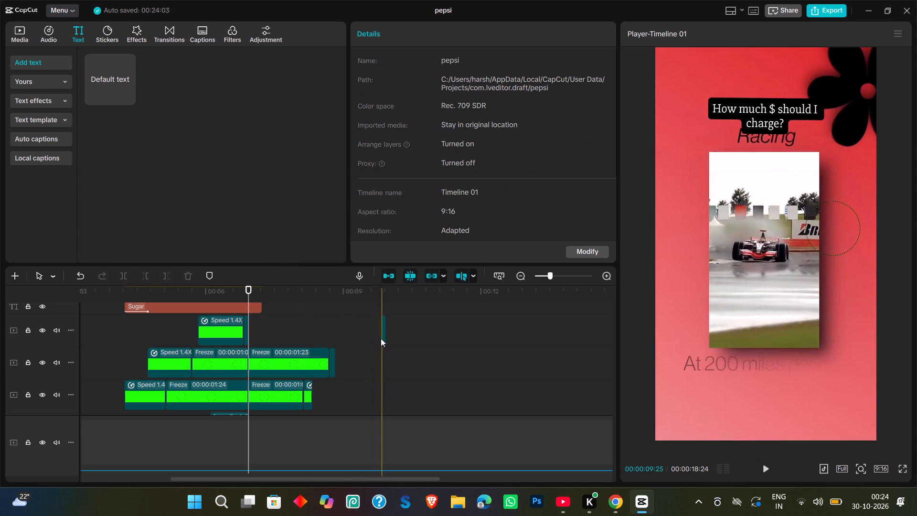
{"action": "left_click", "coordinate": [383, 338]}
{"action": "key", "text": "Delete"}
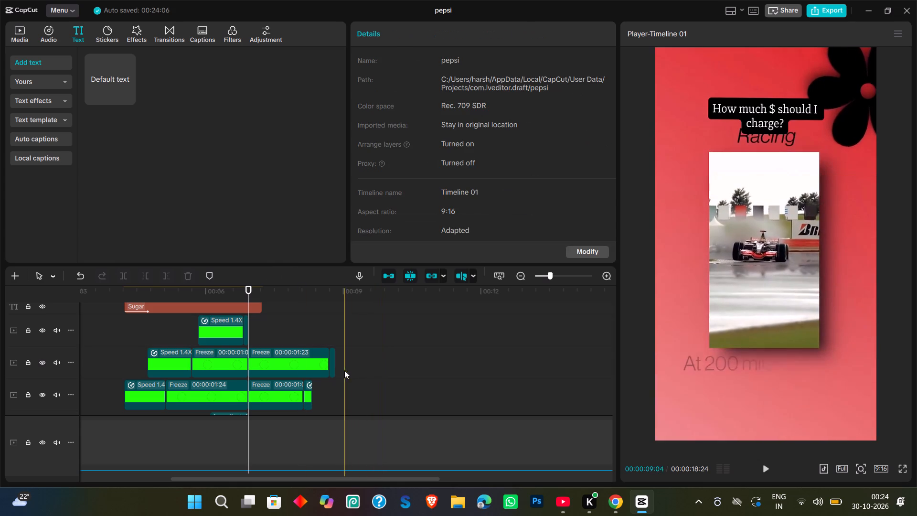
Delete the part of the Caffine ring's freeze frame after the 00:00:06:28 cut, along with its leftover end piece.
{"action": "left_click", "coordinate": [333, 364]}
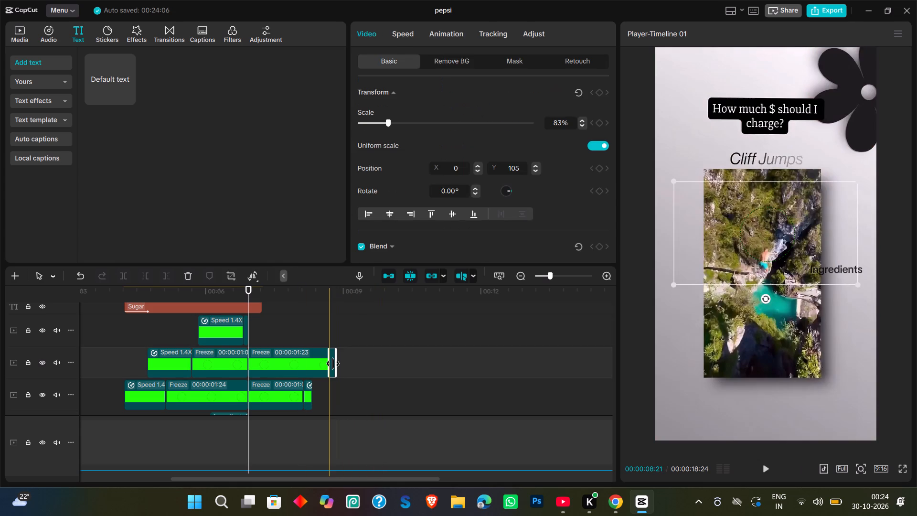
{"action": "left_click", "coordinate": [285, 353]}
{"action": "key", "text": "Delete"}
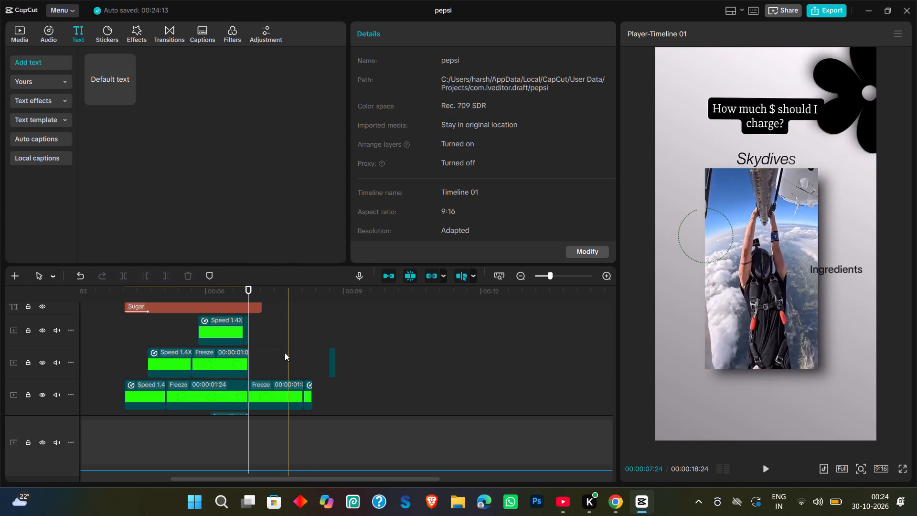
{"action": "left_click", "coordinate": [330, 362]}
{"action": "key", "text": "Delete"}
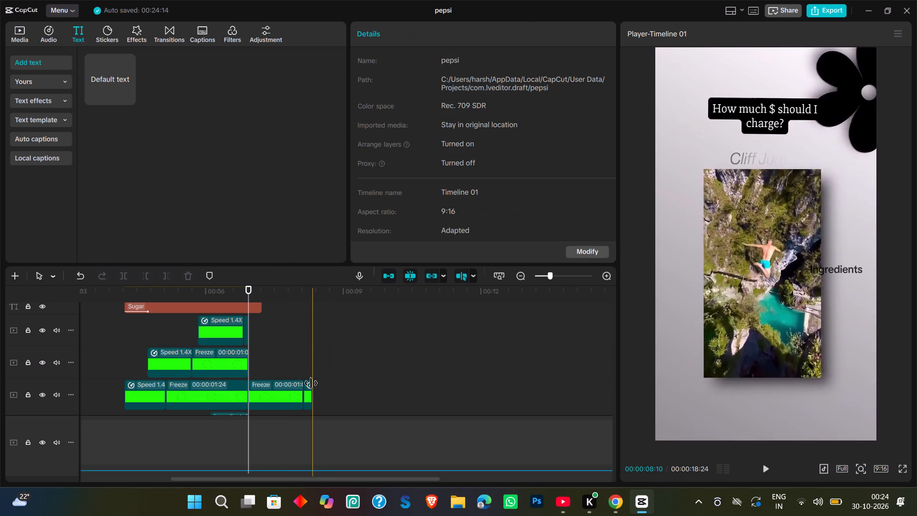
Delete the short leftover video piece at the end of the Sugar ring's track.
{"action": "left_click", "coordinate": [309, 394]}
{"action": "key", "text": "Delete"}
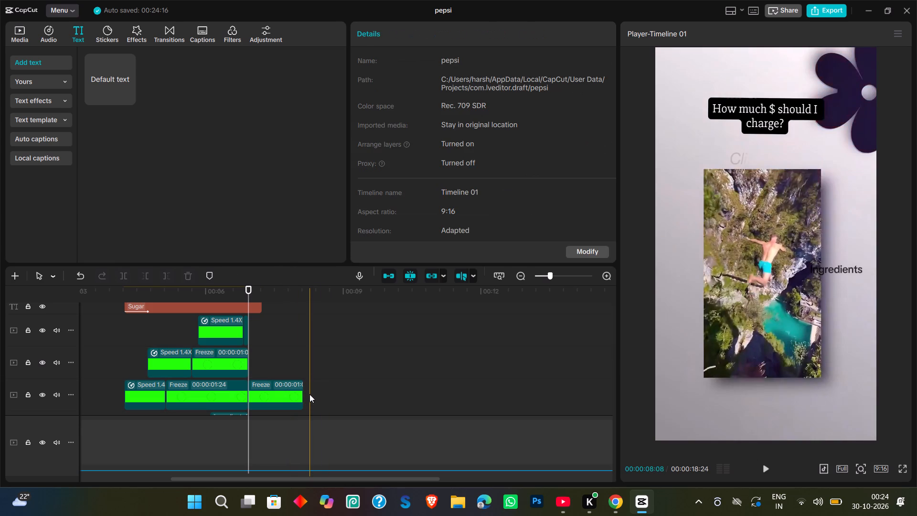
Go to the start of the sugar bowl at 00:00:04:07 and unhide the track holding the light vignette background compound clip.
{"action": "scroll", "coordinate": [258, 380], "scroll_direction": "down", "scroll_amount": 2}
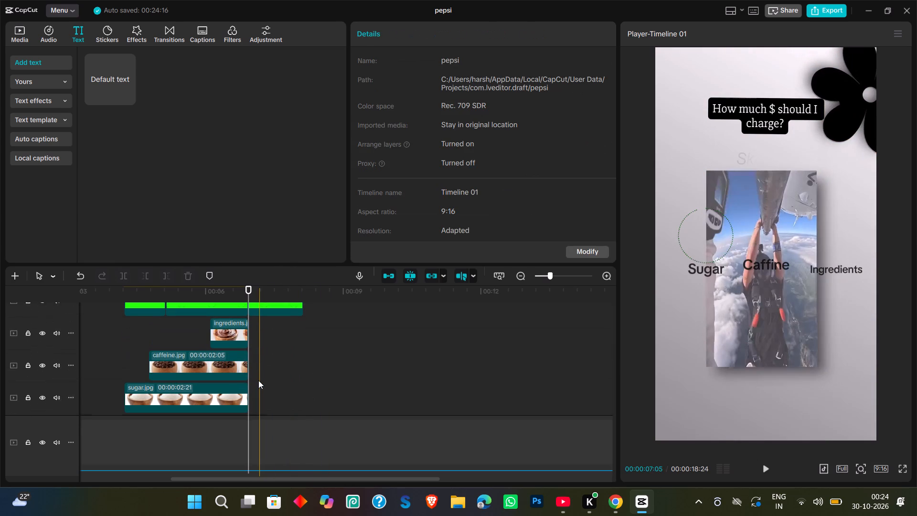
{"action": "scroll", "coordinate": [258, 380], "scroll_direction": "down", "scroll_amount": 1}
{"action": "left_click_drag", "start_coordinate": [246, 290], "coordinate": [128, 278]}
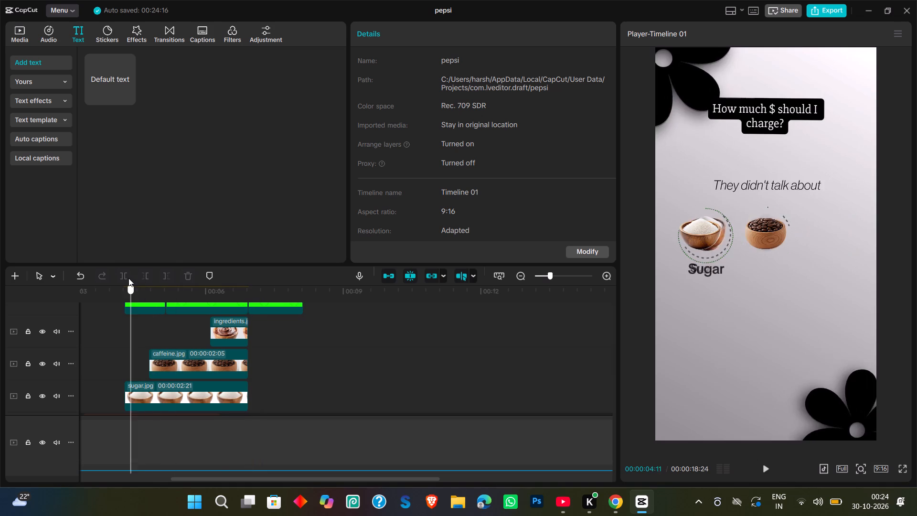
{"action": "left_click_drag", "start_coordinate": [128, 278], "coordinate": [127, 278]}
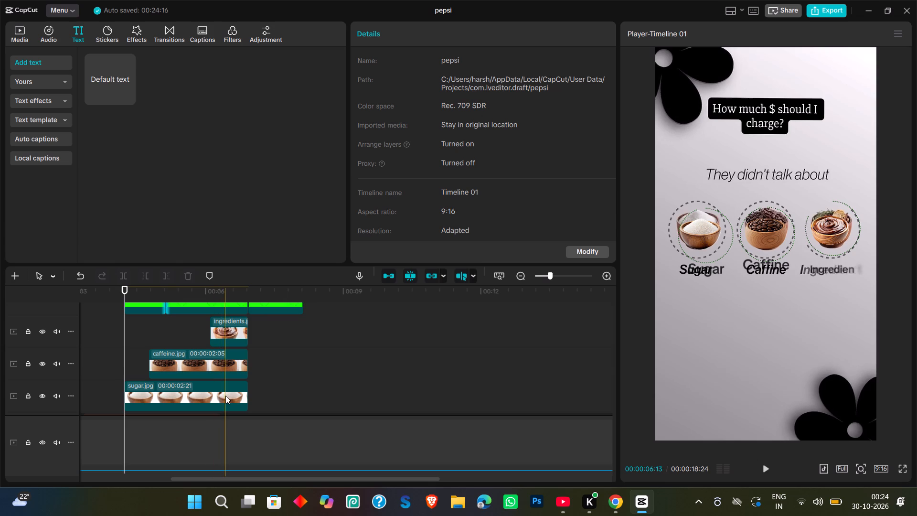
{"action": "scroll", "coordinate": [225, 396], "scroll_direction": "down", "scroll_amount": 1}
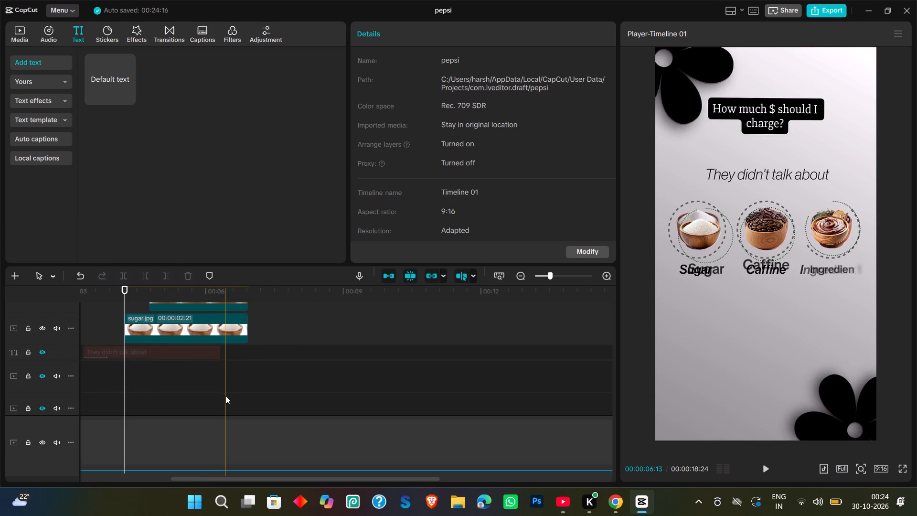
{"action": "scroll", "coordinate": [193, 383], "scroll_direction": "down", "scroll_amount": 2}
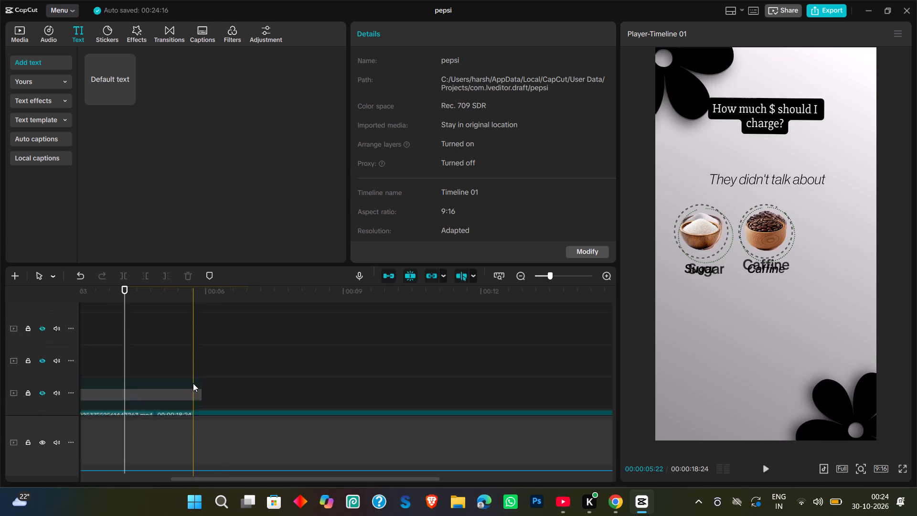
{"action": "scroll", "coordinate": [193, 383], "scroll_direction": "down", "scroll_amount": 1}
{"action": "left_click", "coordinate": [44, 319]}
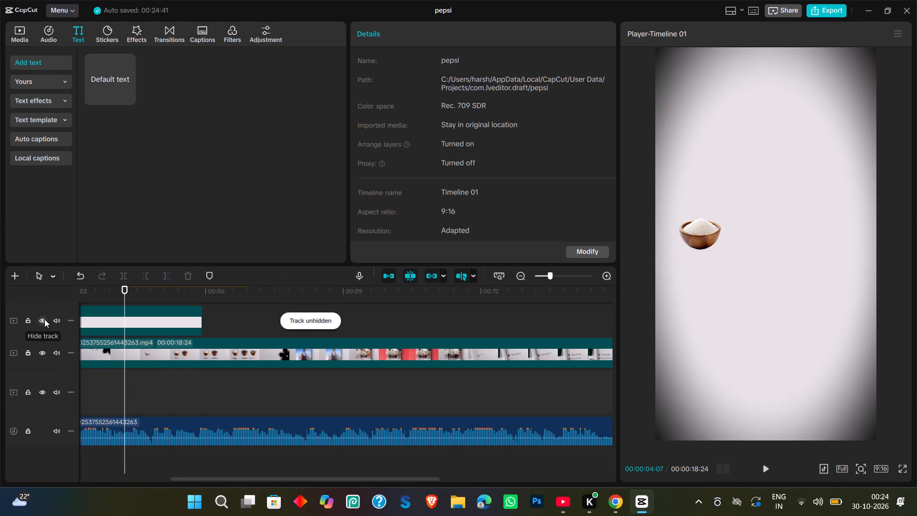
Examine the bowls, rings and labels over the plain background frame by frame between 00:00:04:07 and 00:00:05:29.
{"action": "key", "text": "Right"}
{"action": "key", "text": "Right"}
{"action": "key", "text": "Right"}
{"action": "key", "text": "Right"}
{"action": "key", "text": "Right"}
{"action": "key", "text": "Right"}
{"action": "key", "text": "Right"}
{"action": "key", "text": "Right"}
{"action": "key", "text": "Right"}
{"action": "key", "text": "Right"}
{"action": "key", "text": "Right"}
{"action": "key", "text": "Right"}
{"action": "key", "text": "Right"}
{"action": "key", "text": "Right"}
{"action": "key", "text": "Right"}
{"action": "key", "text": "Right"}
{"action": "key", "text": "Right"}
{"action": "key", "text": "Right"}
{"action": "key", "text": "Right"}
{"action": "key", "text": "Right"}
{"action": "key", "text": "Right"}
{"action": "key", "text": "Right"}
{"action": "key", "text": "Right"}
{"action": "key", "text": "Right"}
{"action": "key", "text": "Right"}
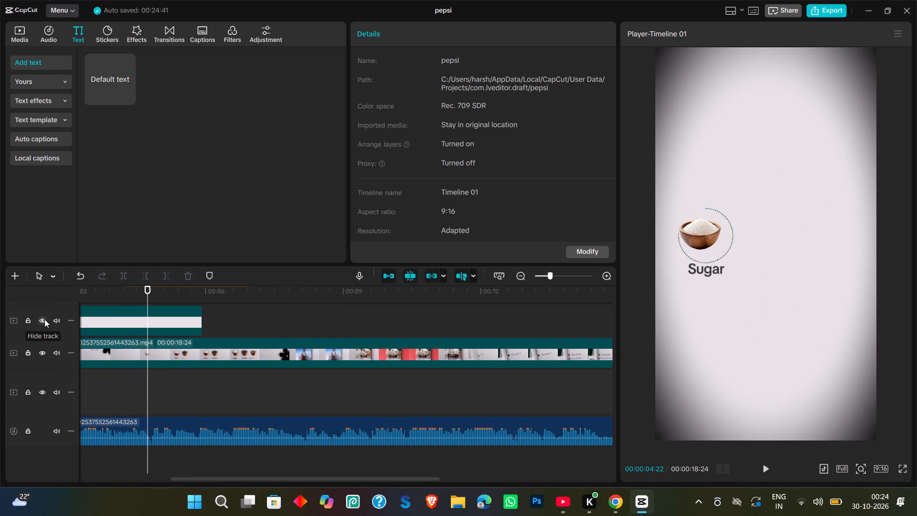
{"action": "key", "text": "Right"}
{"action": "key", "text": "Right"}
{"action": "key", "text": "Right"}
{"action": "key", "text": "Right"}
{"action": "key", "text": "Right"}
{"action": "key", "text": "Right"}
{"action": "key", "text": "Right"}
{"action": "key", "text": "Right"}
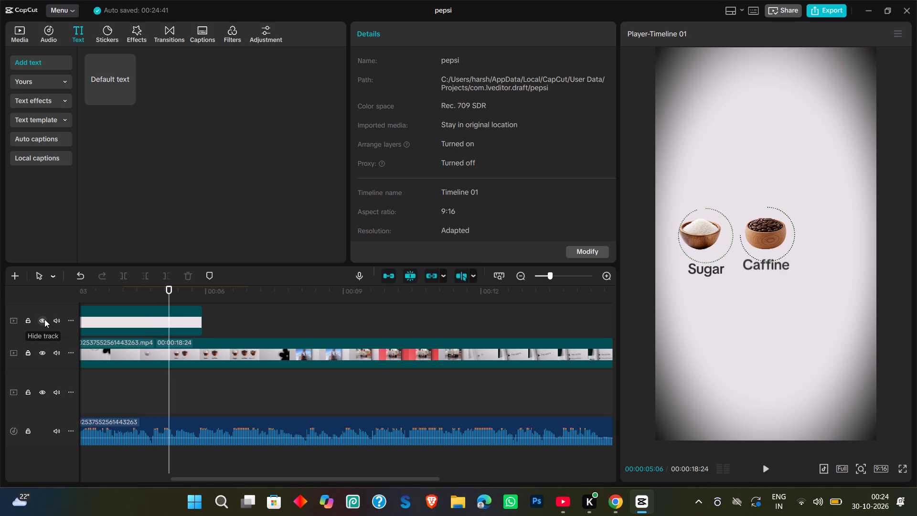
{"action": "scroll", "coordinate": [242, 338], "scroll_direction": "up", "scroll_amount": 6}
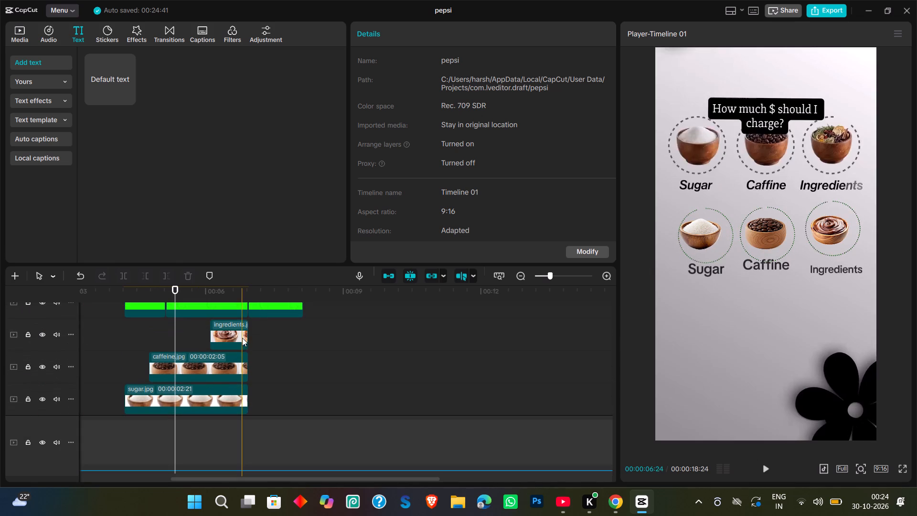
{"action": "scroll", "coordinate": [204, 324], "scroll_direction": "up", "scroll_amount": 1}
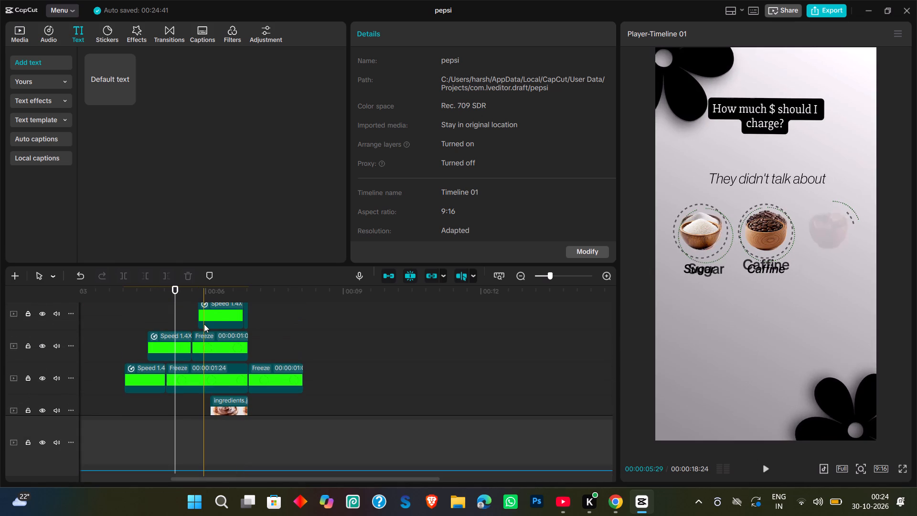
{"action": "key", "text": "Left"}
{"action": "key", "text": "Left"}
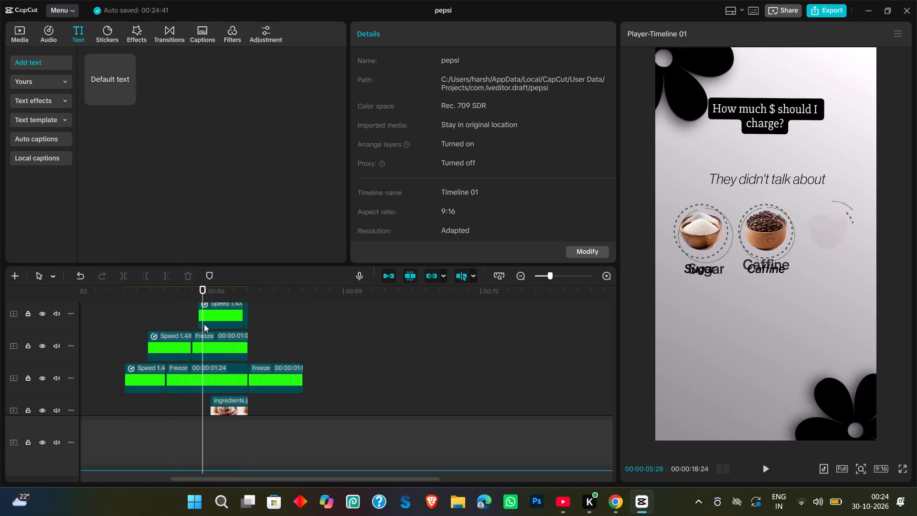
{"action": "key", "text": "Left"}
{"action": "key", "text": "Left"}
{"action": "key", "text": "Left"}
{"action": "key", "text": "Left"}
{"action": "key", "text": "Left"}
{"action": "key", "text": "Left"}
{"action": "key", "text": "Left"}
{"action": "key", "text": "Left"}
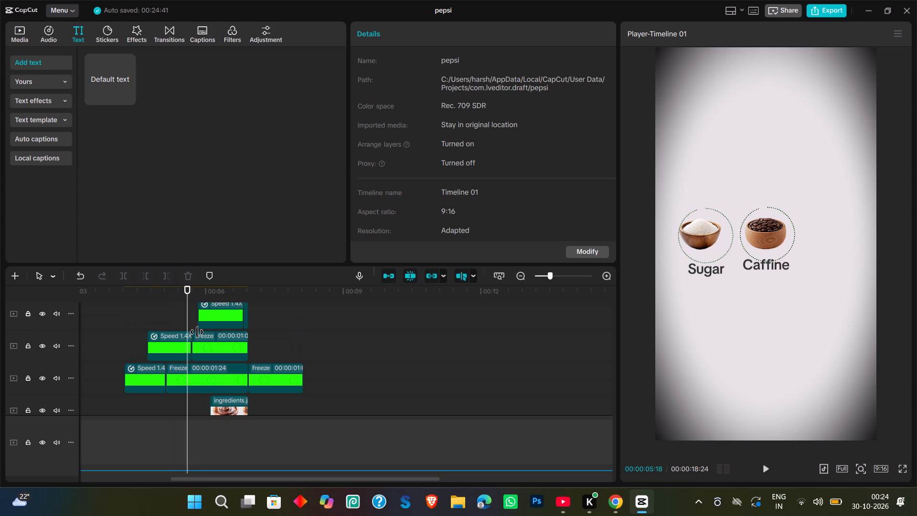
{"action": "key", "text": "Left"}
{"action": "key", "text": "Left"}
{"action": "key", "text": "Left"}
{"action": "key", "text": "Left"}
{"action": "key", "text": "Left"}
{"action": "key", "text": "Left"}
{"action": "key", "text": "Left"}
{"action": "key", "text": "Left"}
{"action": "key", "text": "Left"}
{"action": "key", "text": "Left"}
{"action": "key", "text": "Left"}
{"action": "key", "text": "Left"}
{"action": "key", "text": "Left"}
{"action": "key", "text": "Left"}
{"action": "key", "text": "Left"}
{"action": "key", "text": "Left"}
{"action": "key", "text": "Left"}
{"action": "key", "text": "Left"}
{"action": "key", "text": "Left"}
{"action": "key", "text": "Left"}
{"action": "key", "text": "Left"}
{"action": "key", "text": "Left"}
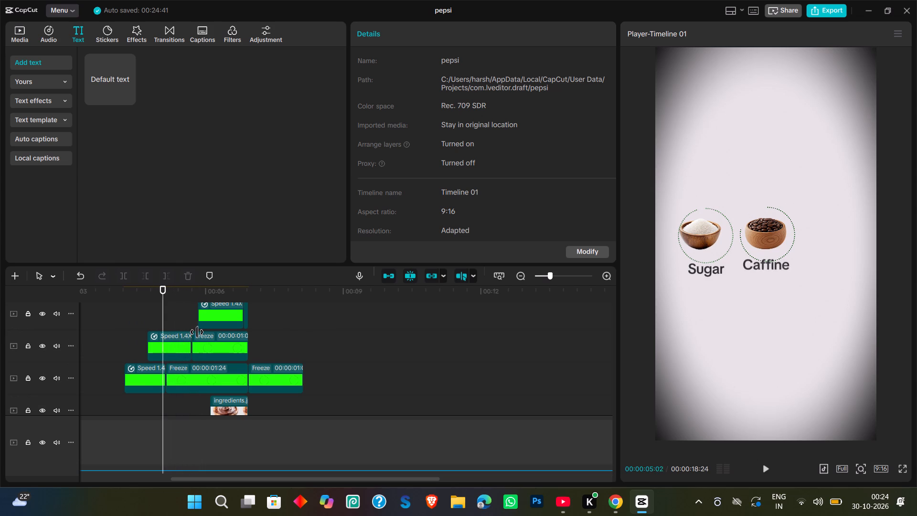
Reposition the Sugar ring's moving clip around the sugar bowl at X -653, Y 146.
{"action": "left_click", "coordinate": [154, 383]}
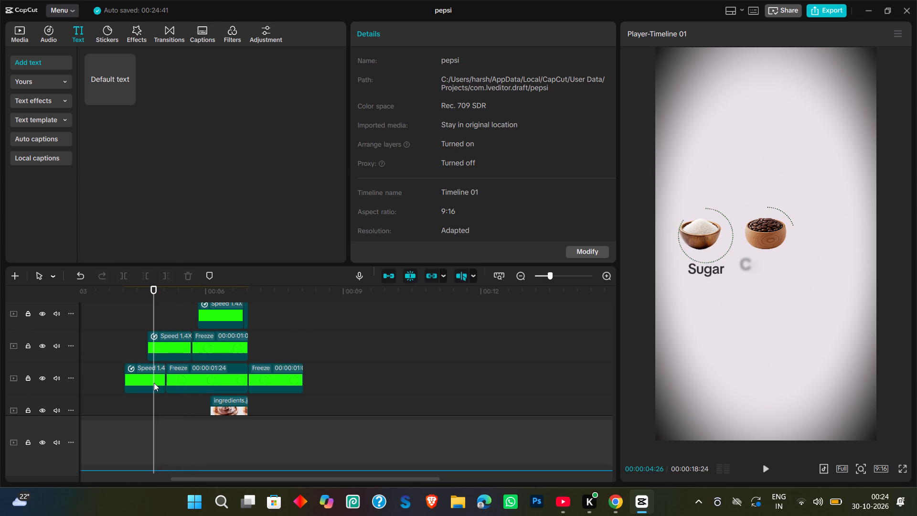
{"action": "left_click_drag", "start_coordinate": [720, 240], "coordinate": [711, 235]}
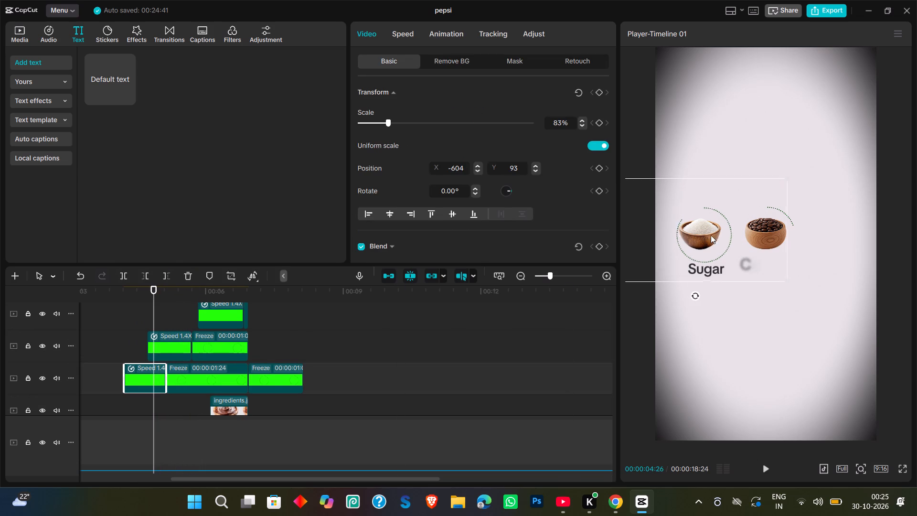
{"action": "left_click_drag", "start_coordinate": [711, 235], "coordinate": [715, 235]}
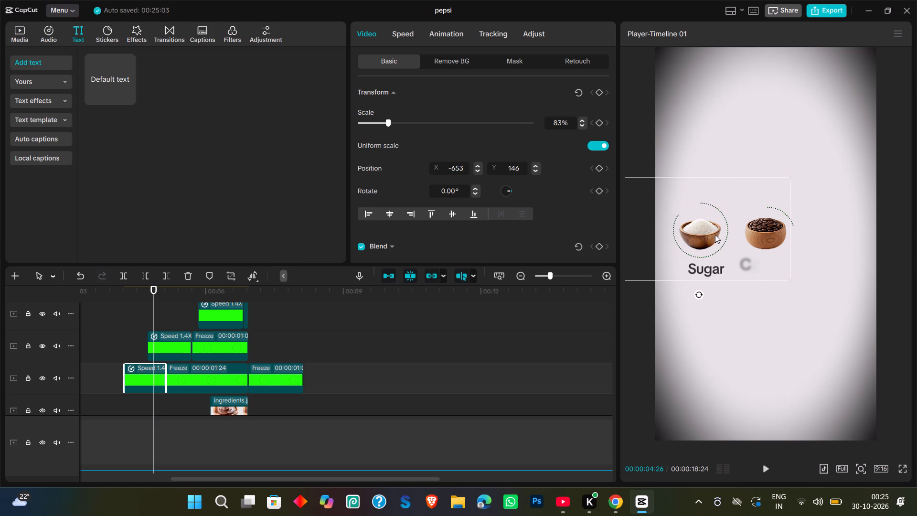
Check the ring positions around the bowls frame by frame from 00:00:04:26 to 00:00:05:29.
{"action": "key", "text": "Right"}
{"action": "key", "text": "Right"}
{"action": "key", "text": "Right"}
{"action": "key", "text": "Right"}
{"action": "key", "text": "Right"}
{"action": "key", "text": "Right"}
{"action": "key", "text": "Right"}
{"action": "key", "text": "Right"}
{"action": "key", "text": "Right"}
{"action": "key", "text": "Right"}
{"action": "key", "text": "Right"}
{"action": "key", "text": "Right"}
{"action": "key", "text": "Right"}
{"action": "key", "text": "Right"}
{"action": "key", "text": "Right"}
{"action": "key", "text": "Right"}
{"action": "key", "text": "Right"}
{"action": "key", "text": "Right"}
{"action": "key", "text": "Right"}
{"action": "key", "text": "Right"}
{"action": "key", "text": "Right"}
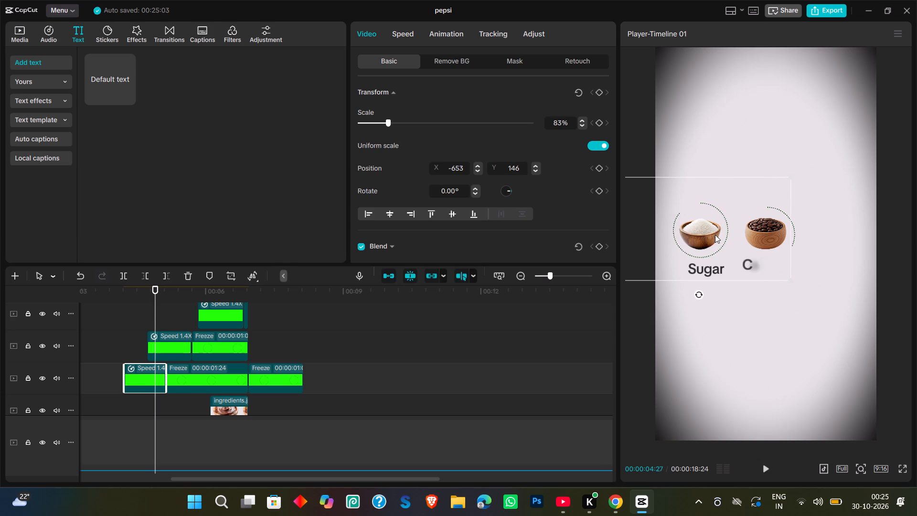
{"action": "key", "text": "Right"}
{"action": "key", "text": "Right"}
{"action": "key", "text": "Right"}
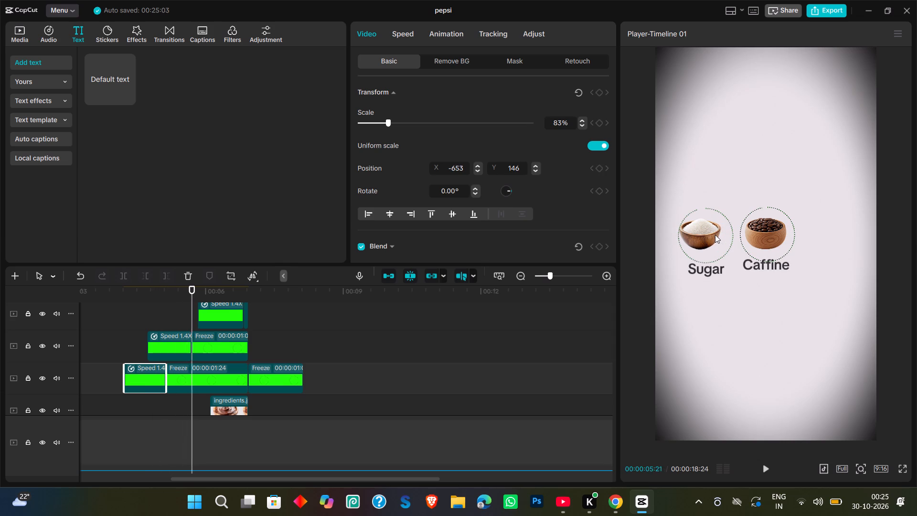
{"action": "key", "text": "Right"}
{"action": "key", "text": "Right"}
{"action": "key", "text": "Right"}
{"action": "key", "text": "Right"}
{"action": "key", "text": "Right"}
{"action": "key", "text": "Right"}
{"action": "key", "text": "Right"}
{"action": "key", "text": "Right"}
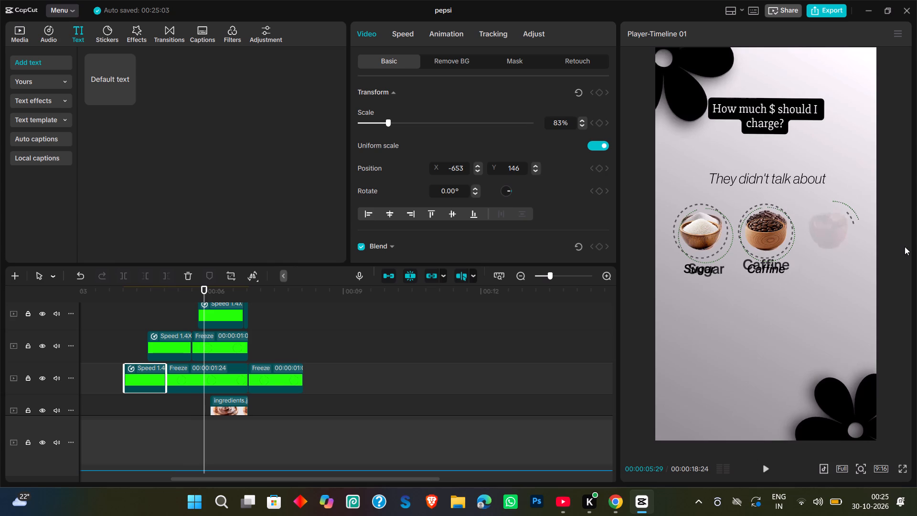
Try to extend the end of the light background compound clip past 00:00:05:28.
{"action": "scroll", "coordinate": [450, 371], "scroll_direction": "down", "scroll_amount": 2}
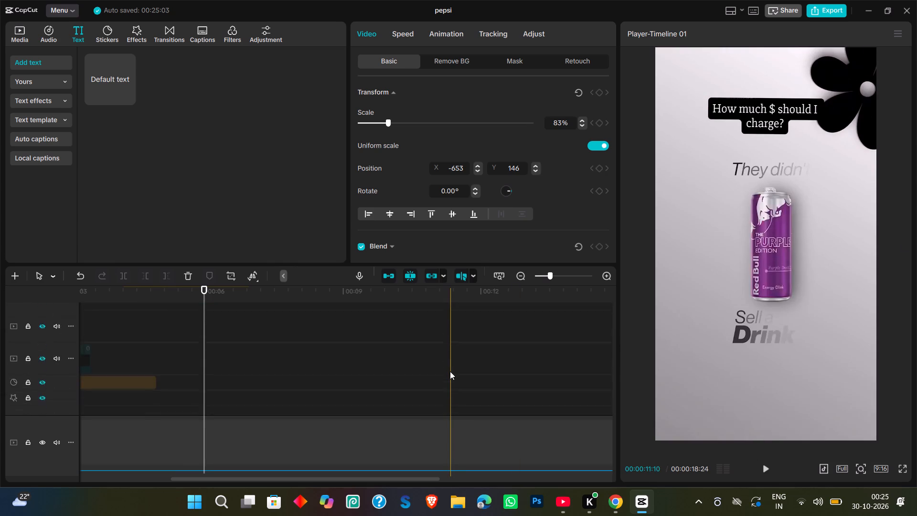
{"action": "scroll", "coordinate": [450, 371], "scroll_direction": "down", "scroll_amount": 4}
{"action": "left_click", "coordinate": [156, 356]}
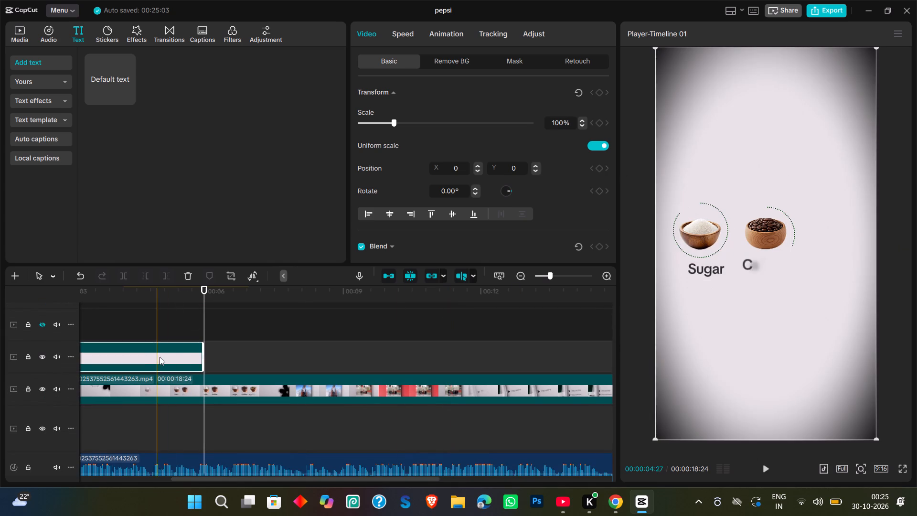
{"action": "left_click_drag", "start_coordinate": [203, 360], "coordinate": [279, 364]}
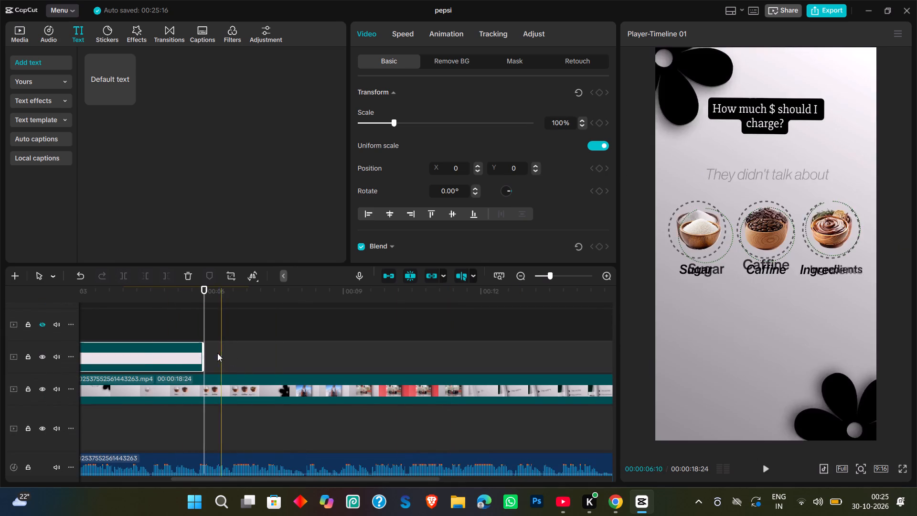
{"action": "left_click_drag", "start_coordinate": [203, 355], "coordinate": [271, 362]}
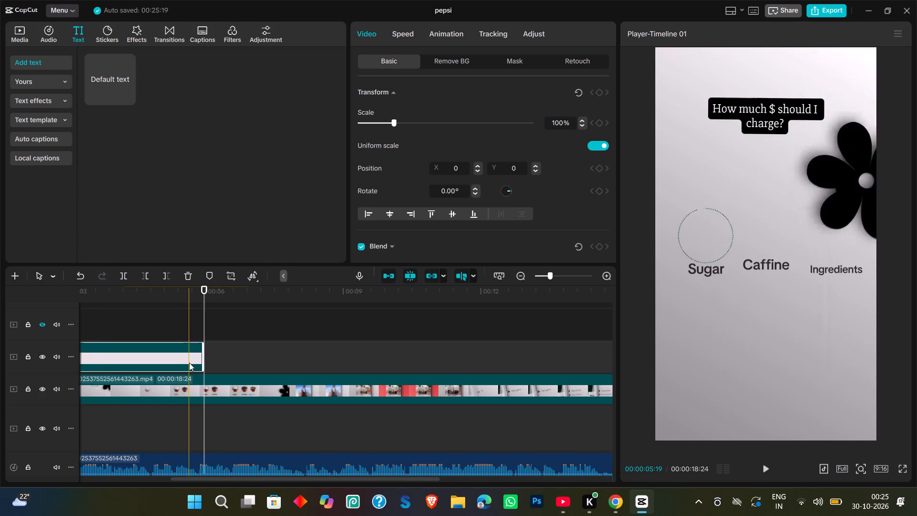
Duplicate the light background compound clip and place the copy directly after the original on the same track.
{"action": "scroll", "coordinate": [189, 363], "scroll_direction": "right", "scroll_amount": 1}
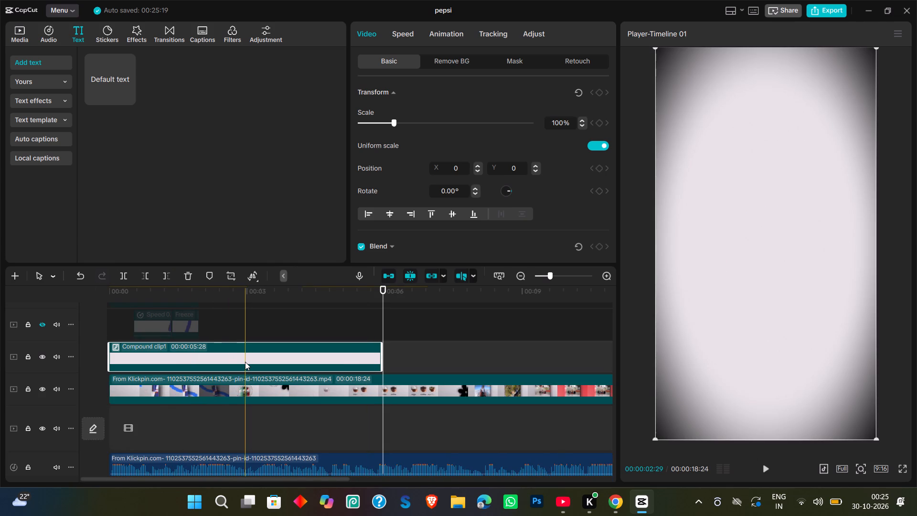
{"action": "key", "text": "ctrl+c"}
{"action": "key", "text": "ctrl+v"}
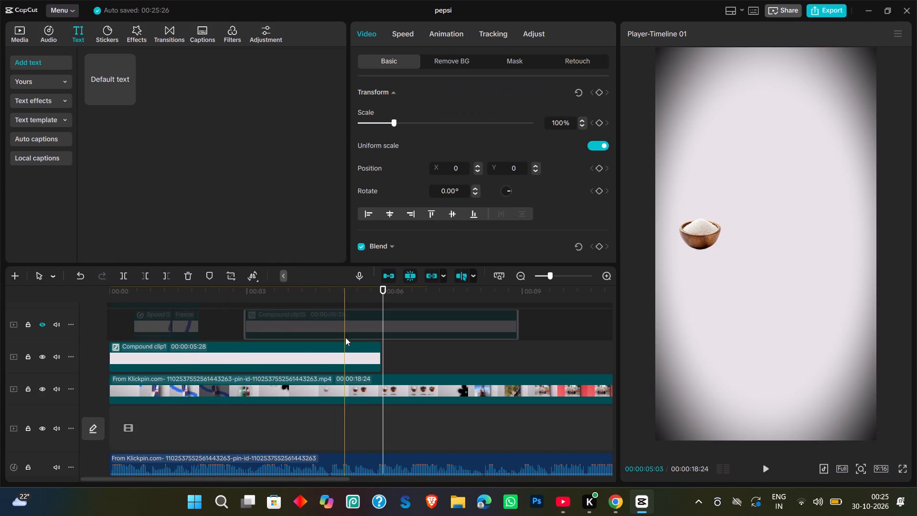
{"action": "left_click_drag", "start_coordinate": [352, 329], "coordinate": [489, 360]}
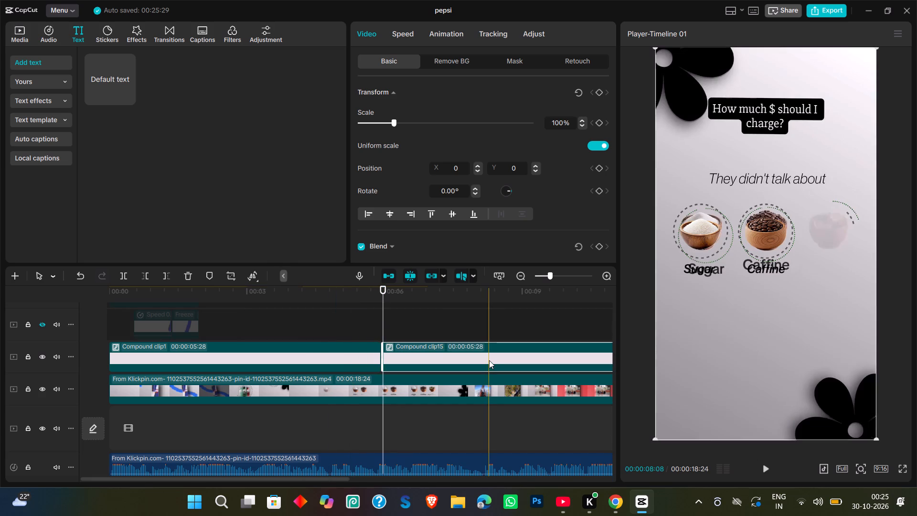
Move the Caffine label slightly lower and to the right beneath its bowl, roughly level with the Sugar label.
{"action": "scroll", "coordinate": [439, 350], "scroll_direction": "up", "scroll_amount": 5}
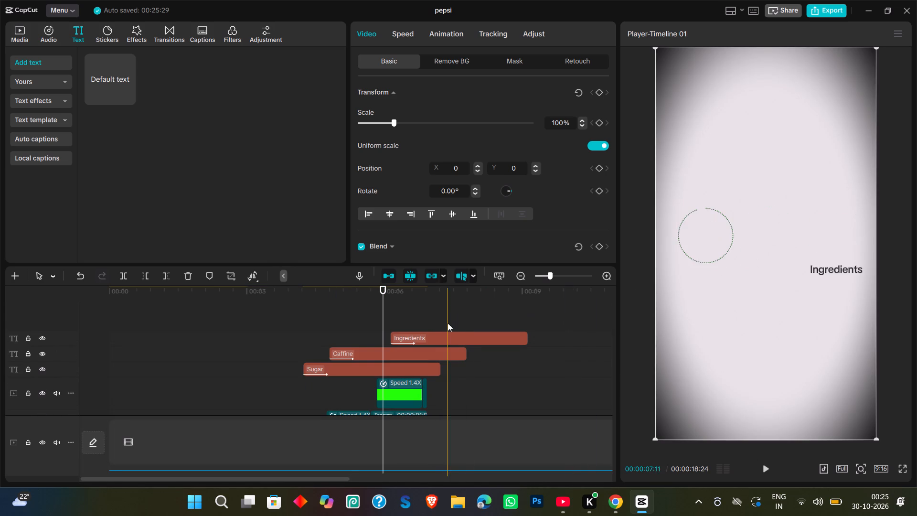
{"action": "left_click", "coordinate": [374, 355]}
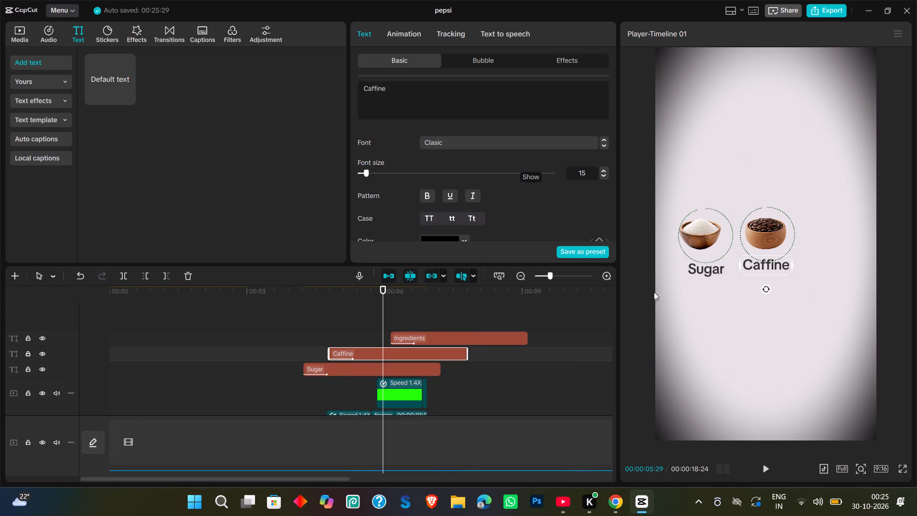
{"action": "left_click_drag", "start_coordinate": [768, 265], "coordinate": [770, 270]}
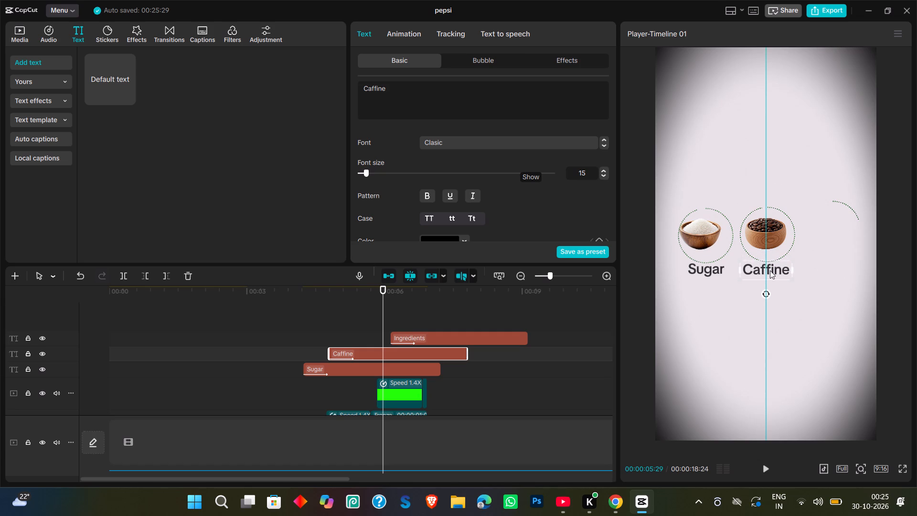
{"action": "left_click_drag", "start_coordinate": [770, 270], "coordinate": [772, 272]}
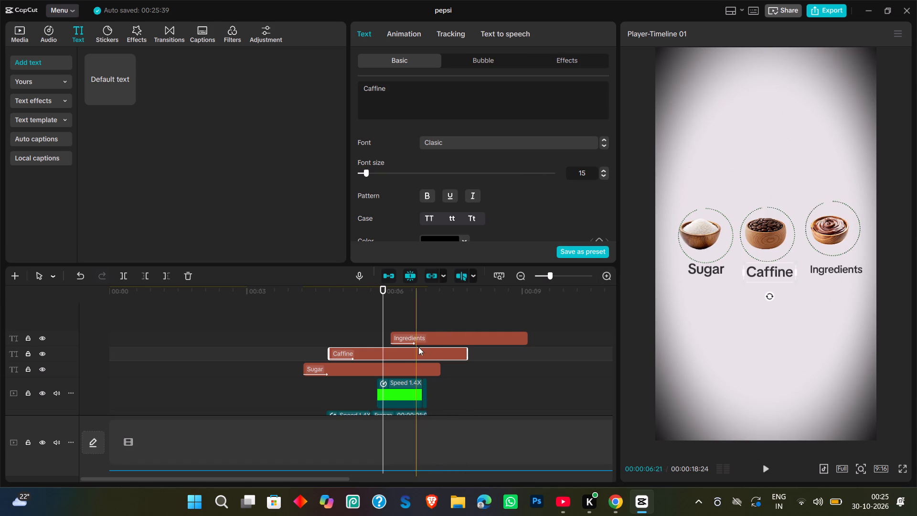
Split the Sugar, Caffine and Ingredients labels at 00:00:06:28 and delete the part of each after that point.
{"action": "left_click_drag", "start_coordinate": [383, 288], "coordinate": [423, 296]}
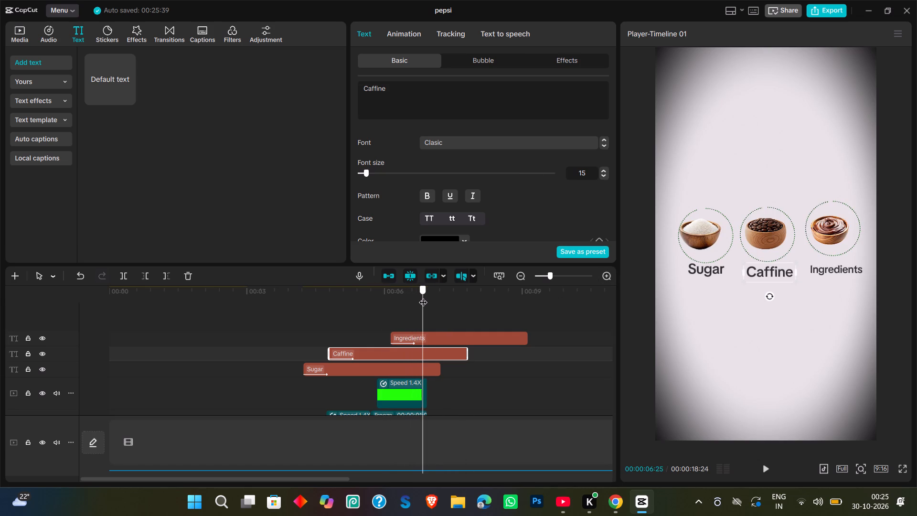
{"action": "left_click_drag", "start_coordinate": [423, 296], "coordinate": [428, 299]}
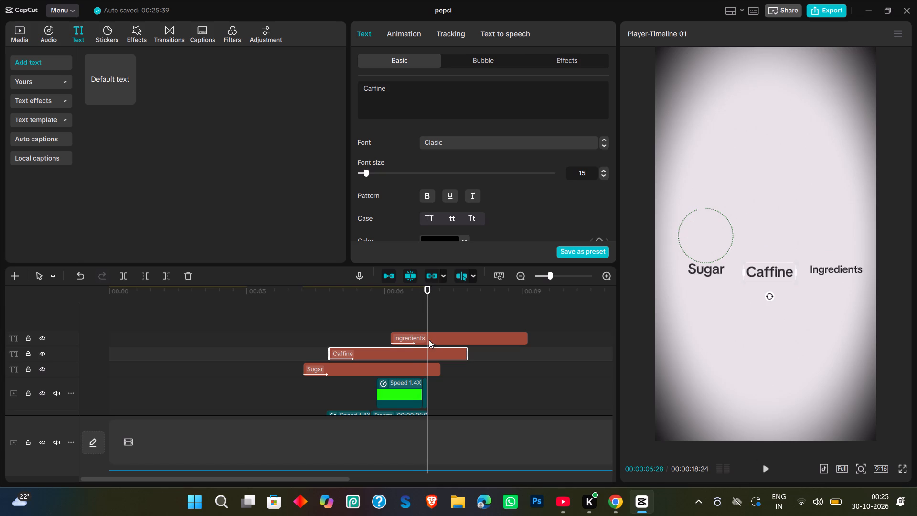
{"action": "left_click", "coordinate": [428, 367]}
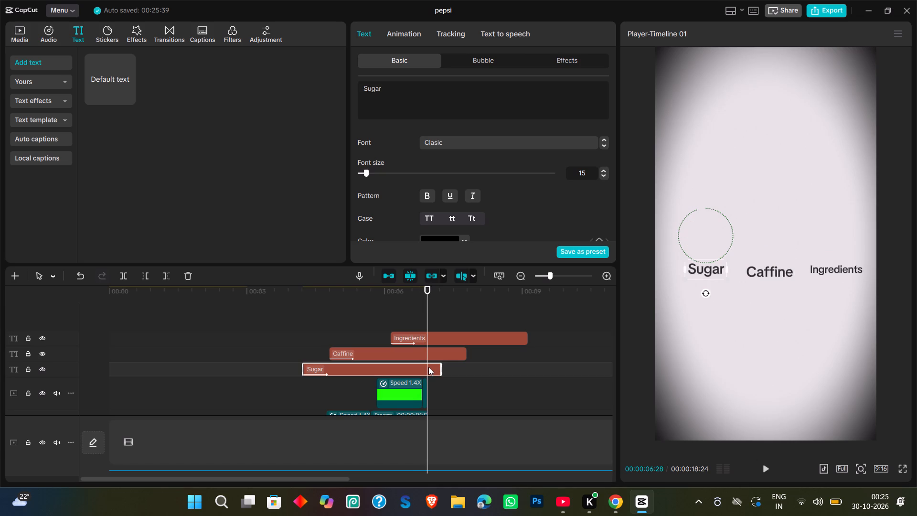
{"action": "key", "text": "ctrl+b"}
{"action": "left_click", "coordinate": [427, 352]}
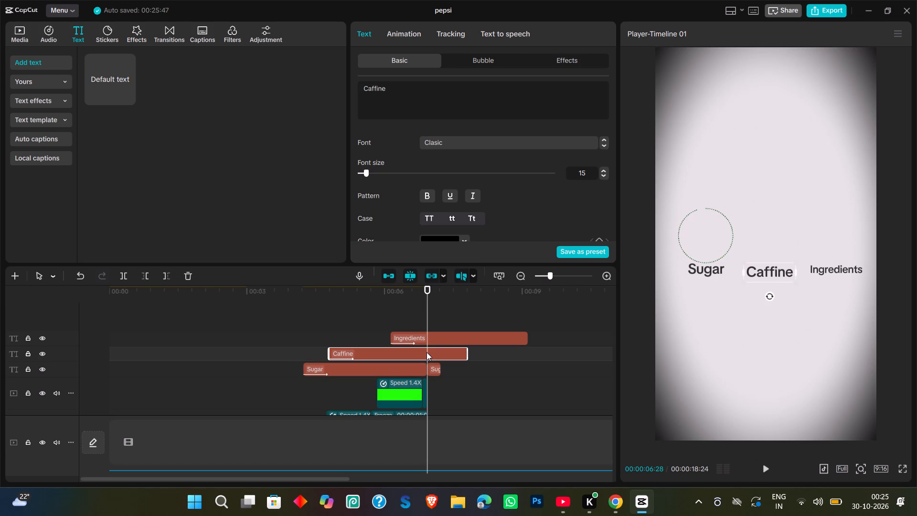
{"action": "key", "text": "ctrl+b"}
{"action": "left_click", "coordinate": [429, 341]}
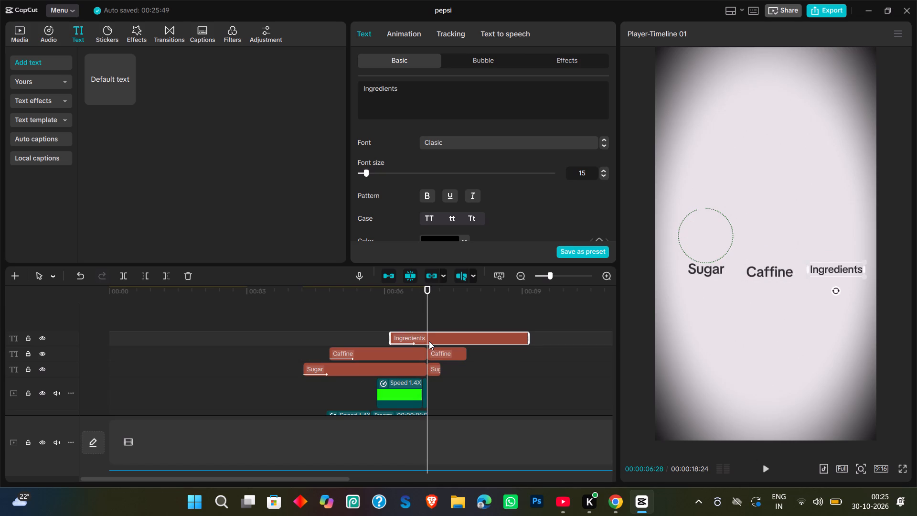
{"action": "key", "text": "ctrl+b"}
{"action": "key", "text": "Delete"}
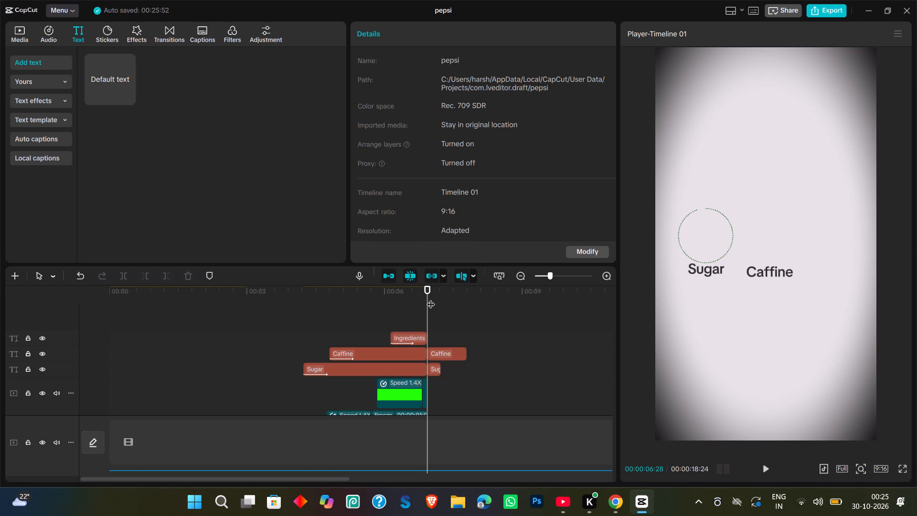
{"action": "left_click_drag", "start_coordinate": [428, 290], "coordinate": [325, 294]}
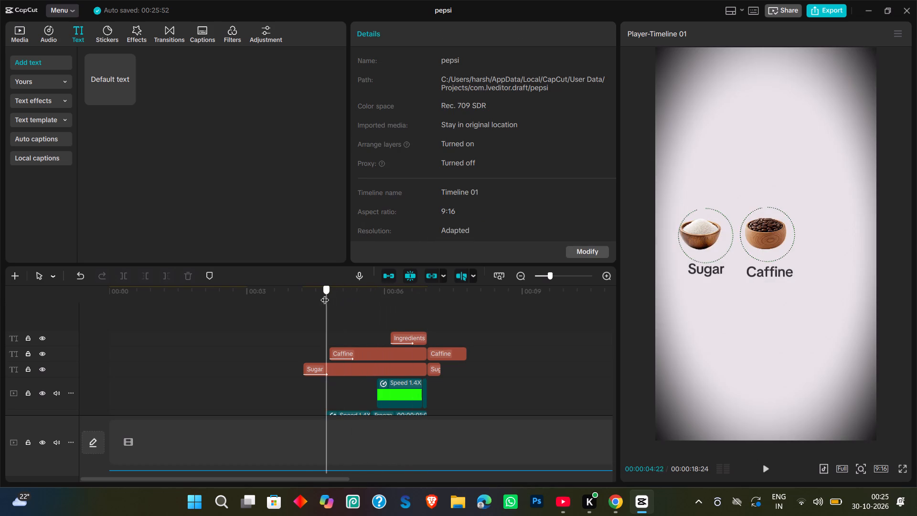
{"action": "left_click_drag", "start_coordinate": [325, 294], "coordinate": [311, 295]}
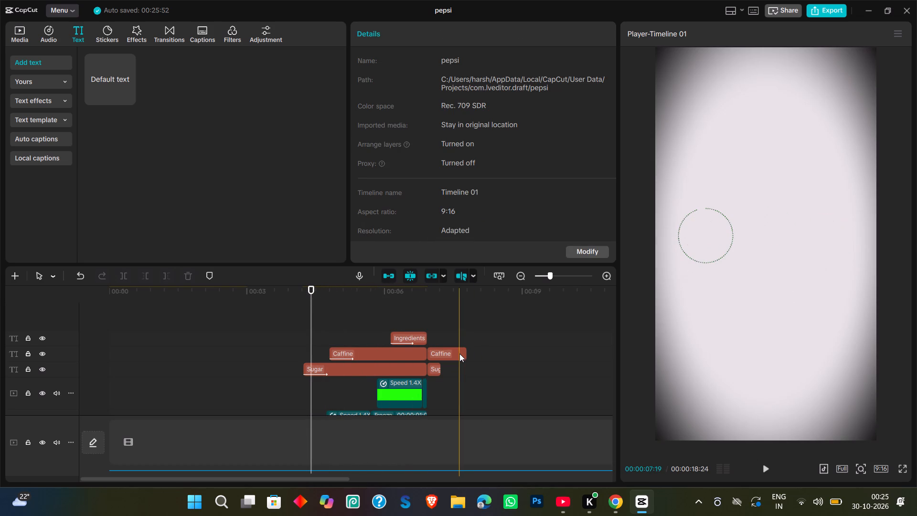
{"action": "left_click", "coordinate": [459, 354]}
{"action": "key", "text": "Delete"}
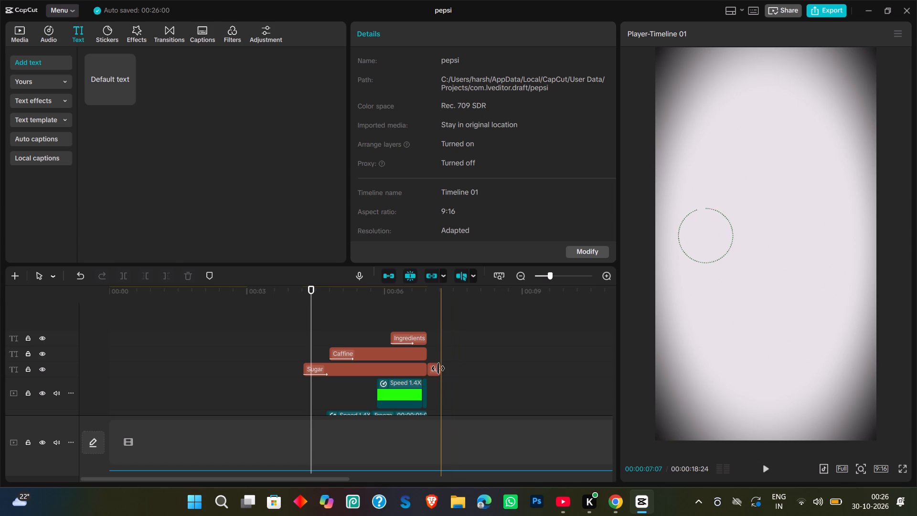
{"action": "left_click", "coordinate": [437, 367]}
{"action": "key", "text": "Delete"}
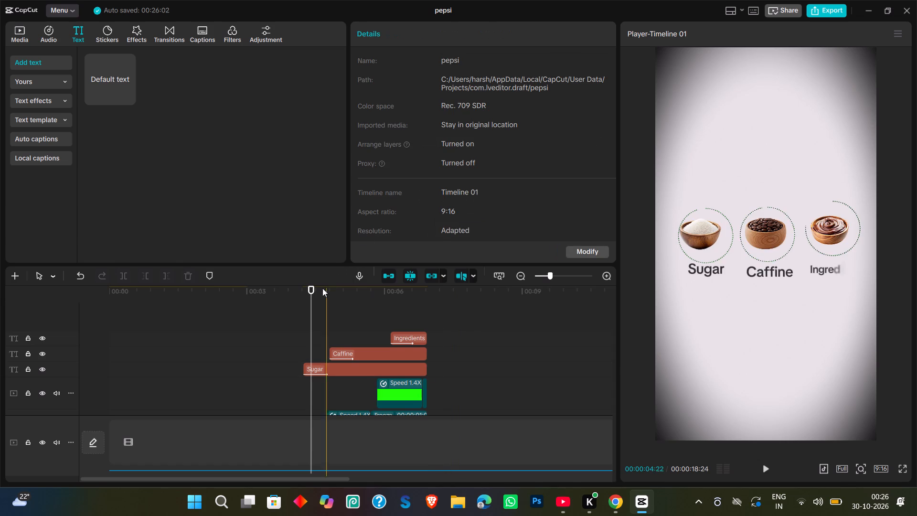
Play back the ingredients sequence to check how the bowls, rings and trimmed labels appear and end.
{"action": "left_click_drag", "start_coordinate": [312, 289], "coordinate": [362, 297]}
{"action": "left_click_drag", "start_coordinate": [362, 297], "coordinate": [290, 299]}
{"action": "key", "text": "space"}
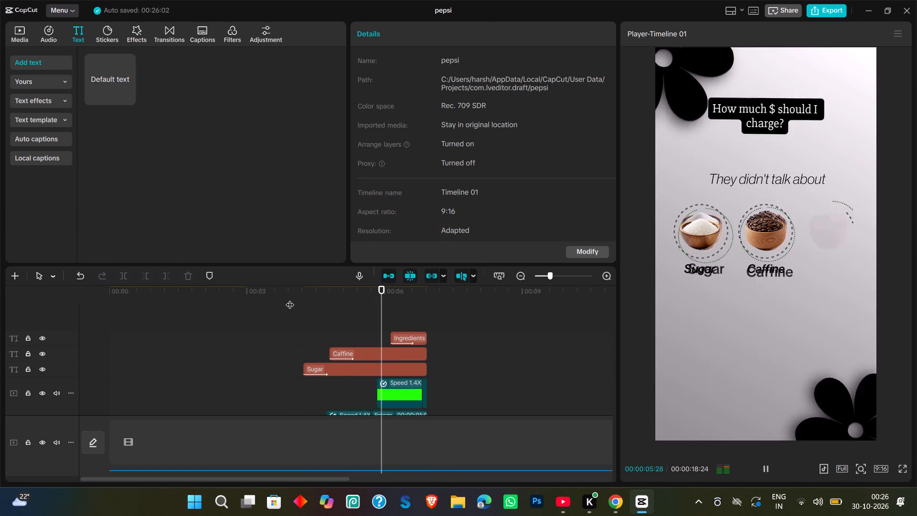
{"action": "key", "text": "space"}
{"action": "key", "text": "space"}
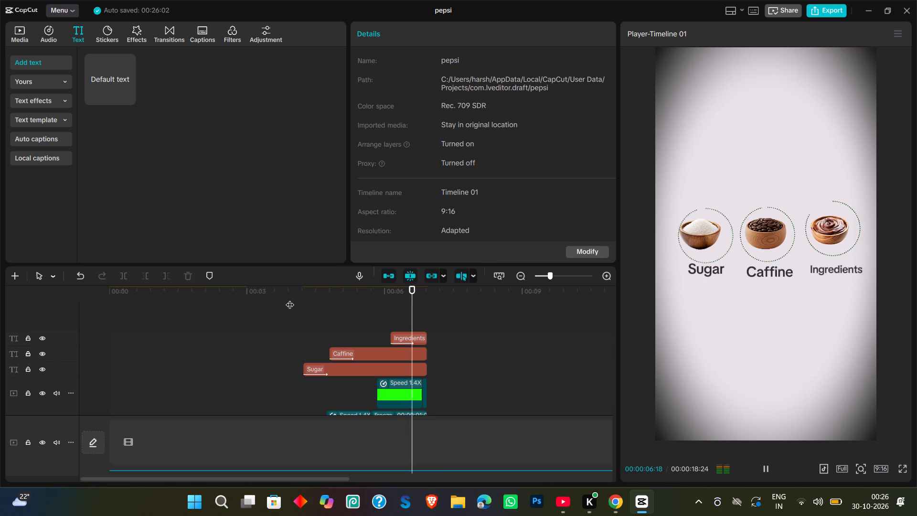
{"action": "key", "text": "space"}
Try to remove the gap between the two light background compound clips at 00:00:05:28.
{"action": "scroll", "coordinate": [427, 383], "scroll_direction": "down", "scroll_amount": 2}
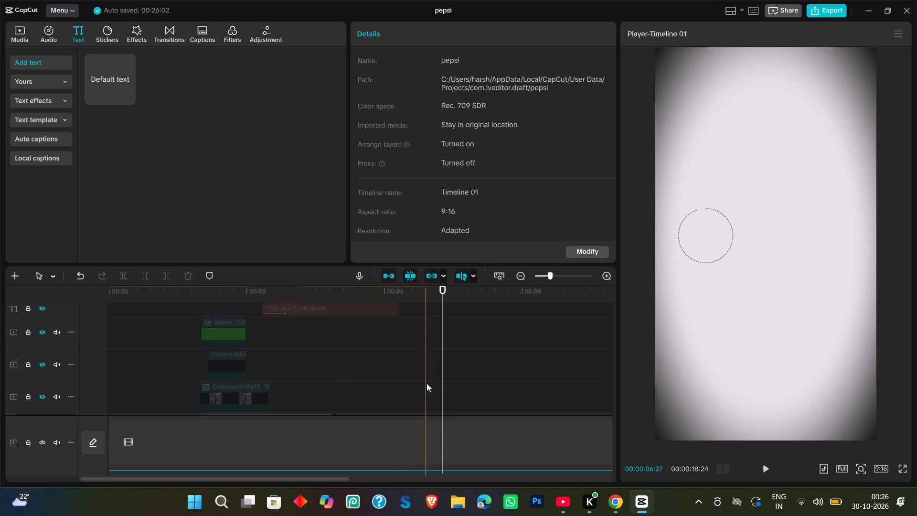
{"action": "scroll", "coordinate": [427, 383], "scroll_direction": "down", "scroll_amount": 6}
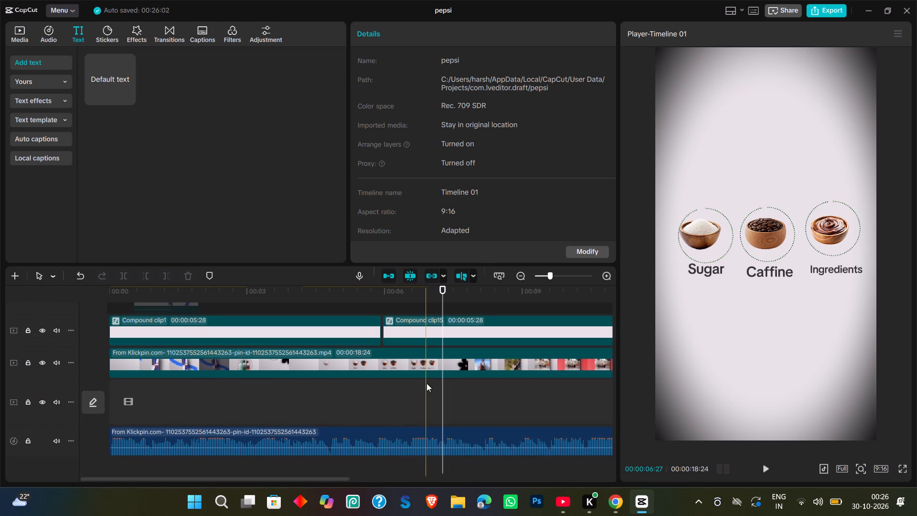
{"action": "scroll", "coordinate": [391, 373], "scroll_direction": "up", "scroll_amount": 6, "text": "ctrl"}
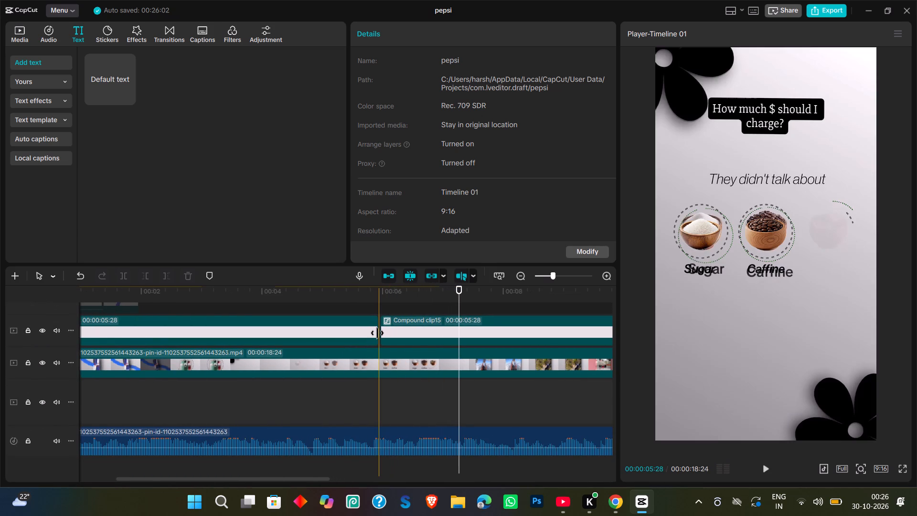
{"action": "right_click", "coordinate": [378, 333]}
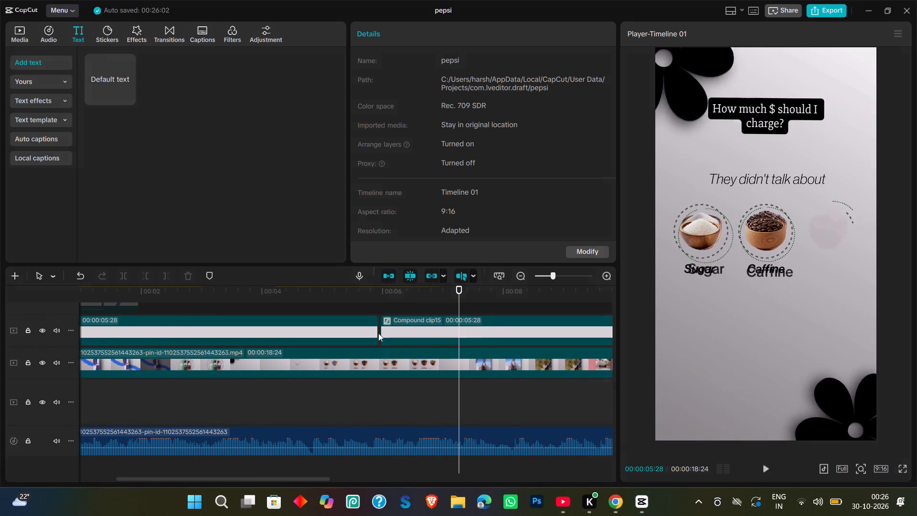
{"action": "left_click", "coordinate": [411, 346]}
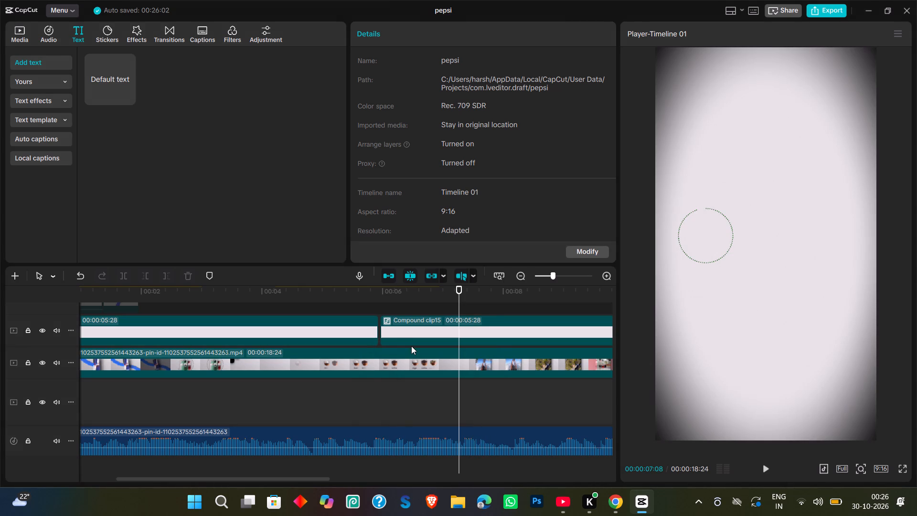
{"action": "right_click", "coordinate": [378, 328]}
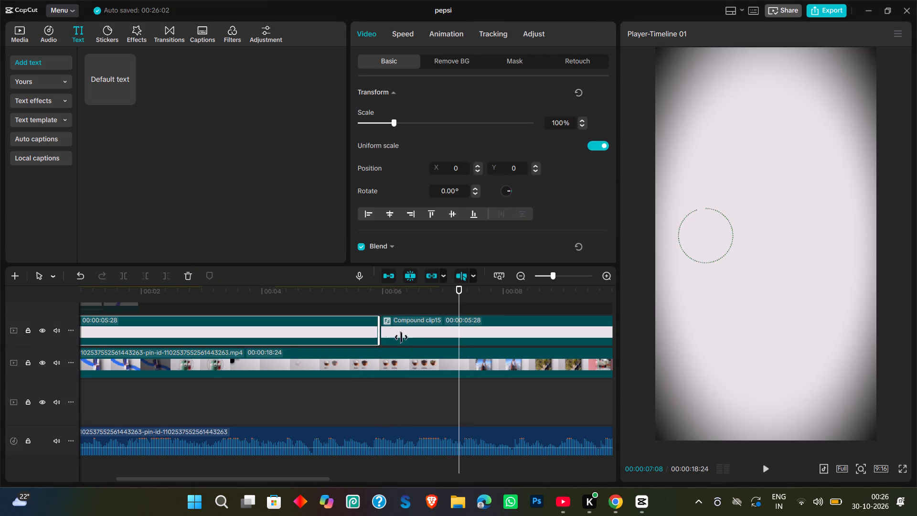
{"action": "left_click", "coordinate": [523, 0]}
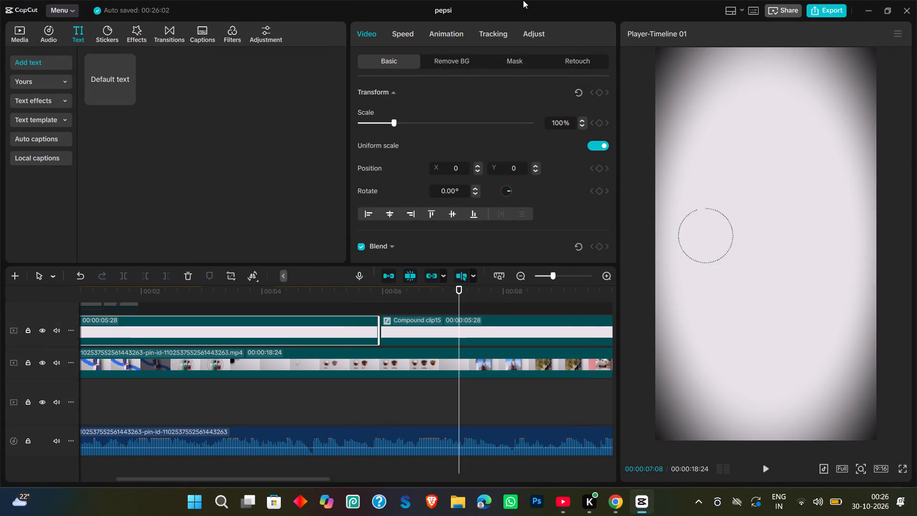
Play back the ingredients sequence again from the start of the Sugar label.
{"action": "left_click_drag", "start_coordinate": [457, 284], "coordinate": [382, 290]}
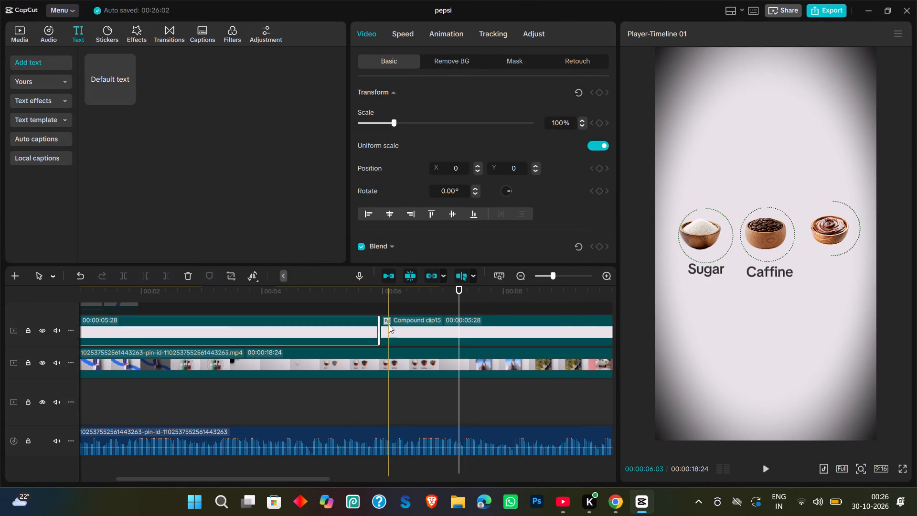
{"action": "scroll", "coordinate": [389, 324], "scroll_direction": "up", "scroll_amount": 7}
{"action": "left_click_drag", "start_coordinate": [456, 289], "coordinate": [281, 301]}
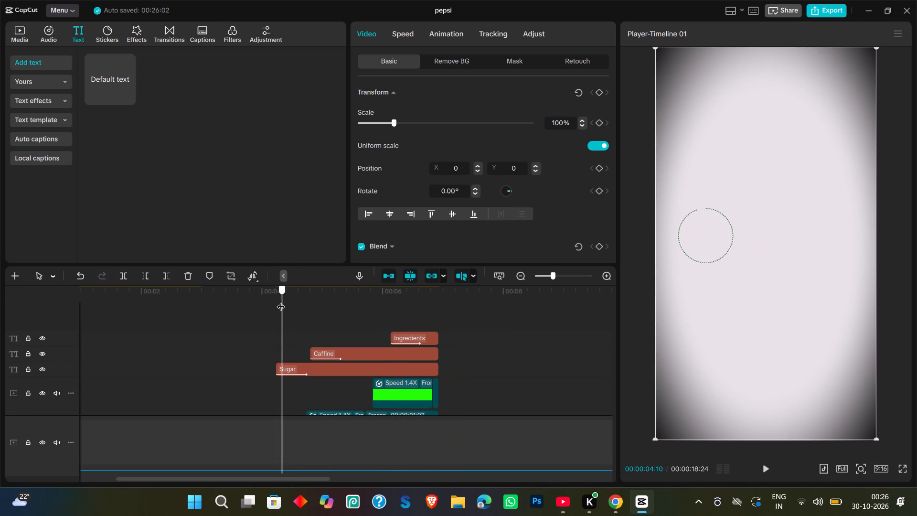
{"action": "left_click_drag", "start_coordinate": [281, 301], "coordinate": [277, 301]}
{"action": "key", "text": "space"}
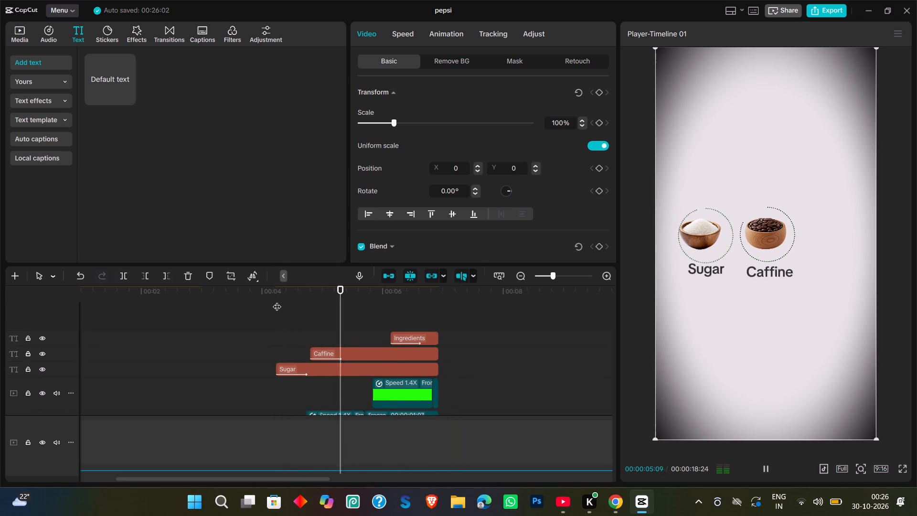
{"action": "key", "text": "space"}
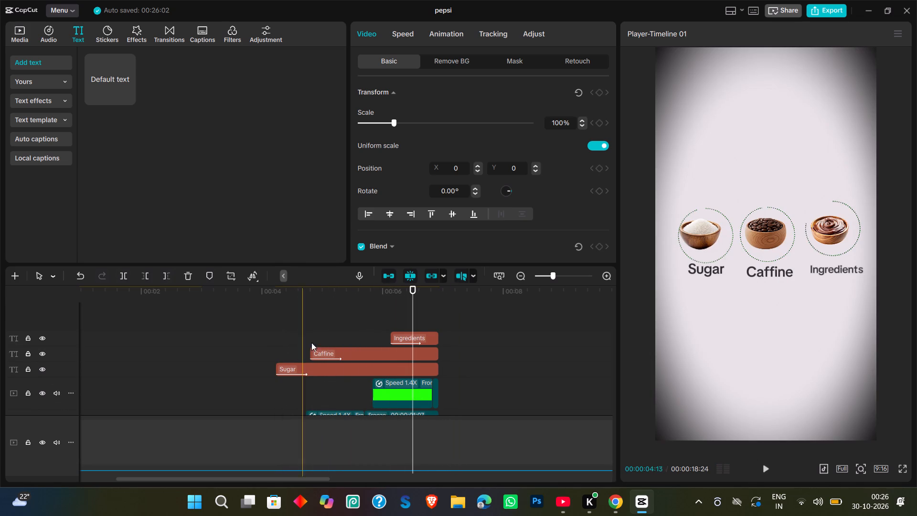
Move the second light background compound clip earlier to close the gap, so it starts where the first ends at 00:00:05:28.
{"action": "scroll", "coordinate": [315, 347], "scroll_direction": "down", "scroll_amount": 6}
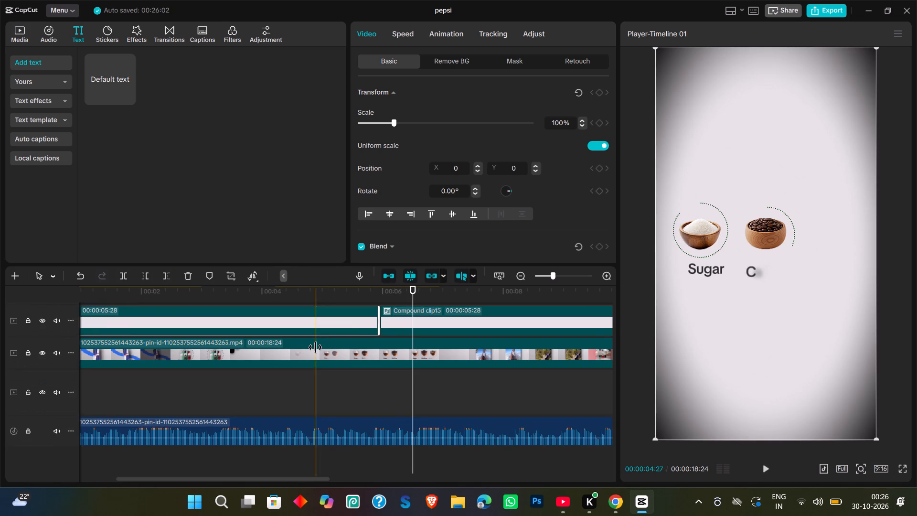
{"action": "scroll", "coordinate": [379, 350], "scroll_direction": "up", "scroll_amount": 13, "text": "ctrl"}
{"action": "scroll", "coordinate": [379, 350], "scroll_direction": "up", "scroll_amount": 8, "text": "ctrl"}
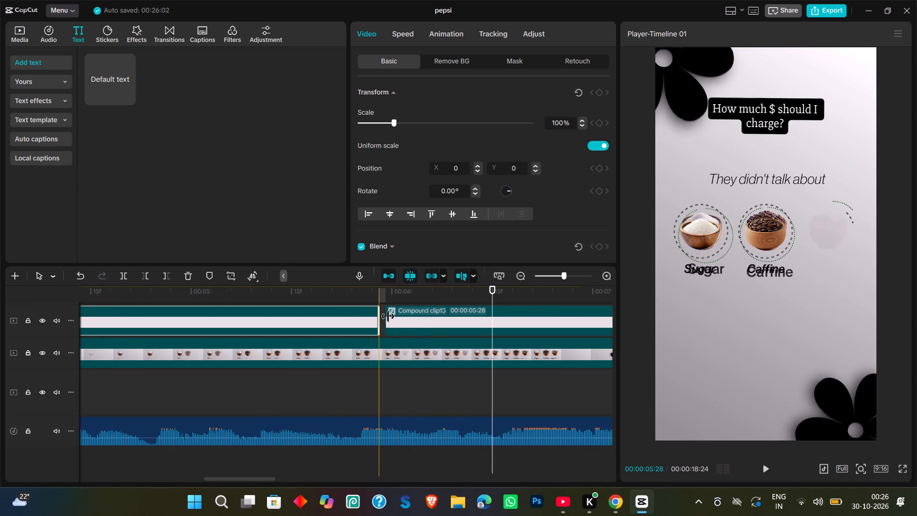
{"action": "left_click", "coordinate": [389, 320]}
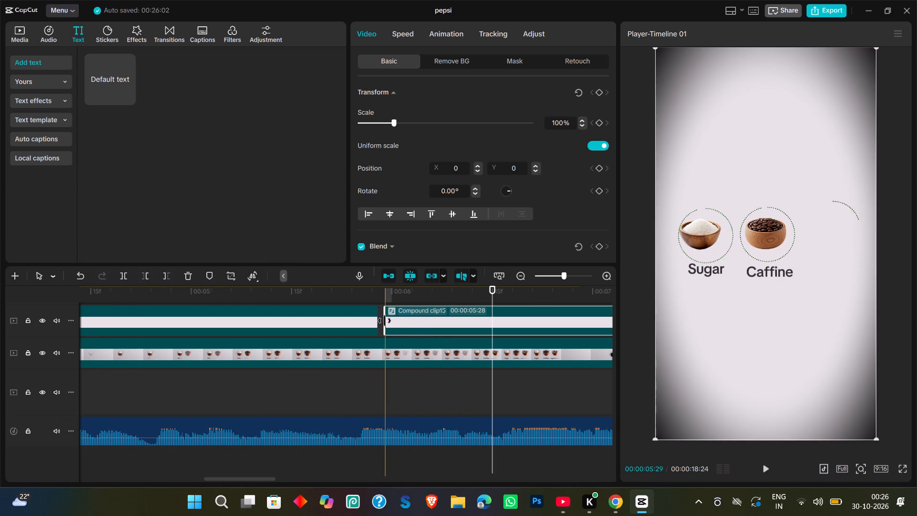
{"action": "left_click_drag", "start_coordinate": [395, 319], "coordinate": [391, 320]}
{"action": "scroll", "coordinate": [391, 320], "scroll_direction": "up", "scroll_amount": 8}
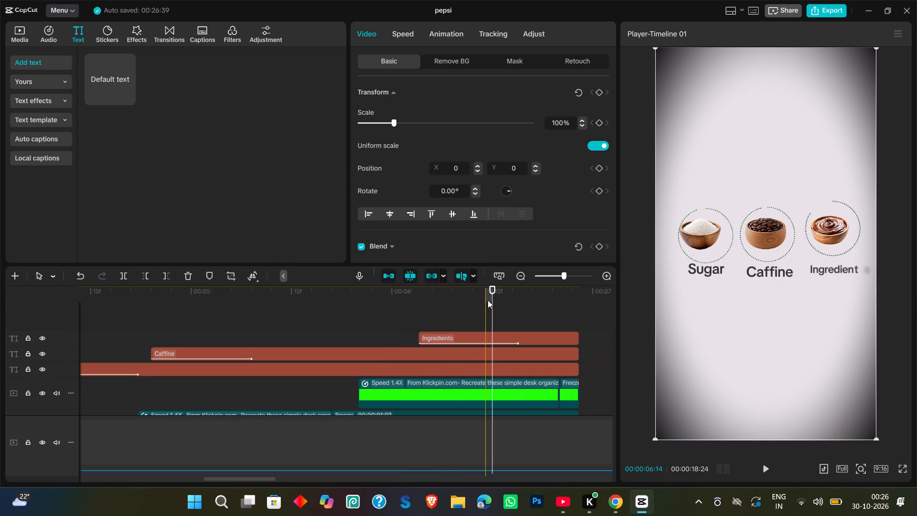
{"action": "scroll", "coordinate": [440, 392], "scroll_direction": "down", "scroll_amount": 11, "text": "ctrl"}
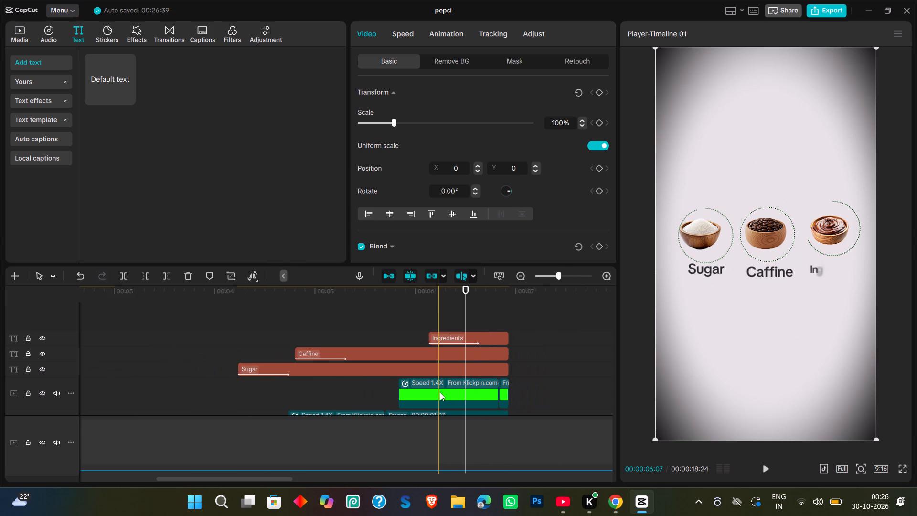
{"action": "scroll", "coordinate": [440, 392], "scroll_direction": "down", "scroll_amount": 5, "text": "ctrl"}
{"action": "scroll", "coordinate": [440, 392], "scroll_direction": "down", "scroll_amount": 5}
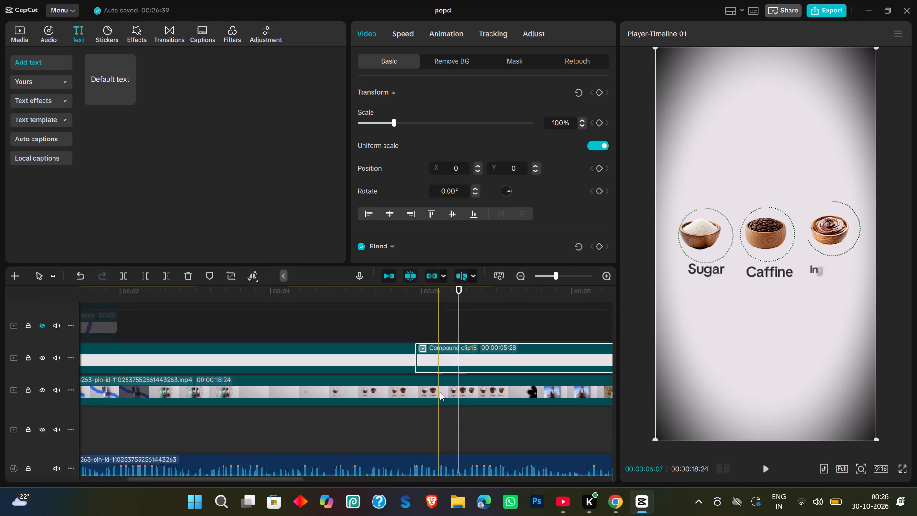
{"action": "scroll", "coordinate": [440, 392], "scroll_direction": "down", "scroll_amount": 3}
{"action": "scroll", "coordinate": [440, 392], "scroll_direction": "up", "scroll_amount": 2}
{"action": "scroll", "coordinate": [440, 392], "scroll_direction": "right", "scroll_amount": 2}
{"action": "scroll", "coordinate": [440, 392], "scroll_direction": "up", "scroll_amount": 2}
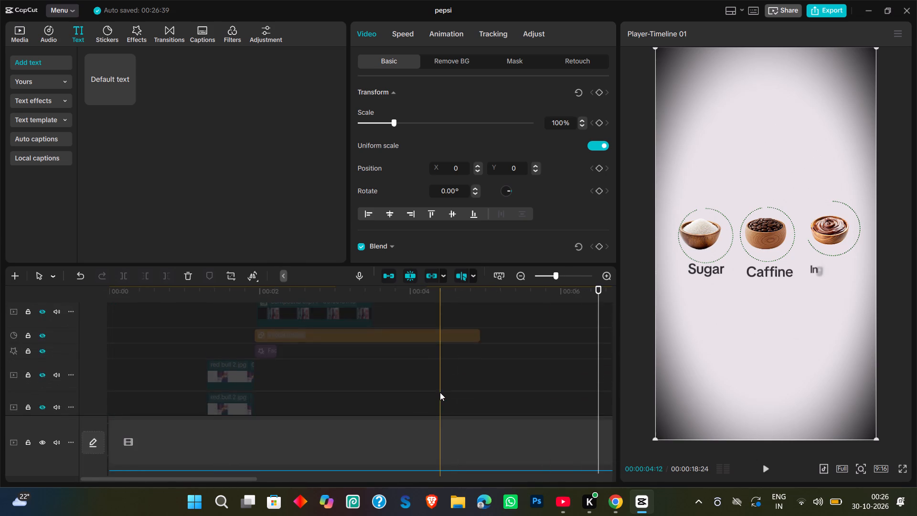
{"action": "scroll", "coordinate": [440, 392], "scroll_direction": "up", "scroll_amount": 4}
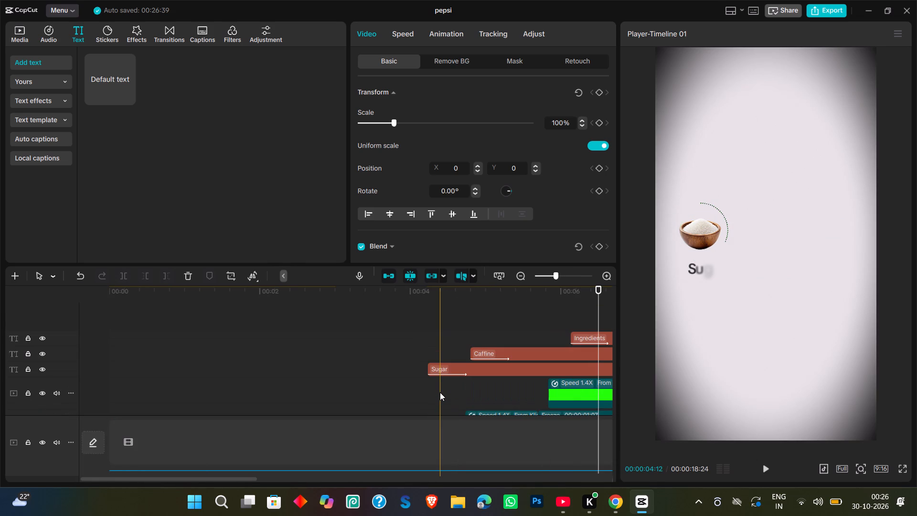
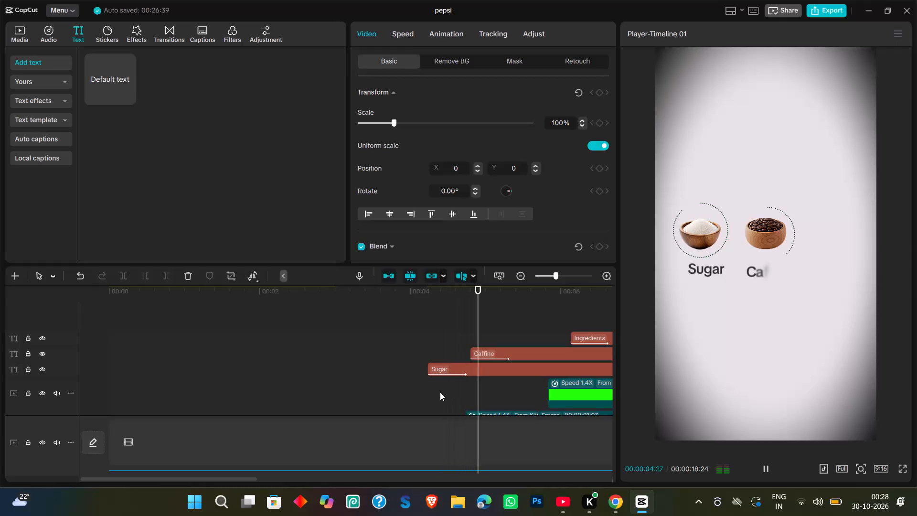
Delete both freeze-frame clips that follow the Sugar ring overlay's animated clip, keeping only the animated part.
{"action": "key", "text": "space"}
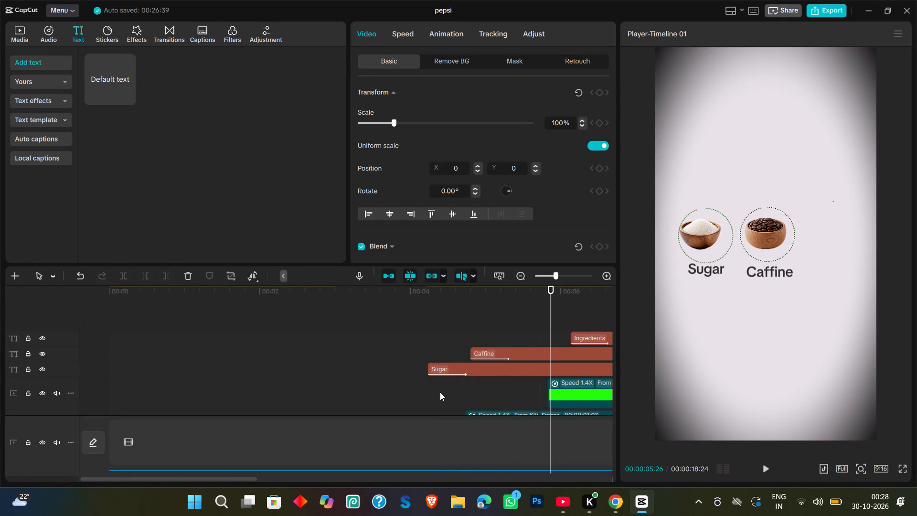
{"action": "scroll", "coordinate": [568, 410], "scroll_direction": "down", "scroll_amount": 1}
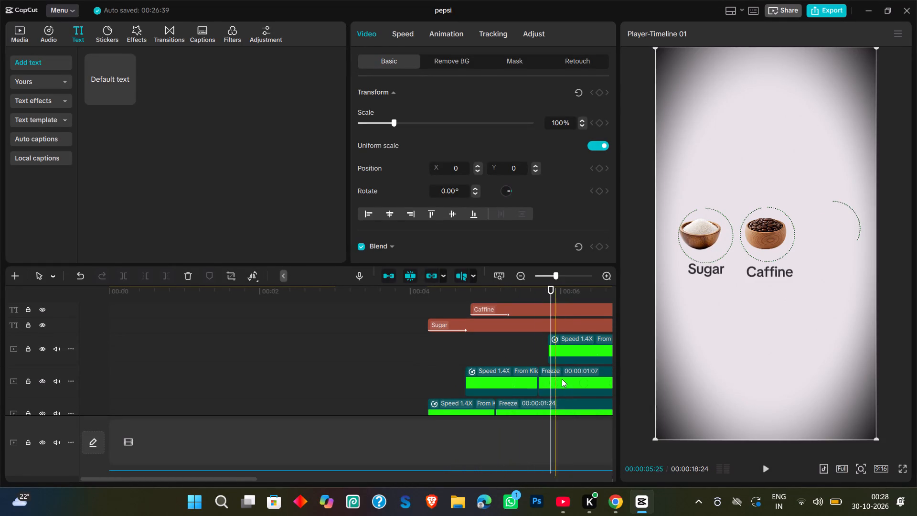
{"action": "left_click", "coordinate": [563, 378]}
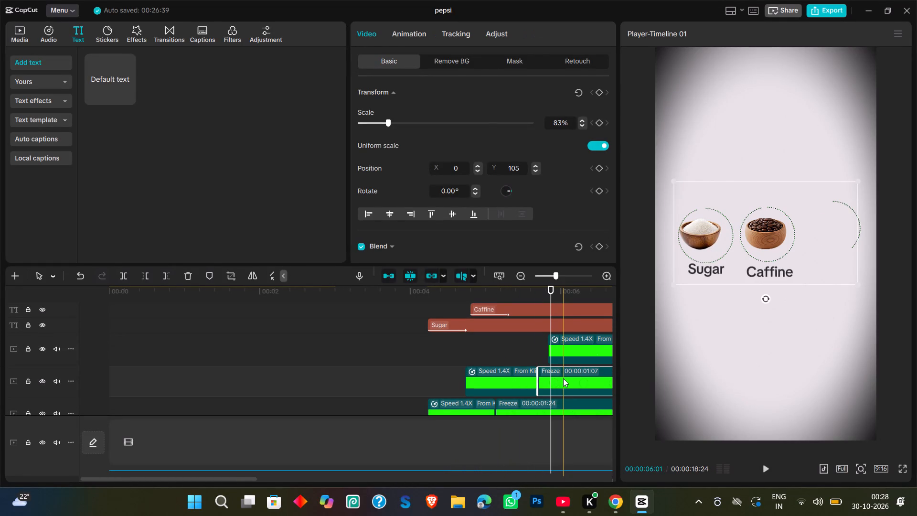
{"action": "scroll", "coordinate": [563, 378], "scroll_direction": "left", "scroll_amount": 1}
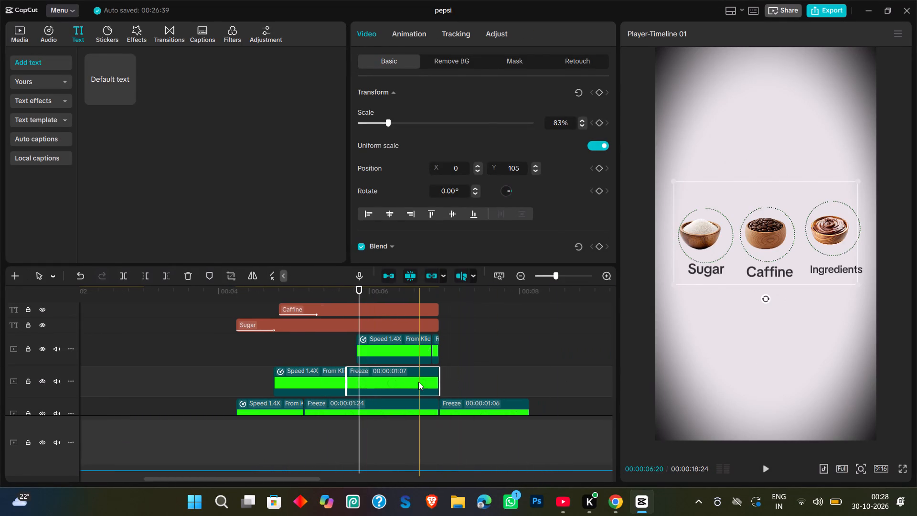
{"action": "scroll", "coordinate": [418, 382], "scroll_direction": "down", "scroll_amount": 1}
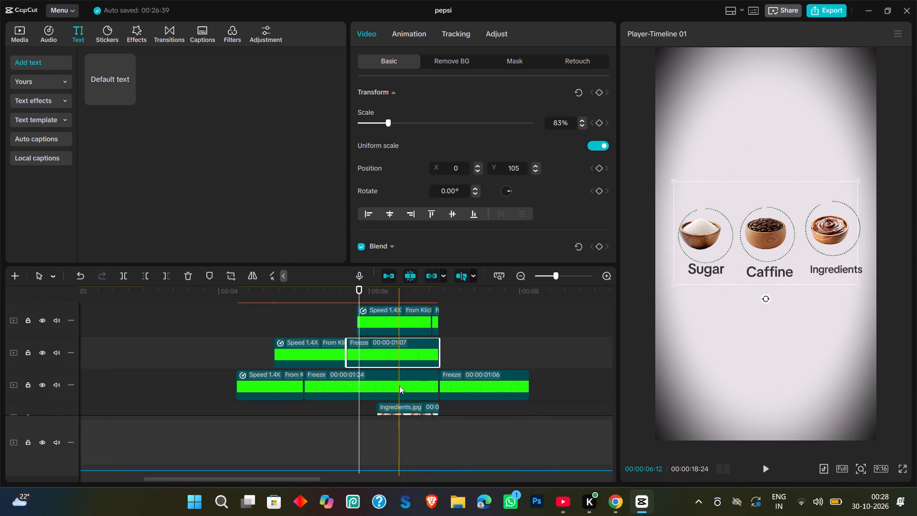
{"action": "left_click", "coordinate": [399, 386]}
{"action": "left_click", "coordinate": [475, 374]}
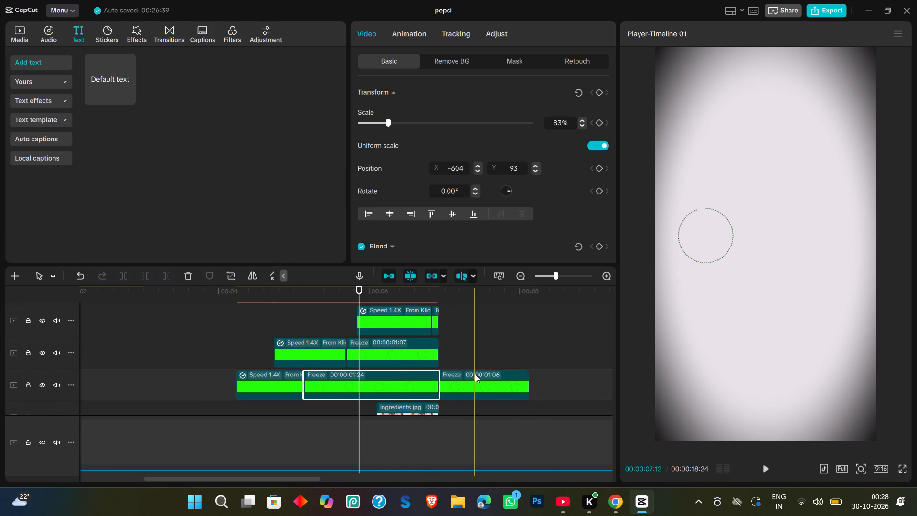
{"action": "key", "text": "Delete"}
{"action": "left_click", "coordinate": [367, 375]}
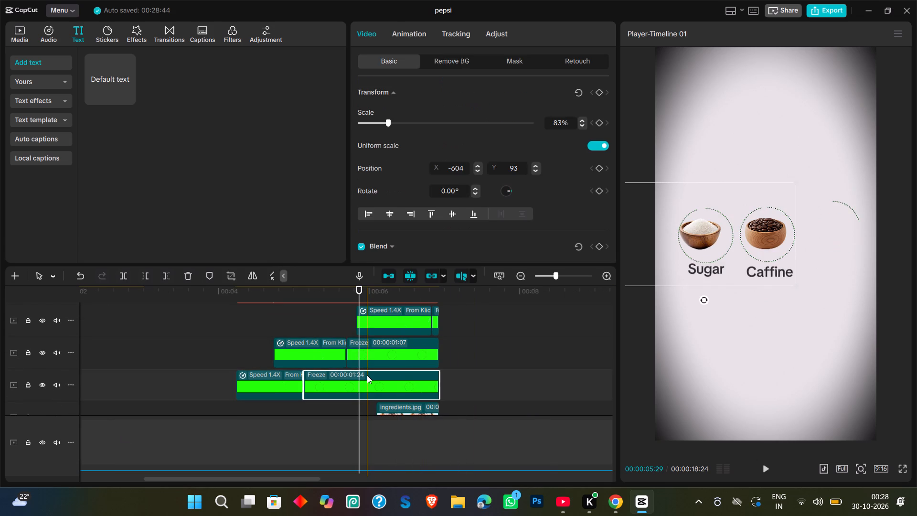
{"action": "key", "text": "Delete"}
Reposition the Sugar ring overlay around its bowl at X -650, Y 128, previewing it at 00:00:05:03.
{"action": "left_click_drag", "start_coordinate": [359, 290], "coordinate": [307, 292]}
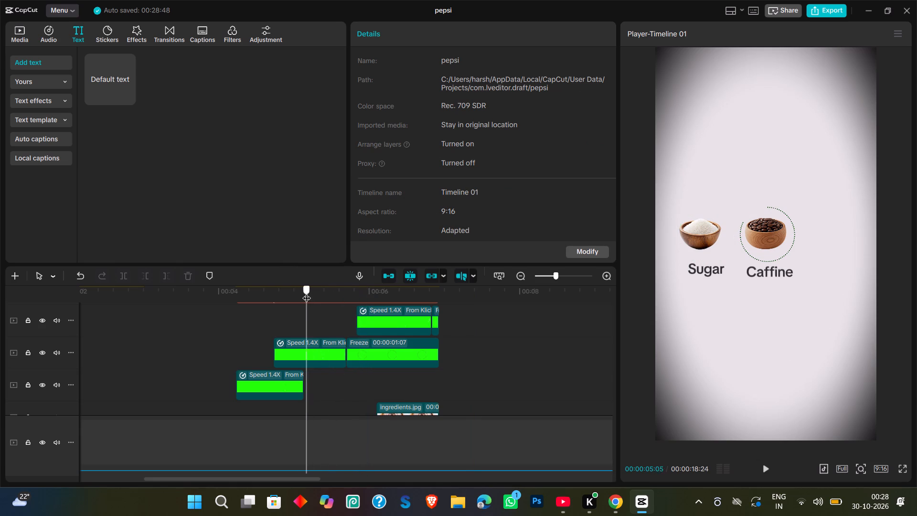
{"action": "left_click_drag", "start_coordinate": [307, 292], "coordinate": [301, 295]}
{"action": "key", "text": "Left"}
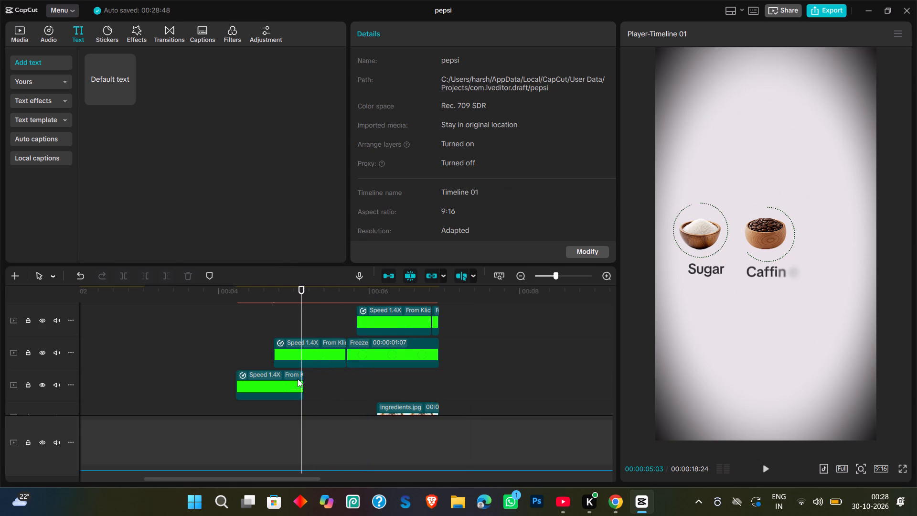
{"action": "left_click", "coordinate": [297, 401]}
{"action": "left_click", "coordinate": [297, 391]}
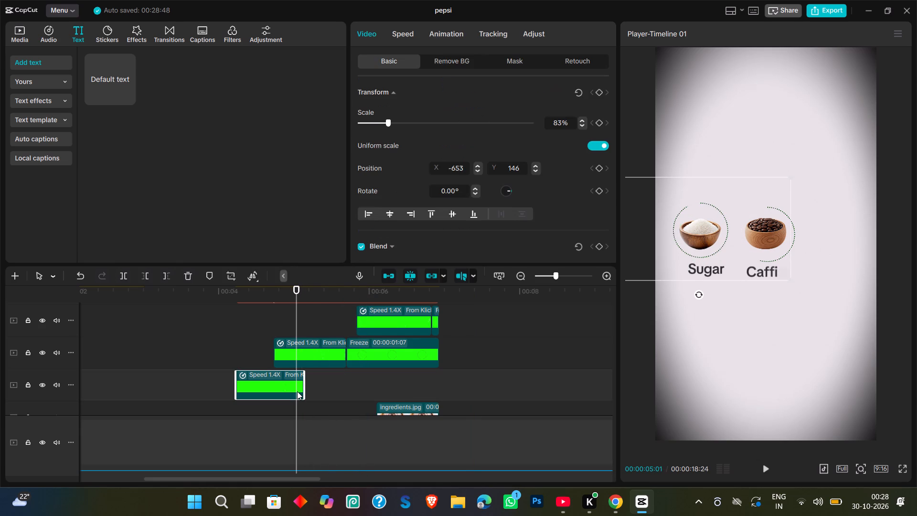
{"action": "key", "text": "Right"}
{"action": "key", "text": "Right"}
{"action": "key", "text": "Right"}
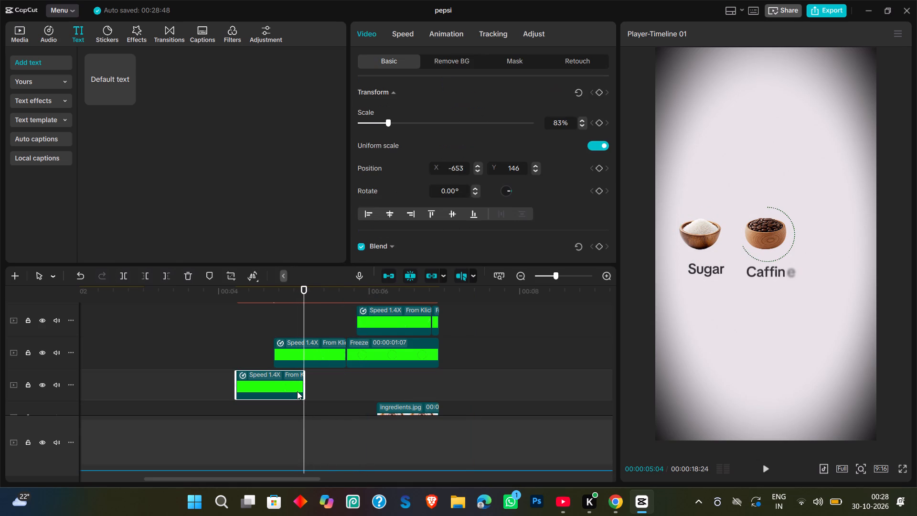
{"action": "key", "text": "Left"}
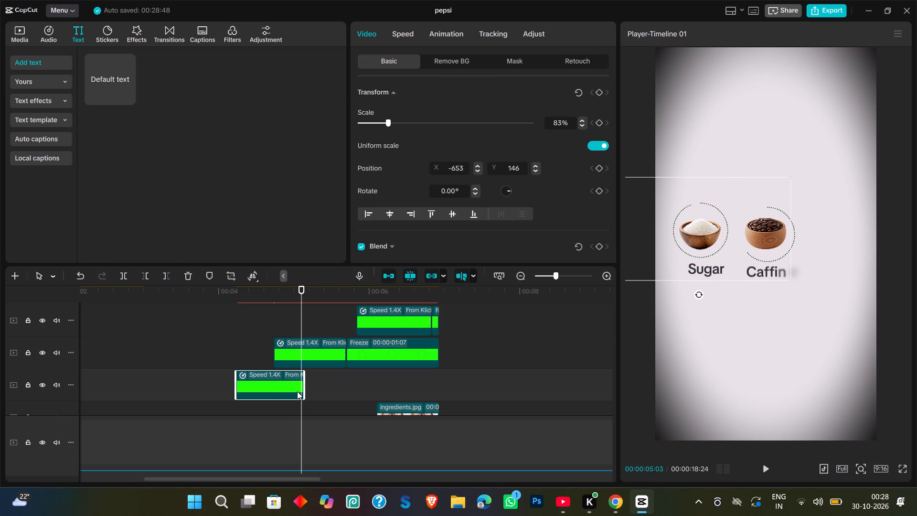
{"action": "left_click", "coordinate": [709, 225]}
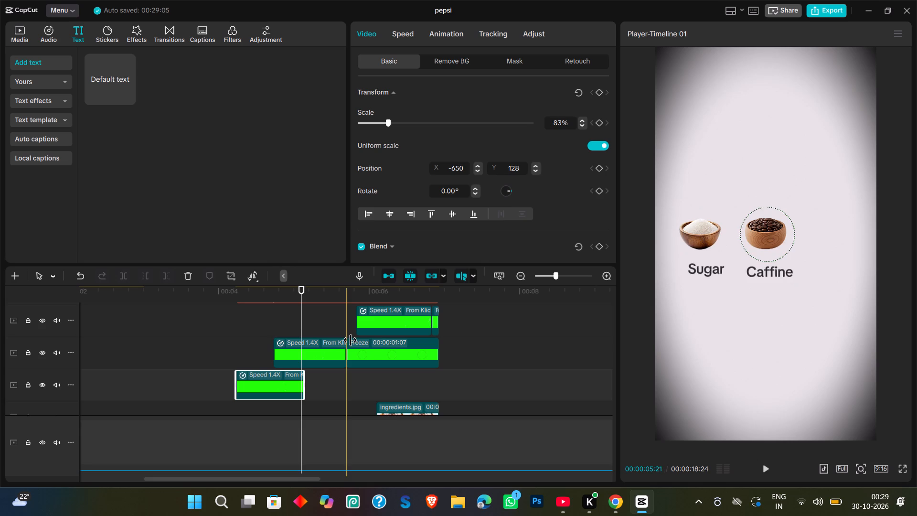
Freeze the Sugar ring overlay at 00:00:05:03 and trim the freeze frame to 00:00:01:25, ending with the other rings.
{"action": "left_click", "coordinate": [274, 298]}
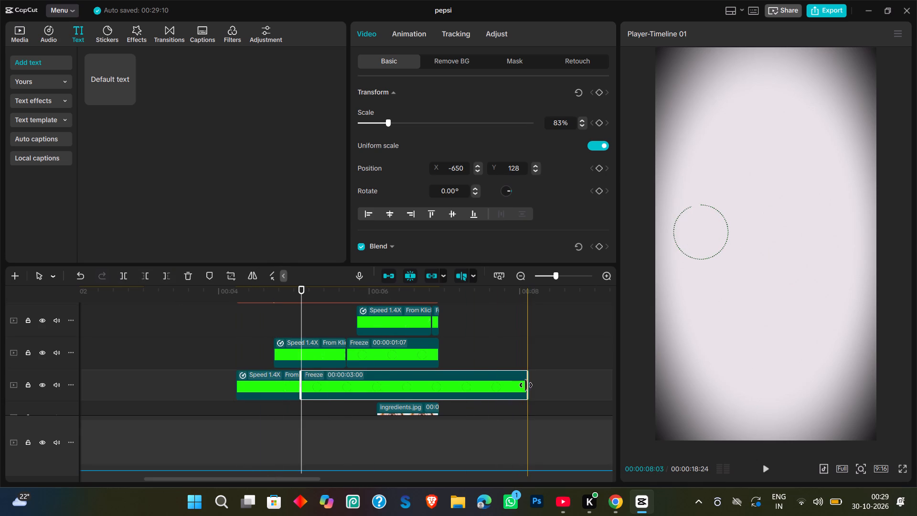
{"action": "left_click_drag", "start_coordinate": [526, 385], "coordinate": [437, 380]}
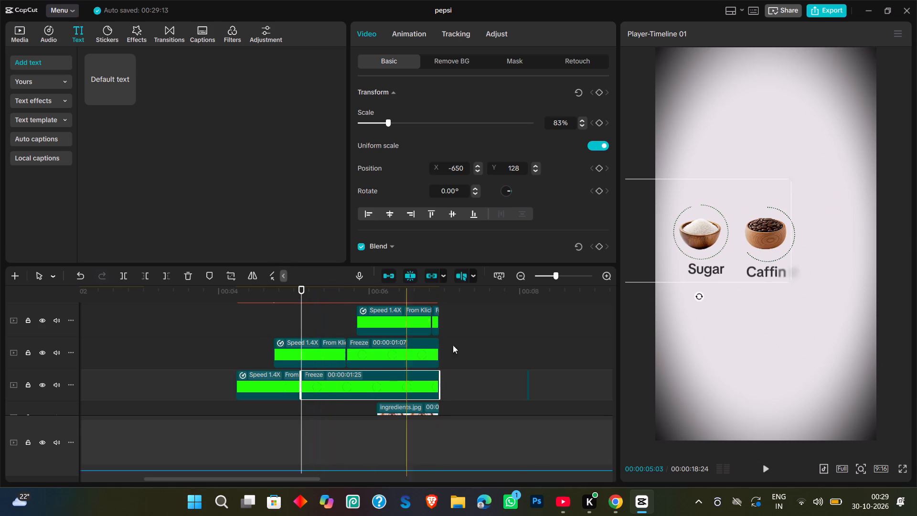
Delete the leftover sliver of the Sugar ring overlay at 00:00:08:03.
{"action": "left_click", "coordinate": [530, 379]}
{"action": "left_click", "coordinate": [529, 381]}
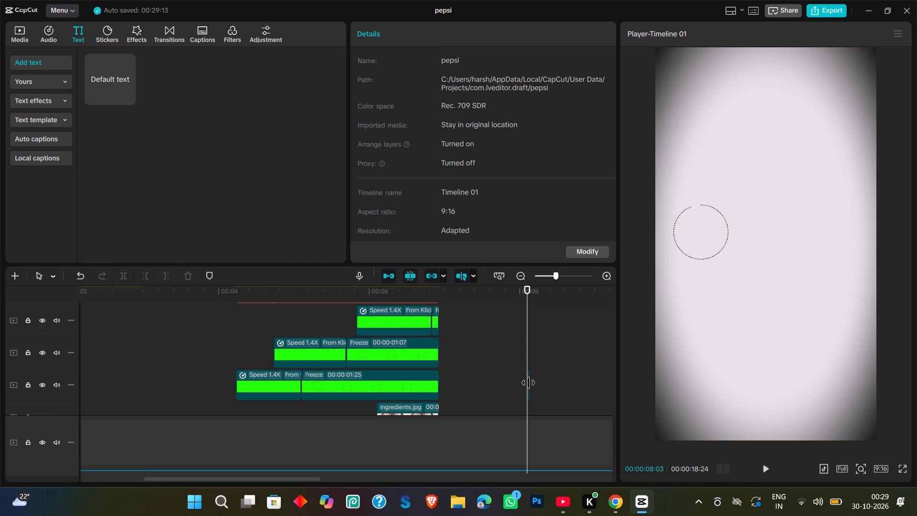
{"action": "left_click", "coordinate": [528, 383]}
{"action": "key", "text": "Delete"}
Play back the ingredients sequence from about 00:00:04 to check the repositioned Sugar ring and how the elements end.
{"action": "left_click_drag", "start_coordinate": [530, 294], "coordinate": [216, 281]}
{"action": "key", "text": "space"}
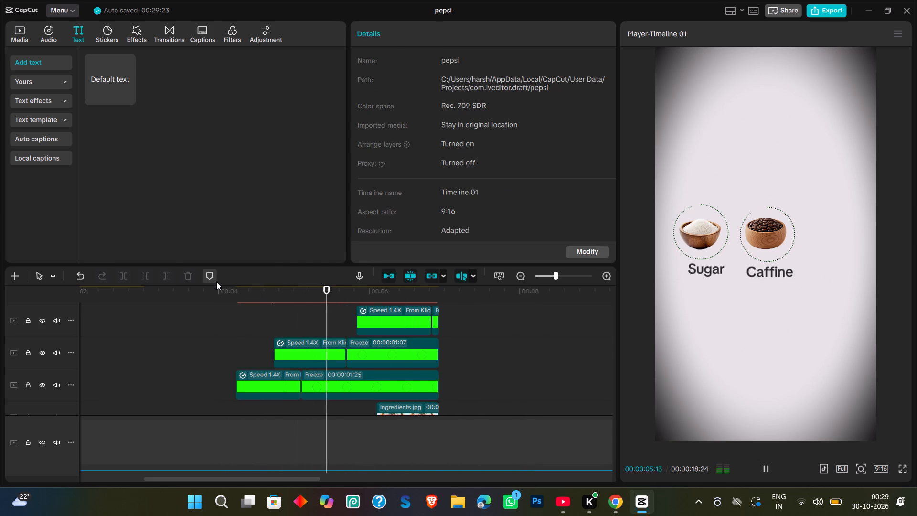
{"action": "key", "text": "space"}
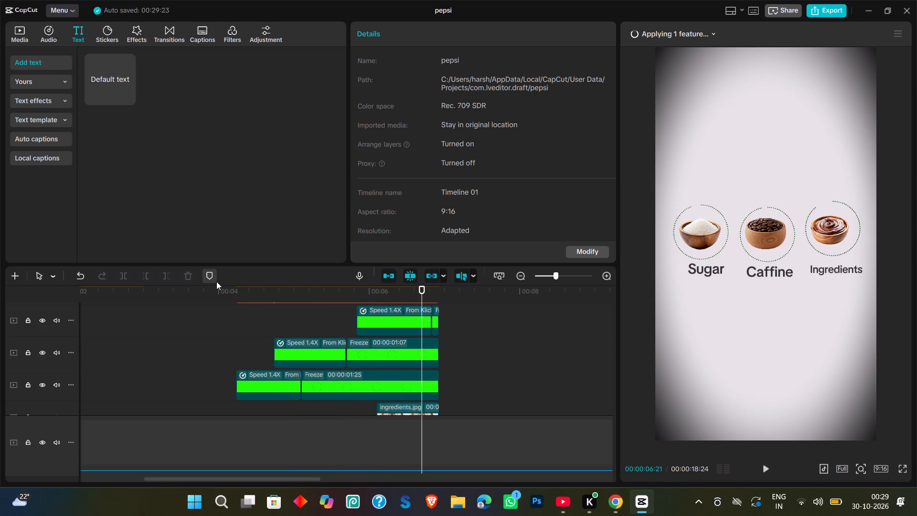
{"action": "key", "text": "space"}
{"action": "key", "text": "space"}
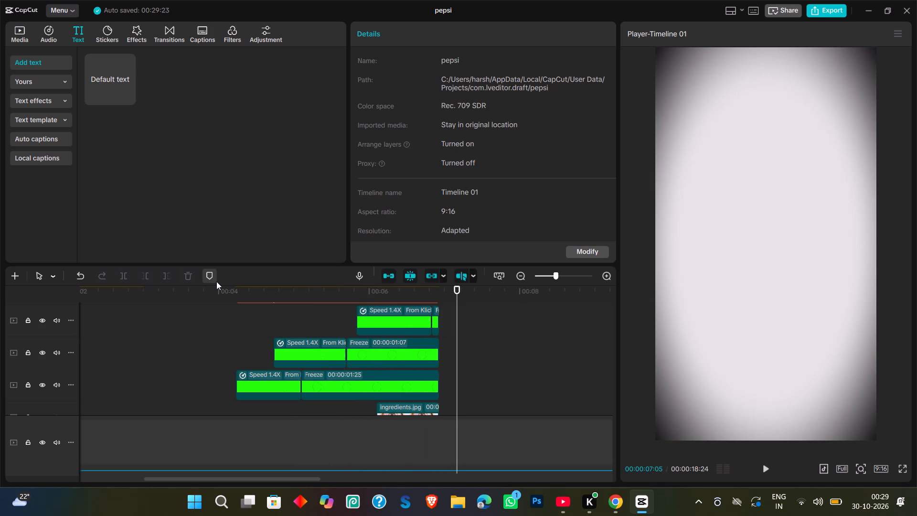
Place the playhead at 00:00:06:28, where the ingredient bowl and ring clips end.
{"action": "scroll", "coordinate": [375, 367], "scroll_direction": "down", "scroll_amount": 2}
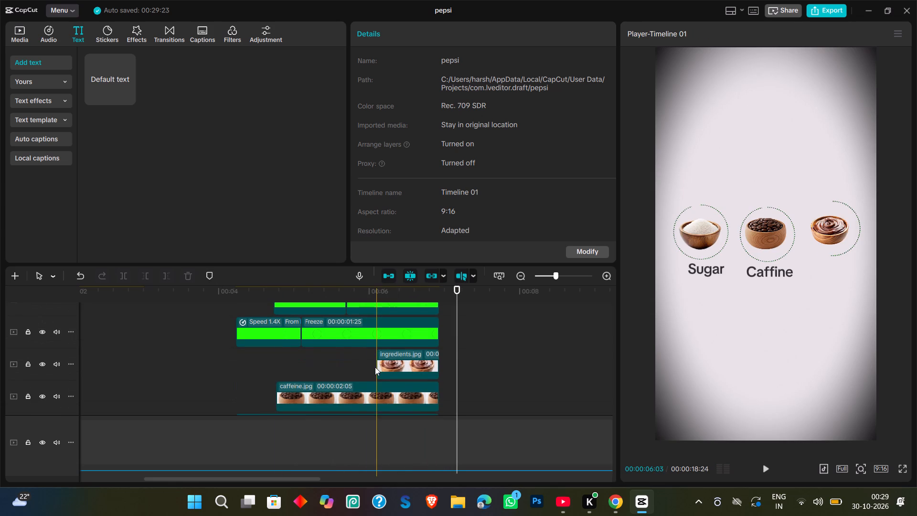
{"action": "left_click_drag", "start_coordinate": [457, 288], "coordinate": [438, 288]}
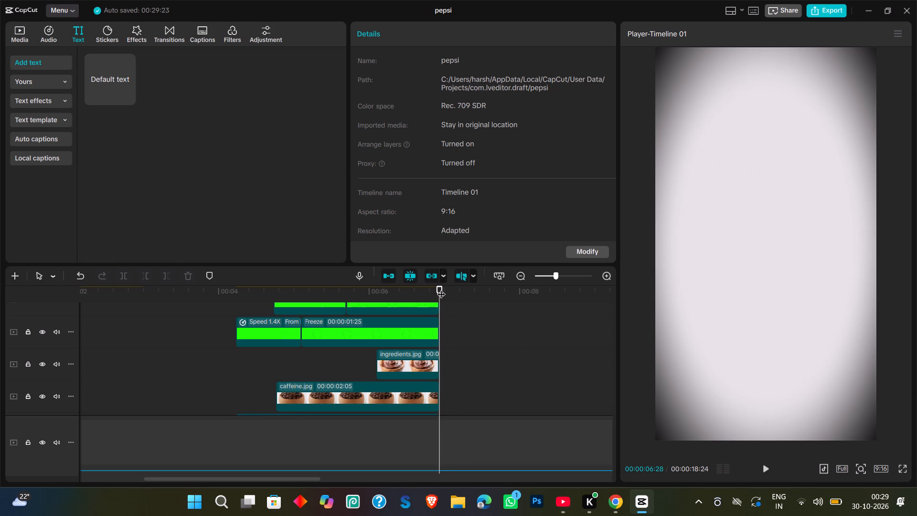
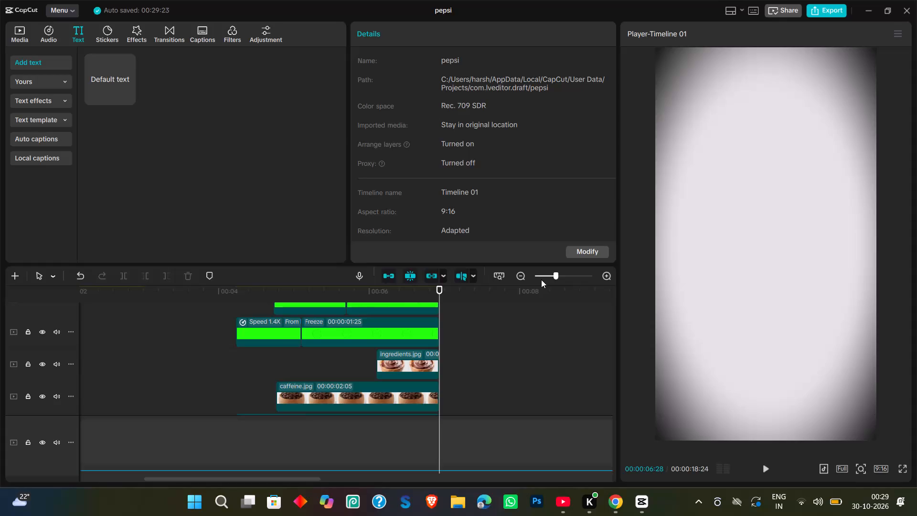
Hide the background compound clip track above the reference video so the reference animation shows around 00:00:06:11.
{"action": "scroll", "coordinate": [454, 377], "scroll_direction": "up", "scroll_amount": 2}
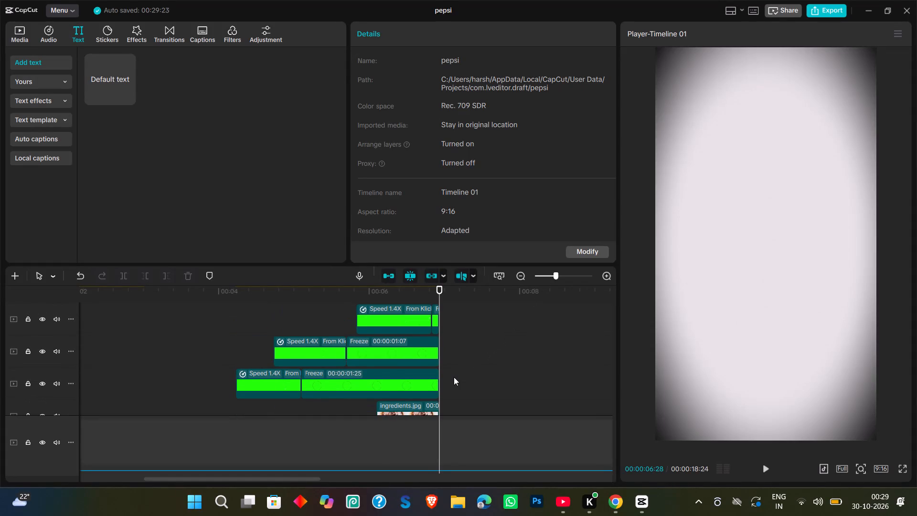
{"action": "left_click", "coordinate": [405, 330]}
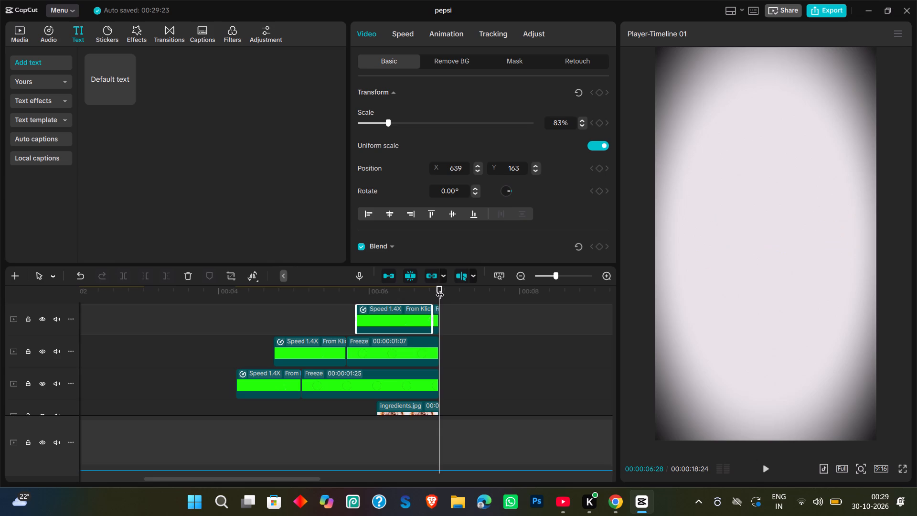
{"action": "left_click_drag", "start_coordinate": [440, 289], "coordinate": [397, 288]}
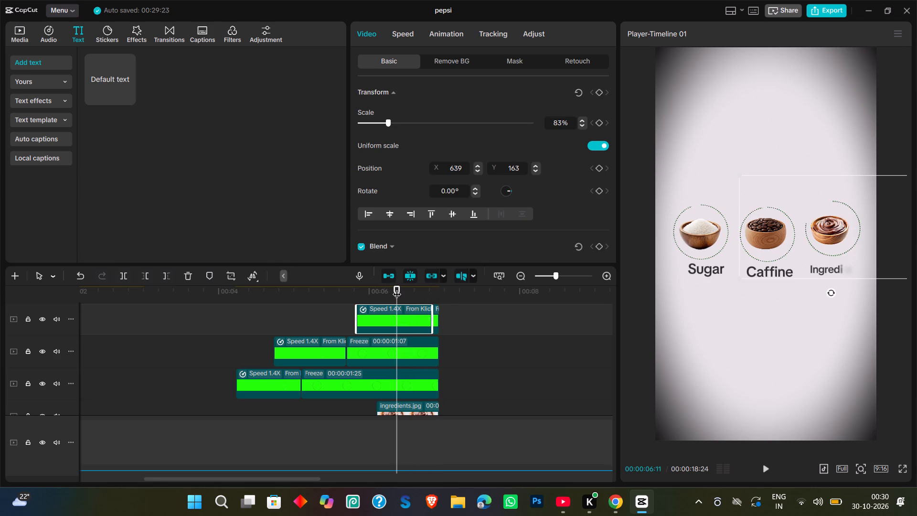
{"action": "scroll", "coordinate": [382, 332], "scroll_direction": "down", "scroll_amount": 4}
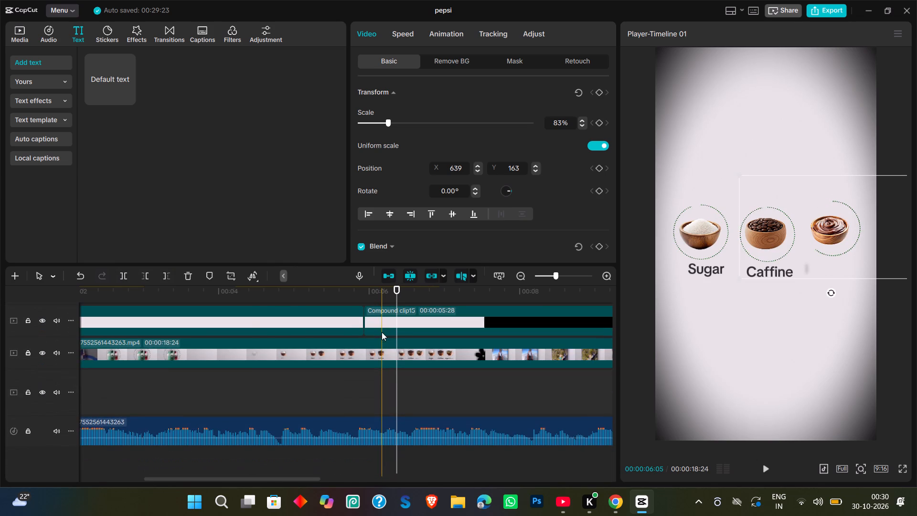
{"action": "left_click", "coordinate": [42, 317]}
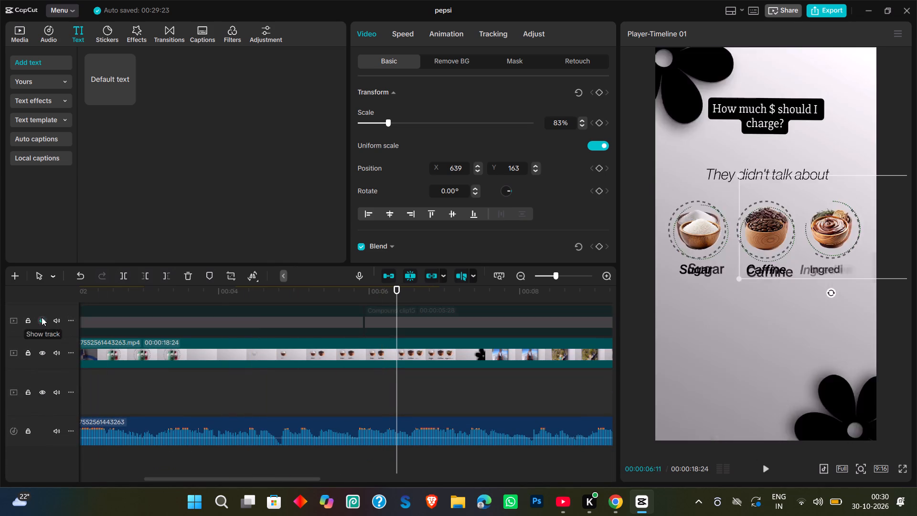
Examine frame by frame how the reference's ingredients leave the screen between 00:00:06:13 and 00:00:07:07, then return to 00:00:06:28.
{"action": "scroll", "coordinate": [260, 358], "scroll_direction": "up", "scroll_amount": 6}
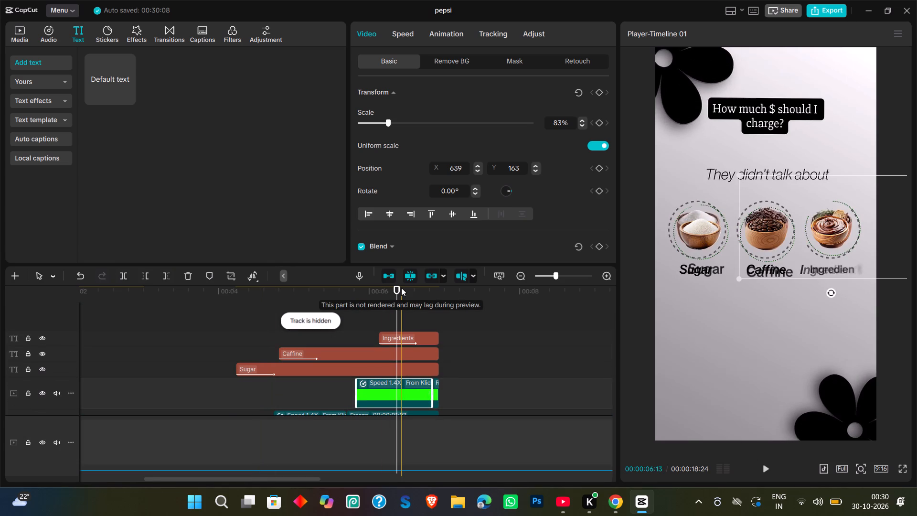
{"action": "key", "text": "Right"}
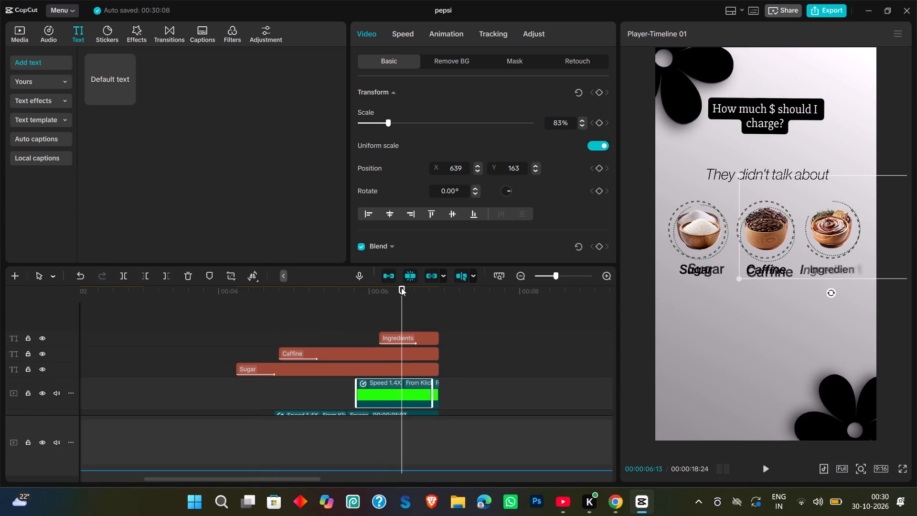
{"action": "key", "text": "Right"}
{"action": "key", "text": "Right"}
{"action": "key", "text": "Right"}
{"action": "key", "text": "Right"}
{"action": "key", "text": "Right"}
{"action": "key", "text": "Right"}
{"action": "key", "text": "Right"}
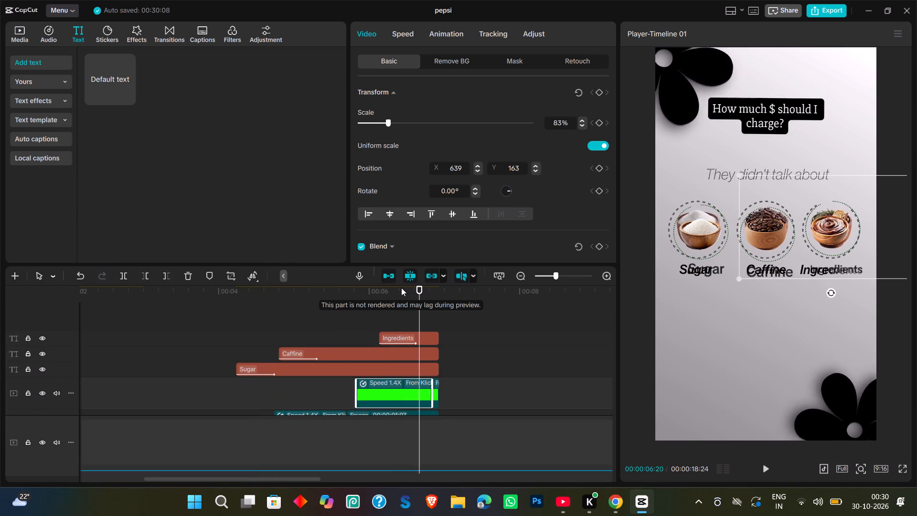
{"action": "key", "text": "Right"}
{"action": "key", "text": "Right"}
{"action": "key", "text": "Right"}
{"action": "key", "text": "Right"}
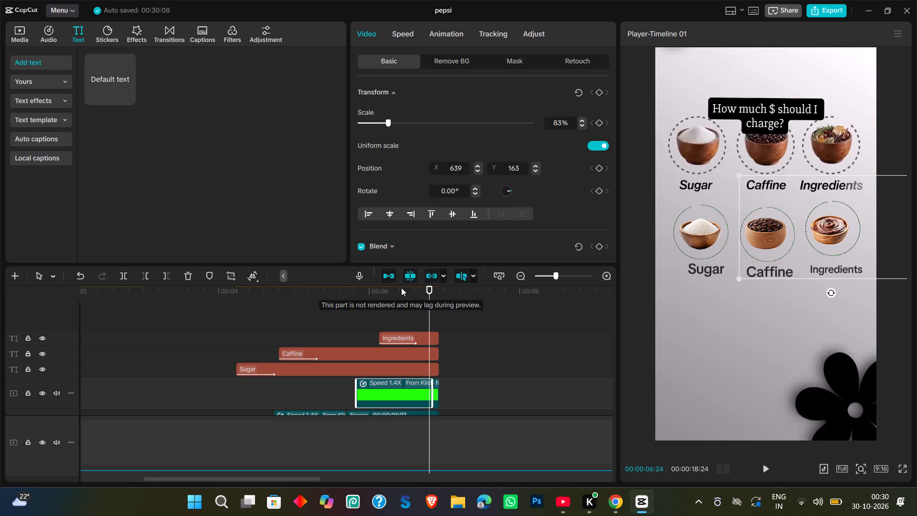
{"action": "key", "text": "Right"}
{"action": "key", "text": "Right"}
{"action": "key", "text": "Right"}
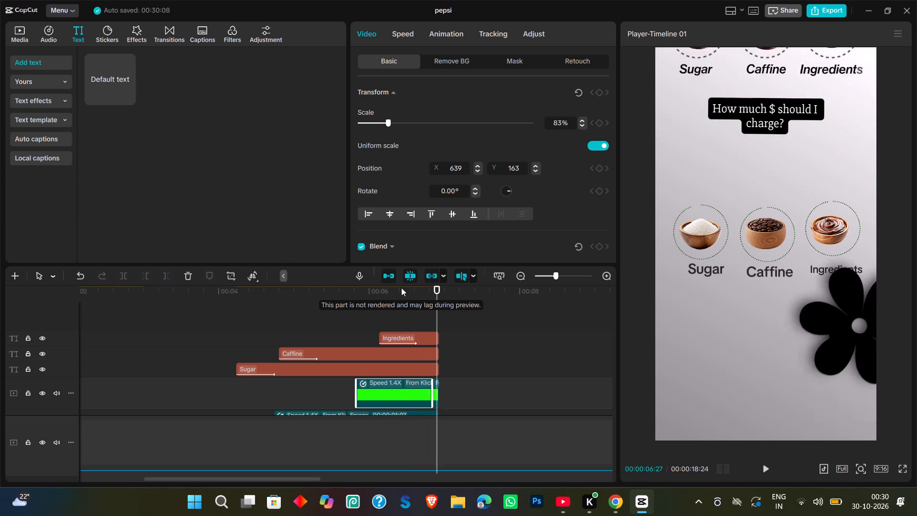
{"action": "key", "text": "Right"}
{"action": "key", "text": "Right"}
{"action": "key", "text": "Right"}
{"action": "key", "text": "Right"}
{"action": "key", "text": "Right"}
{"action": "key", "text": "Right"}
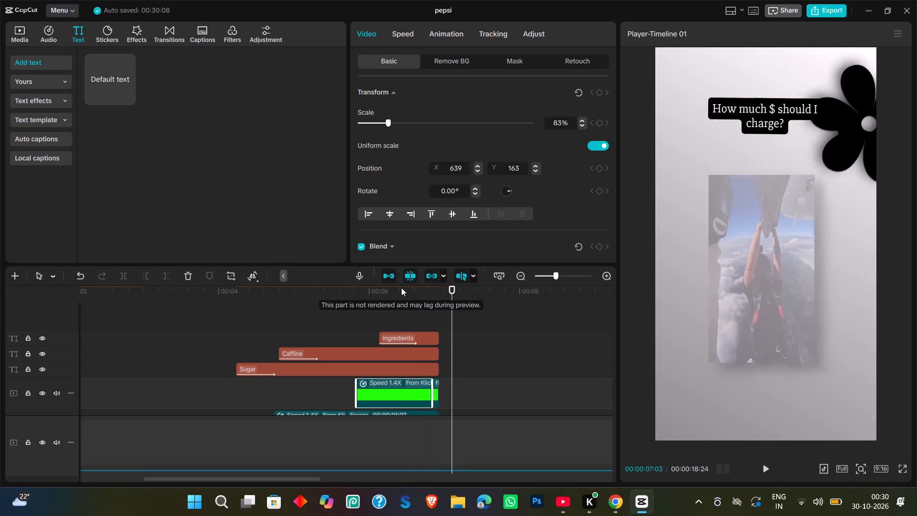
{"action": "key", "text": "Right"}
{"action": "key", "text": "Right"}
{"action": "key", "text": "Right"}
{"action": "key", "text": "Right"}
{"action": "scroll", "coordinate": [401, 288], "scroll_direction": "down", "scroll_amount": 1}
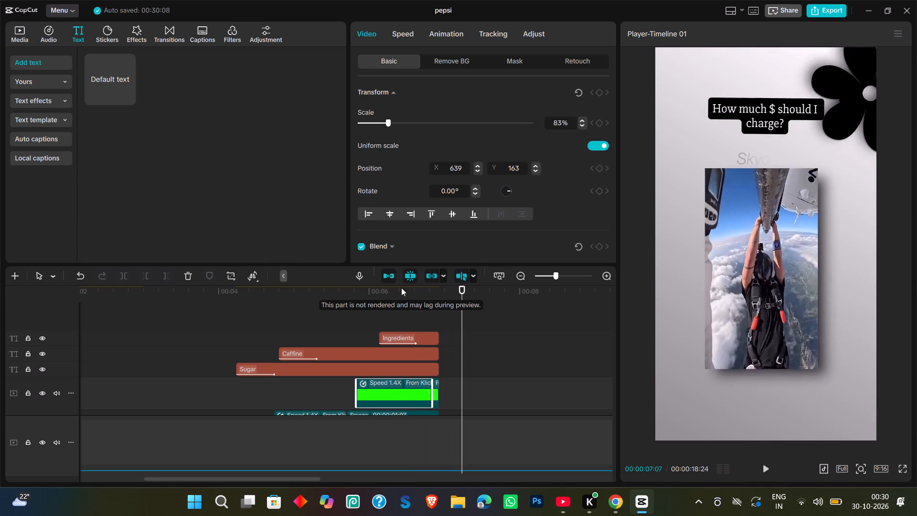
{"action": "scroll", "coordinate": [401, 288], "scroll_direction": "down", "scroll_amount": 1}
{"action": "scroll", "coordinate": [450, 373], "scroll_direction": "down", "scroll_amount": 2}
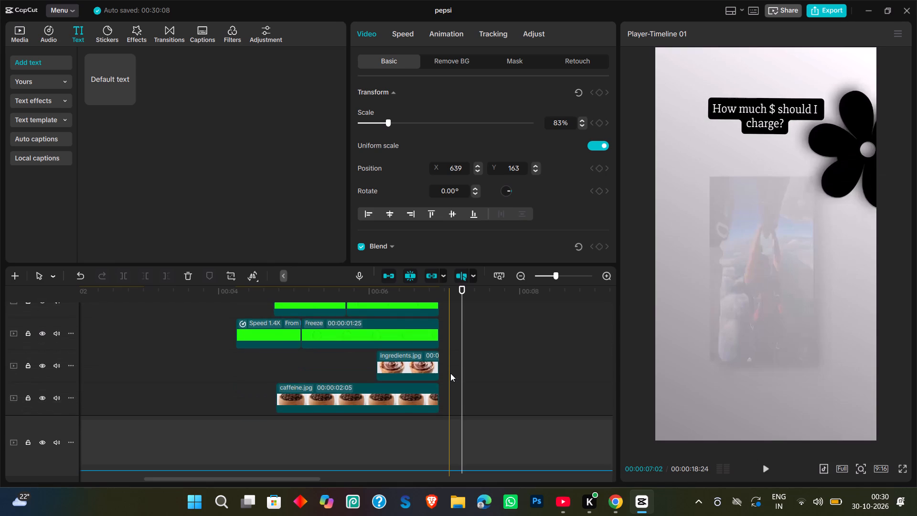
{"action": "scroll", "coordinate": [450, 373], "scroll_direction": "down", "scroll_amount": 1}
{"action": "scroll", "coordinate": [450, 373], "scroll_direction": "up", "scroll_amount": 1}
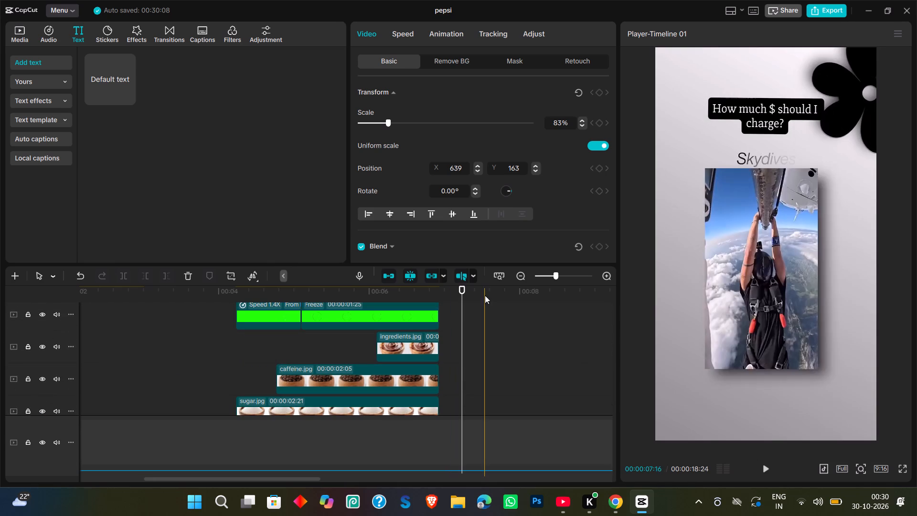
{"action": "left_click_drag", "start_coordinate": [464, 290], "coordinate": [440, 290]}
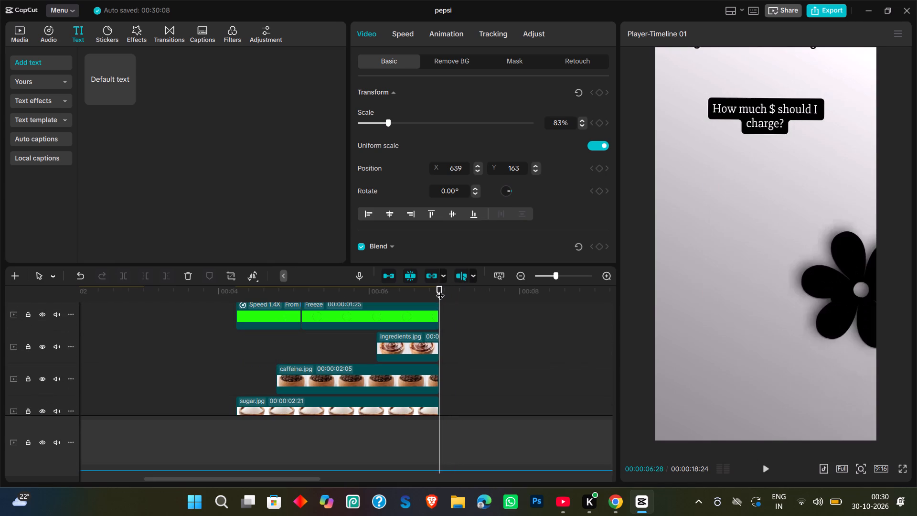
Combine all the Sugar, Caffine and Ingredients labels, ring overlays and bowl images into one compound clip.
{"action": "scroll", "coordinate": [439, 311], "scroll_direction": "up", "scroll_amount": 2}
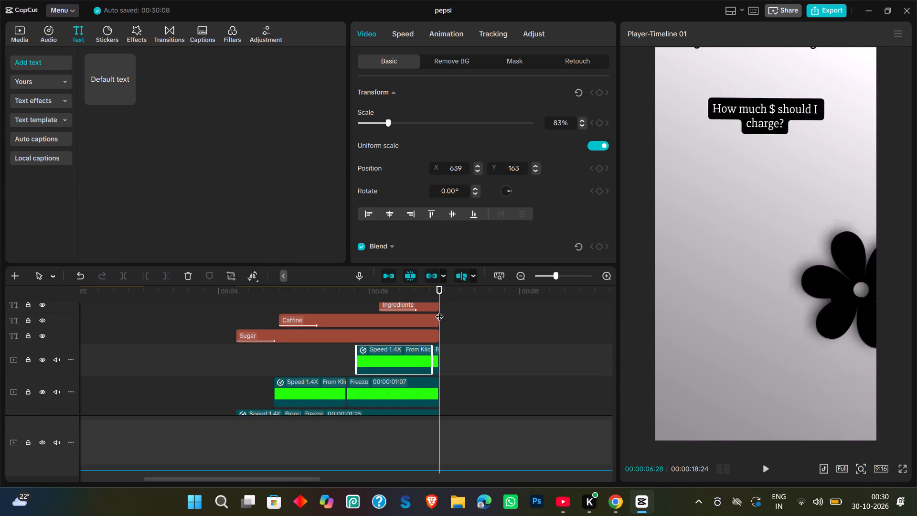
{"action": "scroll", "coordinate": [451, 303], "scroll_direction": "up", "scroll_amount": 1}
{"action": "left_click_drag", "start_coordinate": [442, 328], "coordinate": [375, 334]}
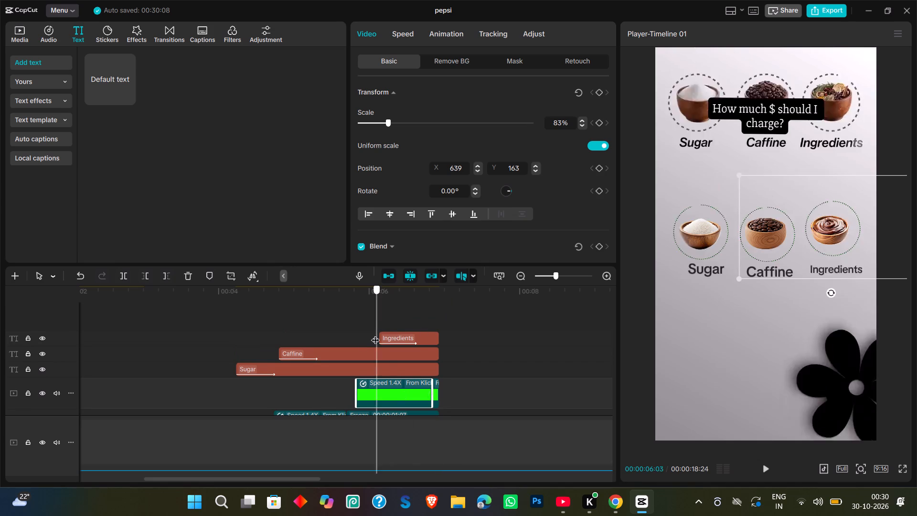
{"action": "left_click_drag", "start_coordinate": [375, 334], "coordinate": [353, 348]}
{"action": "scroll", "coordinate": [353, 348], "scroll_direction": "down", "scroll_amount": 2}
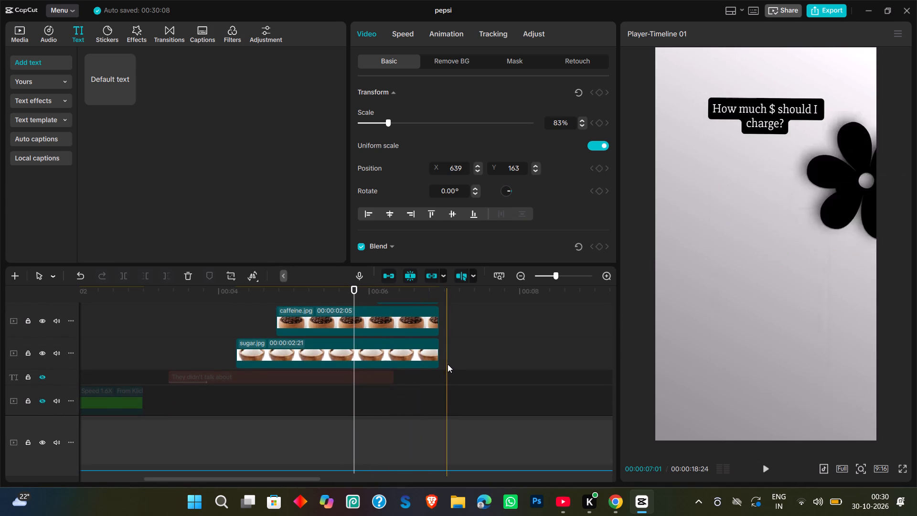
{"action": "left_click_drag", "start_coordinate": [448, 364], "coordinate": [246, 204]}
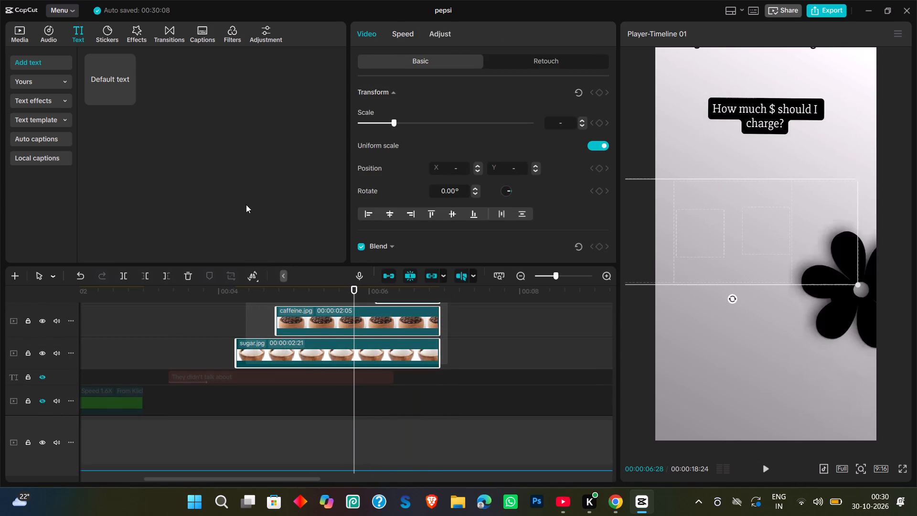
{"action": "left_click_drag", "start_coordinate": [246, 204], "coordinate": [244, 186]}
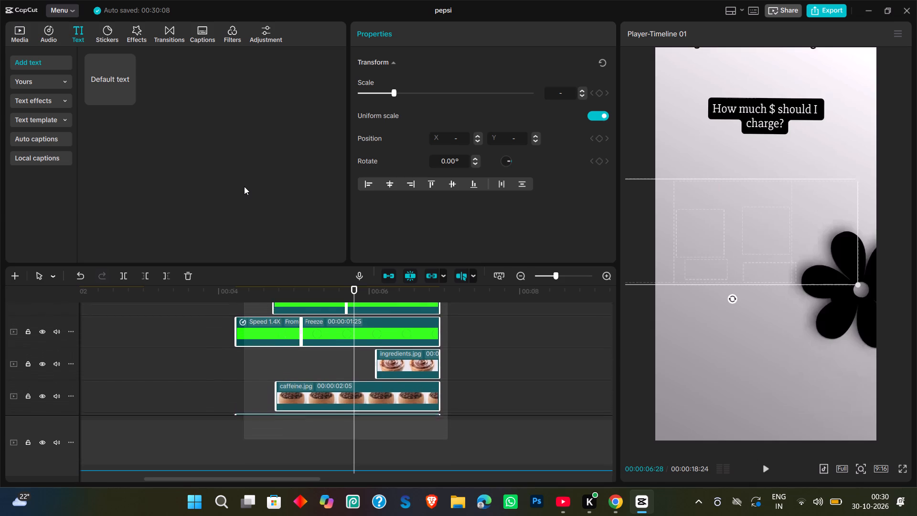
{"action": "left_click_drag", "start_coordinate": [244, 186], "coordinate": [235, 302]}
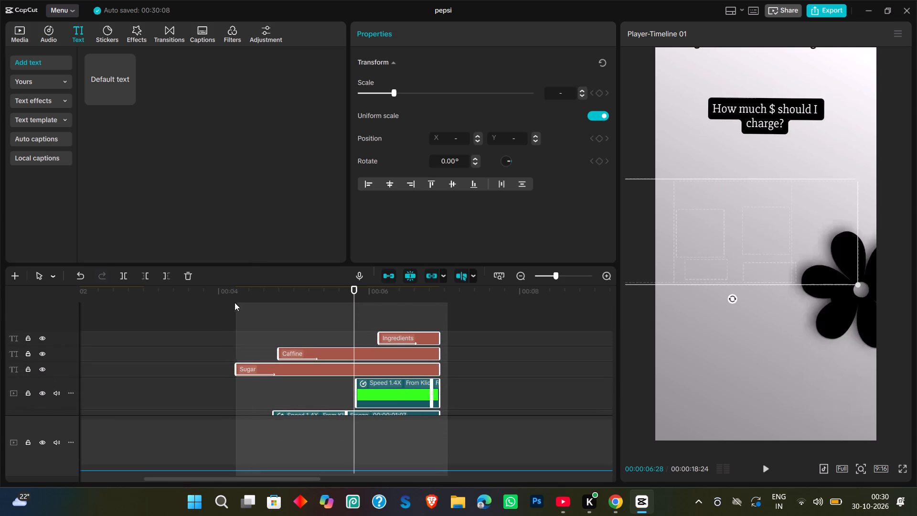
{"action": "left_click_drag", "start_coordinate": [235, 302], "coordinate": [230, 330]}
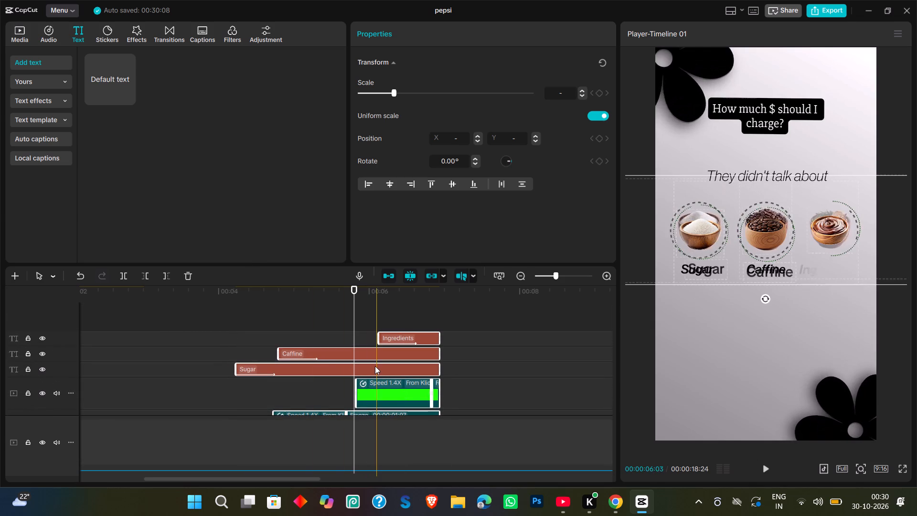
{"action": "right_click", "coordinate": [375, 366]}
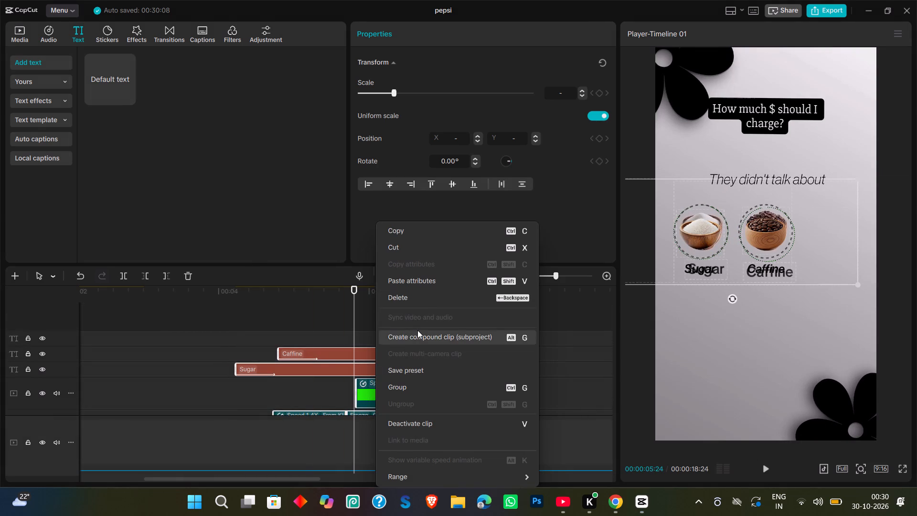
{"action": "left_click", "coordinate": [428, 333]}
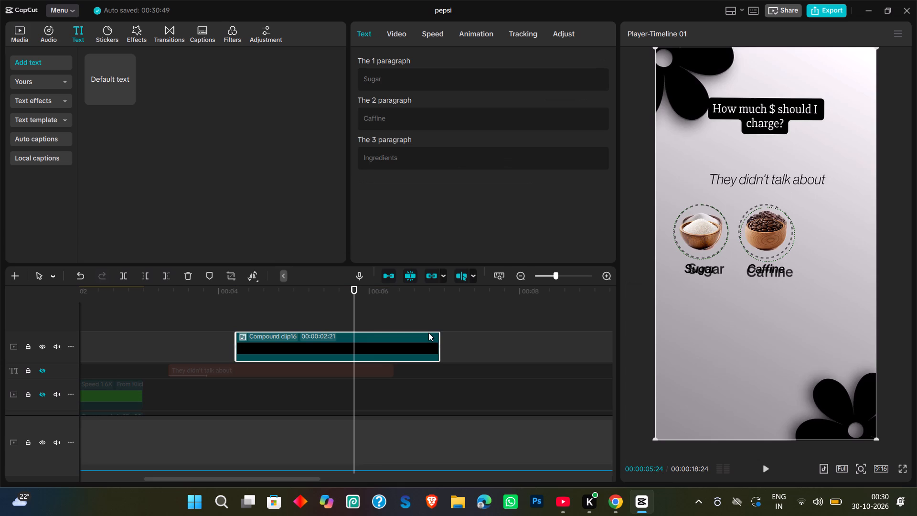
Compare the ingredients compound clip with the reference frame by frame from its start at 00:00:04:11 to about 00:00:06:06, stopping back at 00:00:06:03.
{"action": "left_click_drag", "start_coordinate": [352, 289], "coordinate": [240, 284]}
{"action": "scroll", "coordinate": [247, 386], "scroll_direction": "down", "scroll_amount": 2}
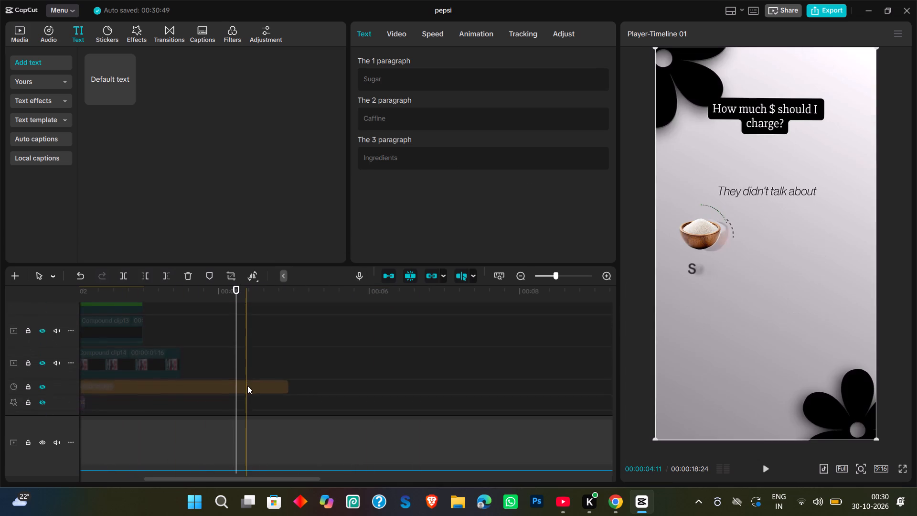
{"action": "scroll", "coordinate": [247, 386], "scroll_direction": "down", "scroll_amount": 2}
{"action": "scroll", "coordinate": [247, 386], "scroll_direction": "right", "scroll_amount": 1}
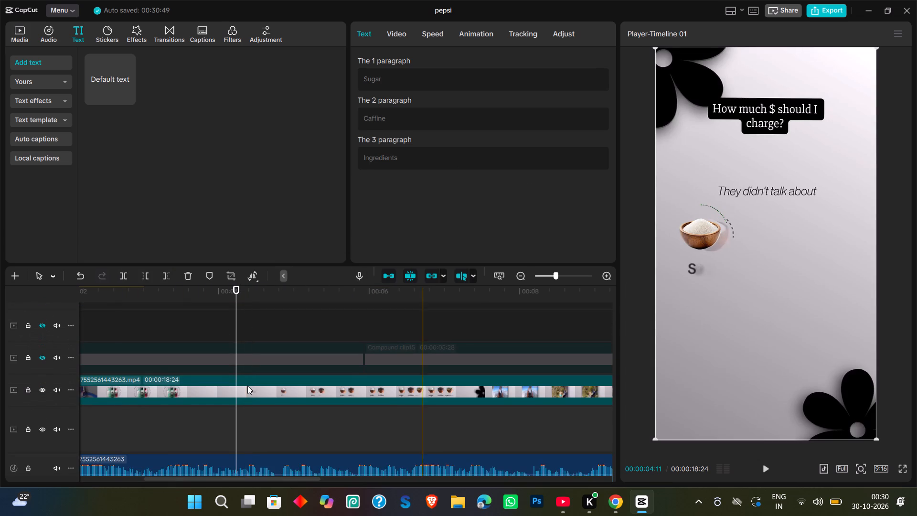
{"action": "scroll", "coordinate": [247, 386], "scroll_direction": "right", "scroll_amount": 1}
{"action": "scroll", "coordinate": [247, 386], "scroll_direction": "up", "scroll_amount": 1}
{"action": "scroll", "coordinate": [205, 366], "scroll_direction": "up", "scroll_amount": 1}
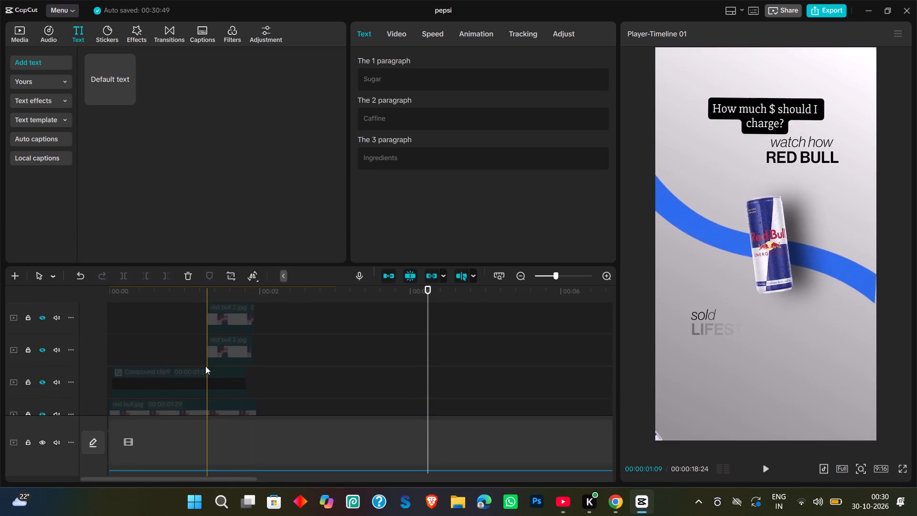
{"action": "scroll", "coordinate": [196, 363], "scroll_direction": "up", "scroll_amount": 2}
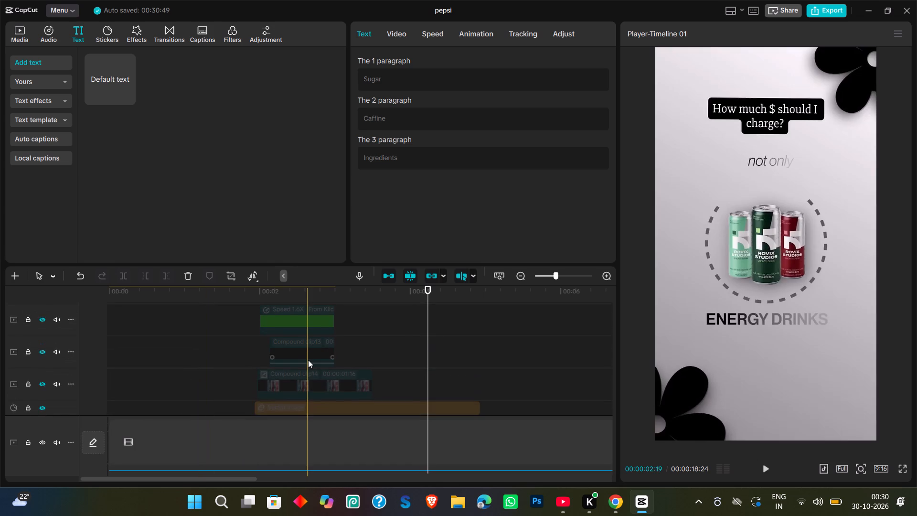
{"action": "scroll", "coordinate": [308, 360], "scroll_direction": "up", "scroll_amount": 1}
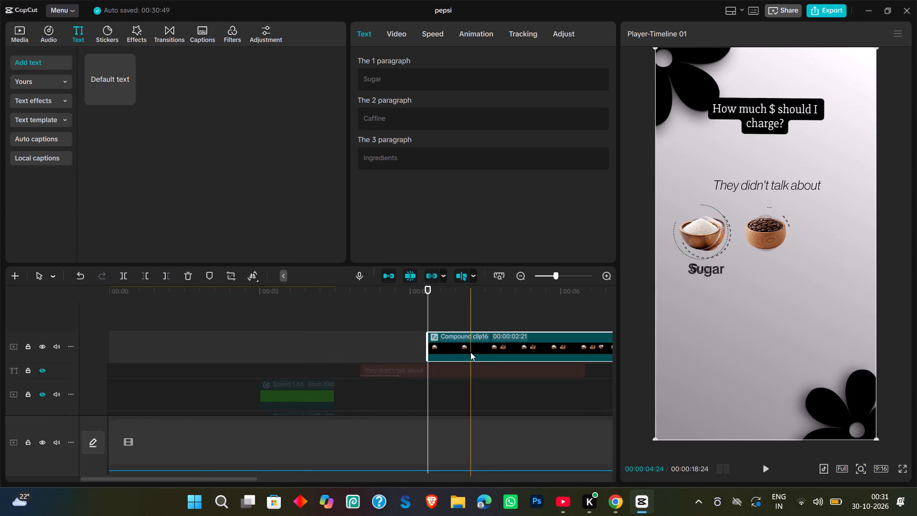
{"action": "scroll", "coordinate": [470, 352], "scroll_direction": "left", "scroll_amount": 1}
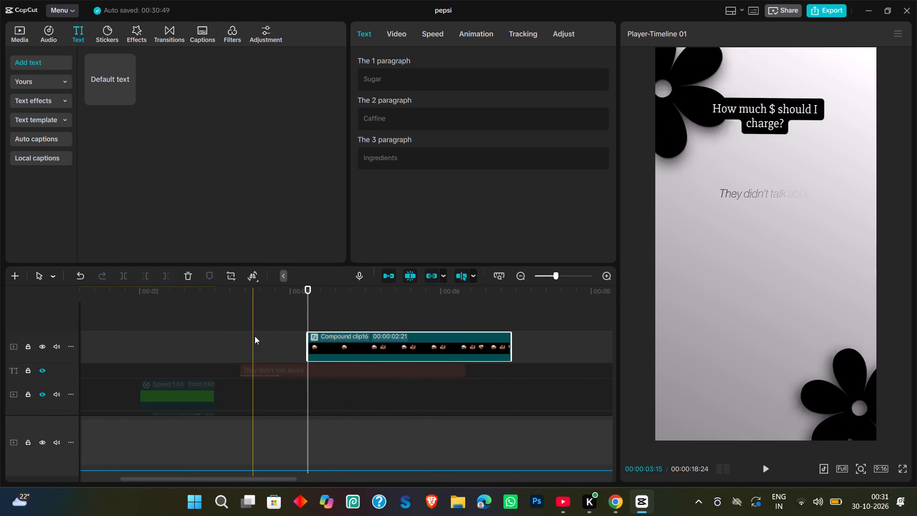
{"action": "scroll", "coordinate": [255, 336], "scroll_direction": "down", "scroll_amount": 2}
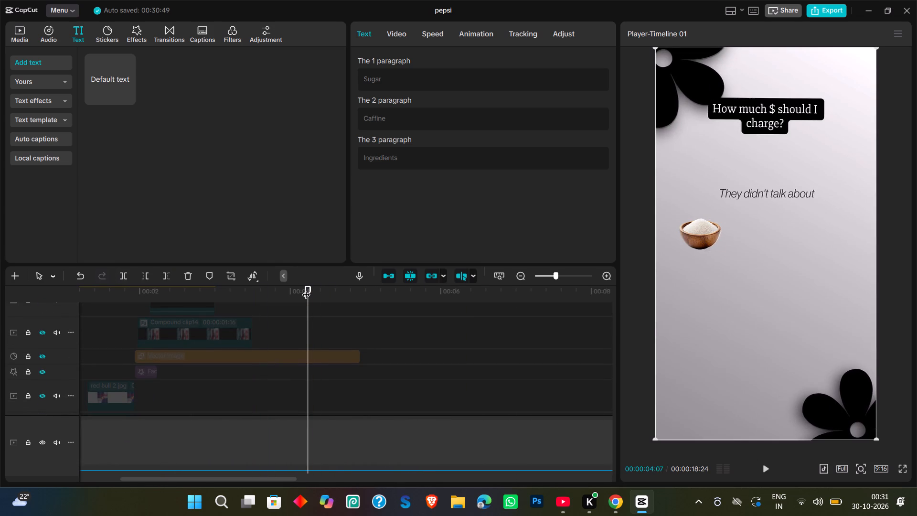
{"action": "key", "text": "Right"}
{"action": "key", "text": "Right"}
{"action": "key", "text": "Right"}
{"action": "key", "text": "Right"}
{"action": "key", "text": "Right"}
{"action": "key", "text": "Right"}
{"action": "key", "text": "Right"}
{"action": "key", "text": "Right"}
{"action": "key", "text": "Right"}
{"action": "key", "text": "Right"}
{"action": "key", "text": "Right"}
{"action": "key", "text": "Right"}
{"action": "key", "text": "Right"}
{"action": "key", "text": "Right"}
{"action": "key", "text": "Right"}
{"action": "key", "text": "Right"}
{"action": "key", "text": "Right"}
{"action": "key", "text": "Right"}
{"action": "key", "text": "Right"}
{"action": "key", "text": "Right"}
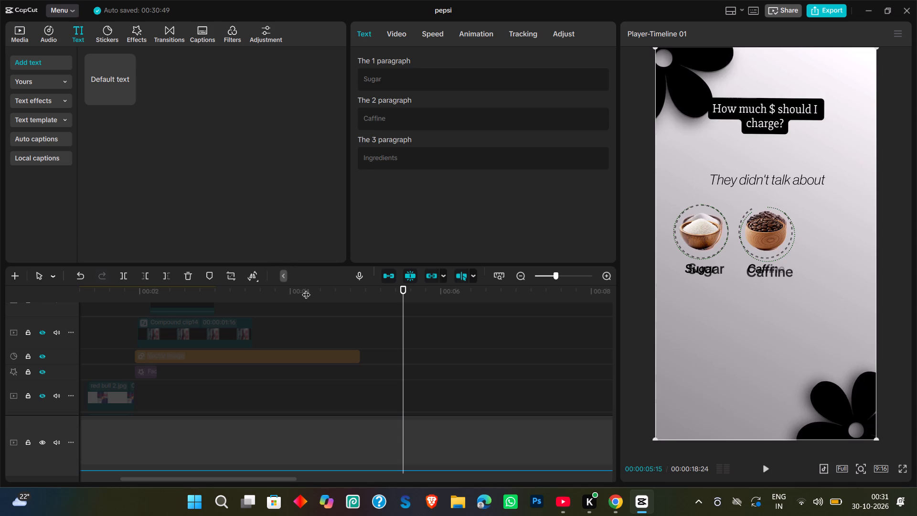
{"action": "key", "text": "Right"}
{"action": "key", "text": "Right"}
{"action": "key", "text": "Right"}
{"action": "key", "text": "Right"}
{"action": "key", "text": "Right"}
{"action": "key", "text": "Right"}
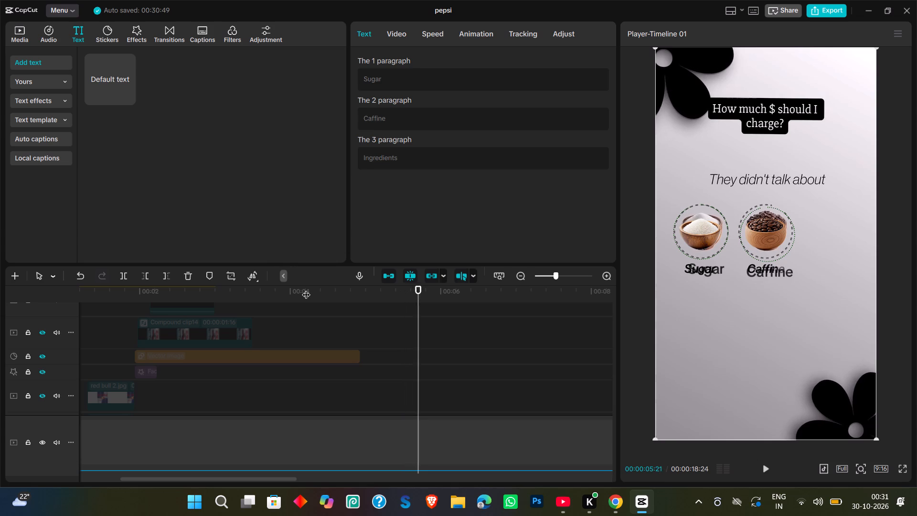
{"action": "key", "text": "Right"}
{"action": "key", "text": "Right"}
{"action": "key", "text": "Right"}
{"action": "key", "text": "Right"}
{"action": "key", "text": "Right"}
{"action": "key", "text": "Right"}
{"action": "key", "text": "Right"}
{"action": "key", "text": "Right"}
{"action": "key", "text": "Right"}
{"action": "key", "text": "Right"}
{"action": "key", "text": "Right"}
{"action": "key", "text": "Right"}
{"action": "key", "text": "Right"}
{"action": "key", "text": "Right"}
{"action": "key", "text": "Right"}
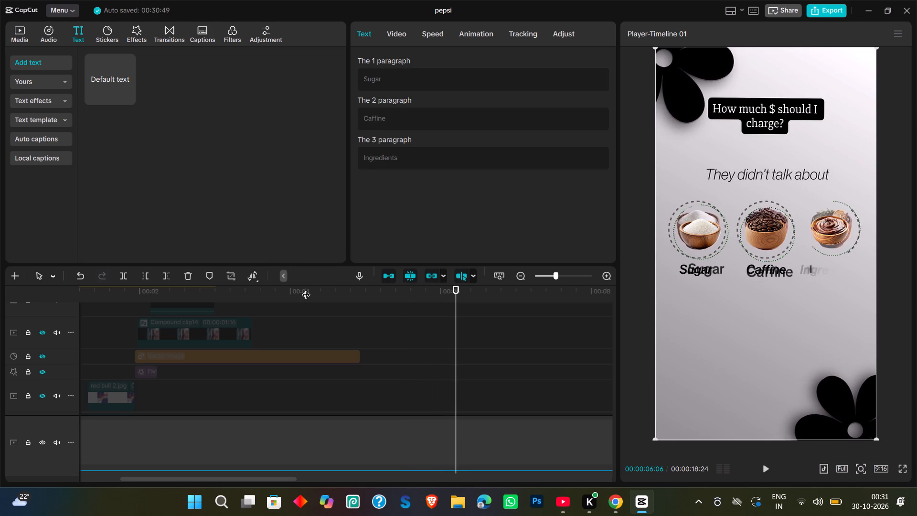
{"action": "key", "text": "Left"}
{"action": "key", "text": "Left"}
{"action": "key", "text": "Left"}
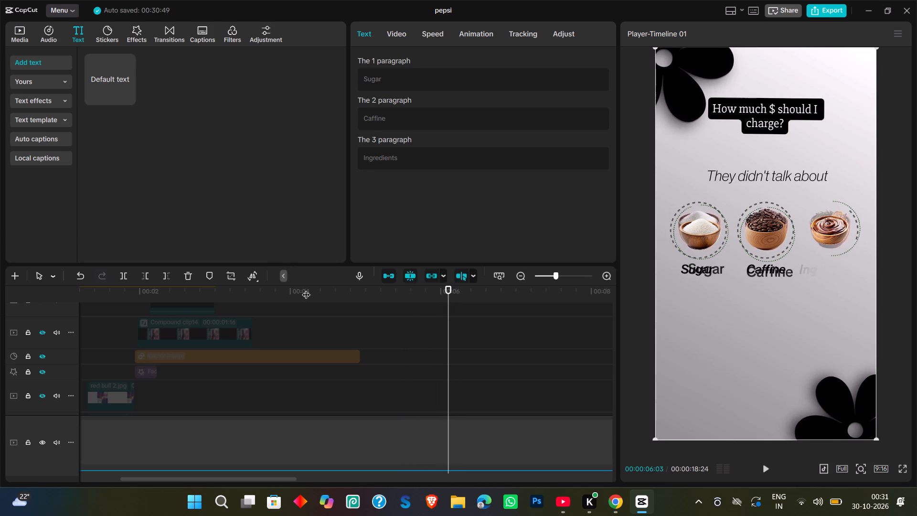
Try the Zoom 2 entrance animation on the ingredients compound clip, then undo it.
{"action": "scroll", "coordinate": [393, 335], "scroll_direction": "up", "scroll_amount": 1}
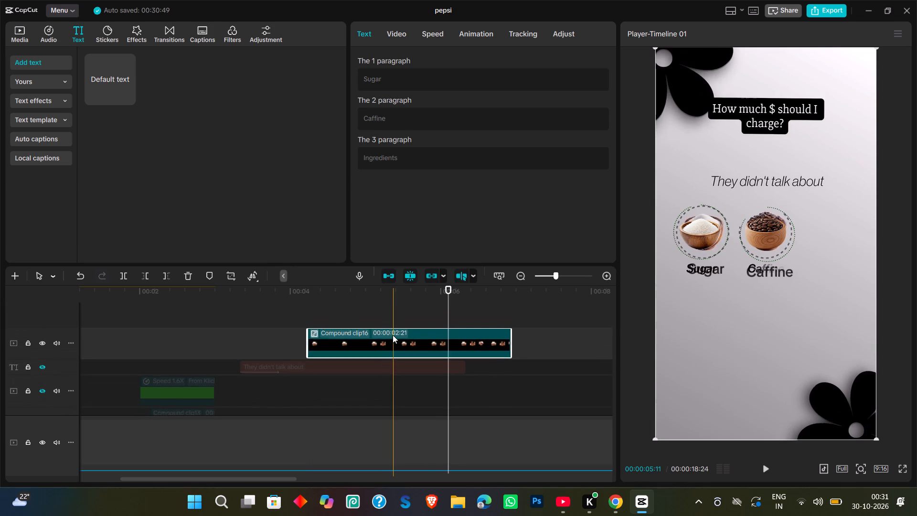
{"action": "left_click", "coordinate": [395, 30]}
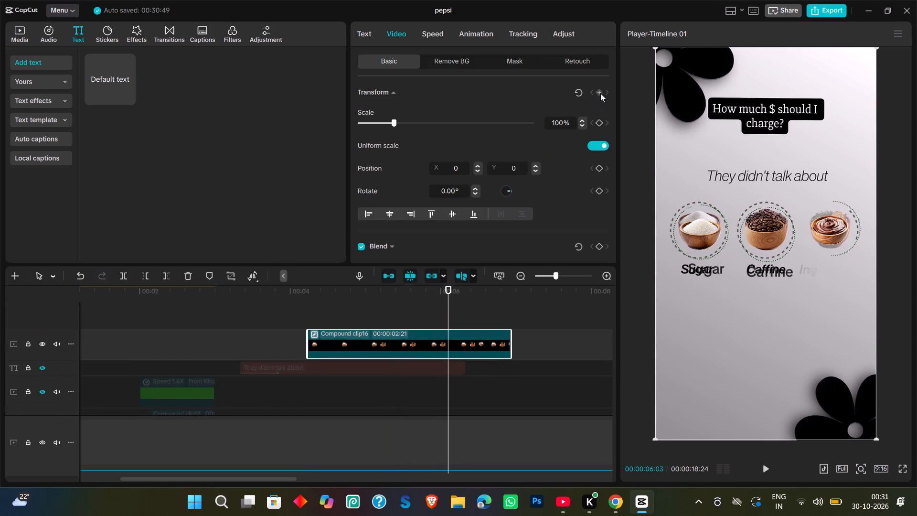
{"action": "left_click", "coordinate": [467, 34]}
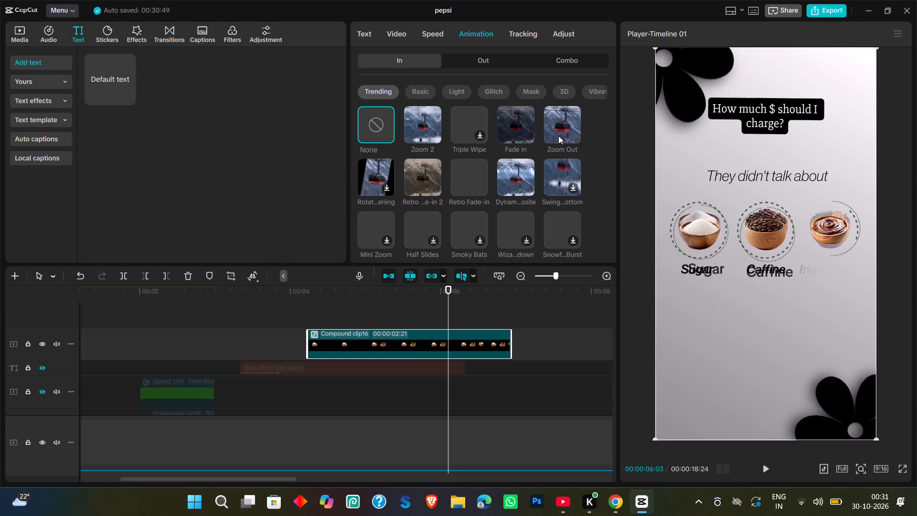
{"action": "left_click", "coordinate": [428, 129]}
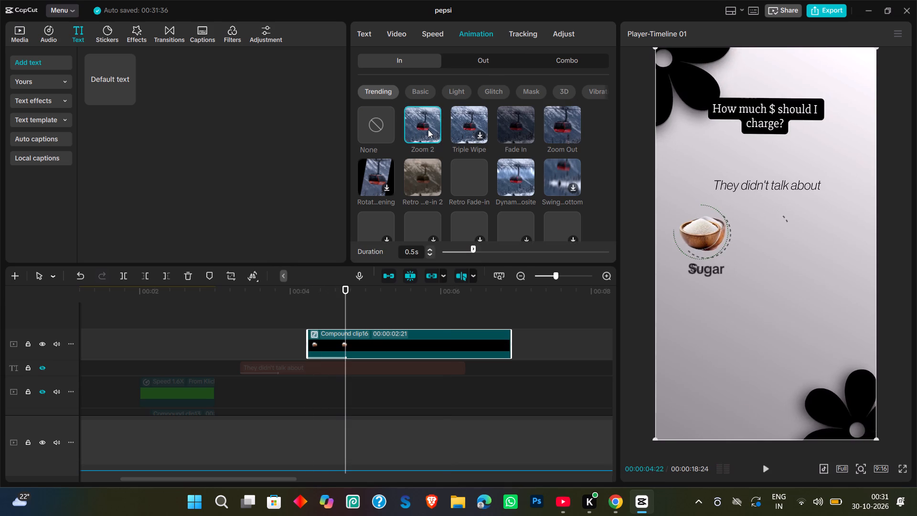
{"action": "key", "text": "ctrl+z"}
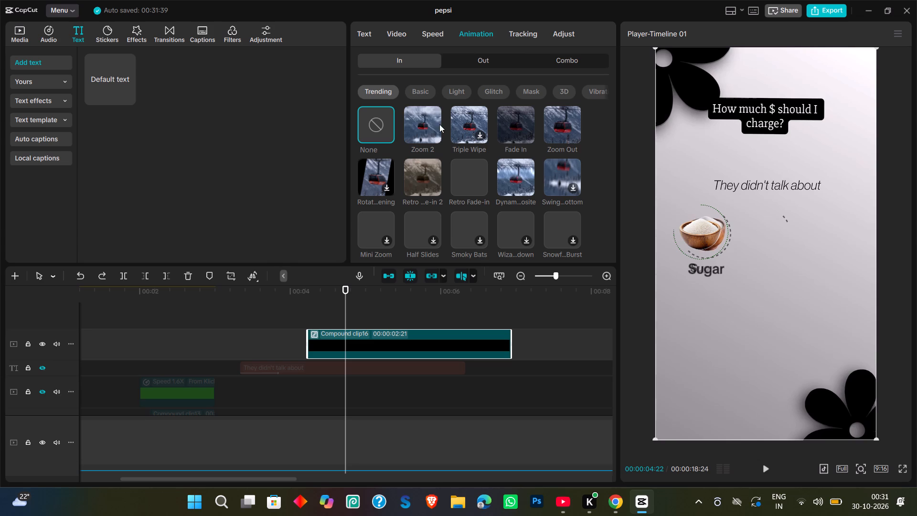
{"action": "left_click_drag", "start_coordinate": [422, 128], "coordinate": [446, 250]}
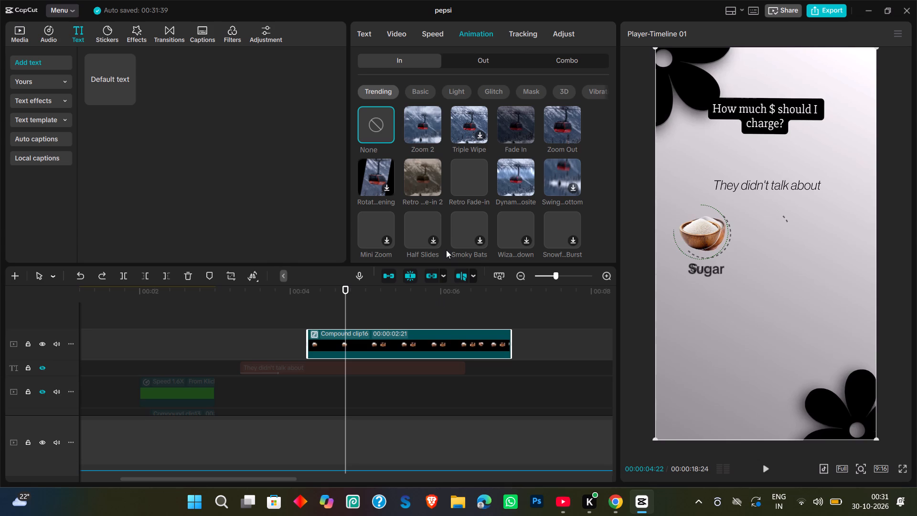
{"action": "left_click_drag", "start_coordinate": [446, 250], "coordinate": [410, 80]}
Browse the trending video effects for one suited to the ingredients compound clip.
{"action": "left_click", "coordinate": [136, 35]}
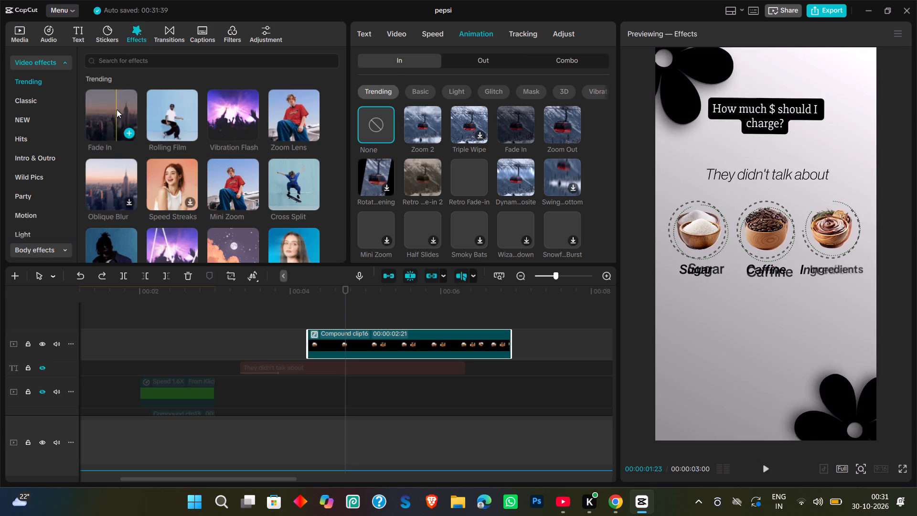
{"action": "scroll", "coordinate": [243, 183], "scroll_direction": "down", "scroll_amount": 1}
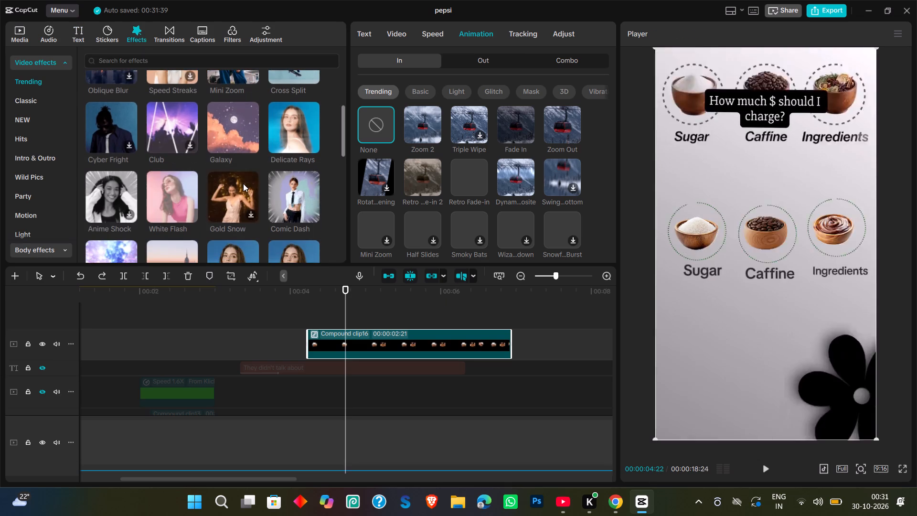
{"action": "scroll", "coordinate": [243, 183], "scroll_direction": "down", "scroll_amount": 2}
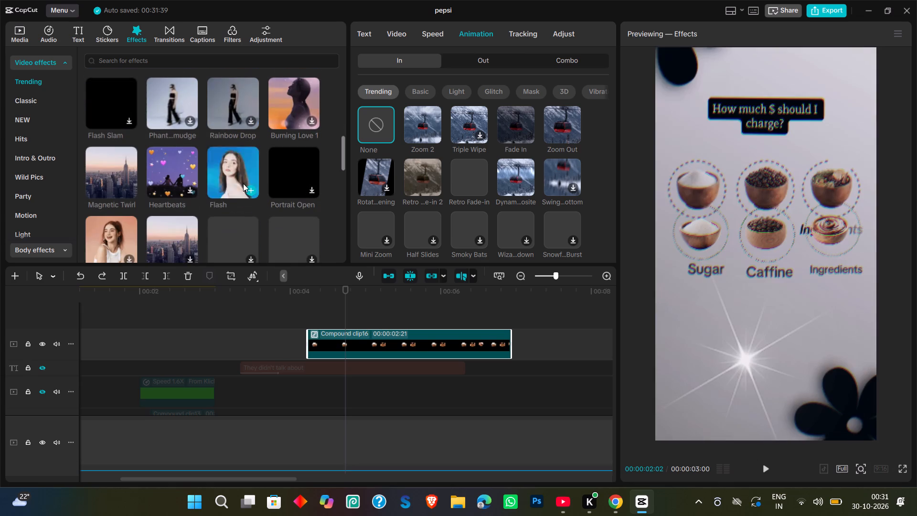
{"action": "scroll", "coordinate": [253, 152], "scroll_direction": "down", "scroll_amount": 1}
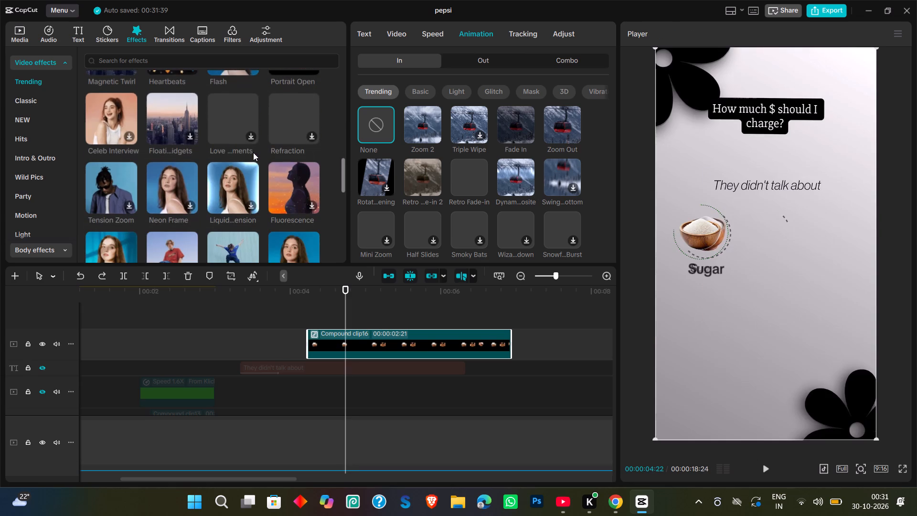
{"action": "scroll", "coordinate": [253, 152], "scroll_direction": "down", "scroll_amount": 2}
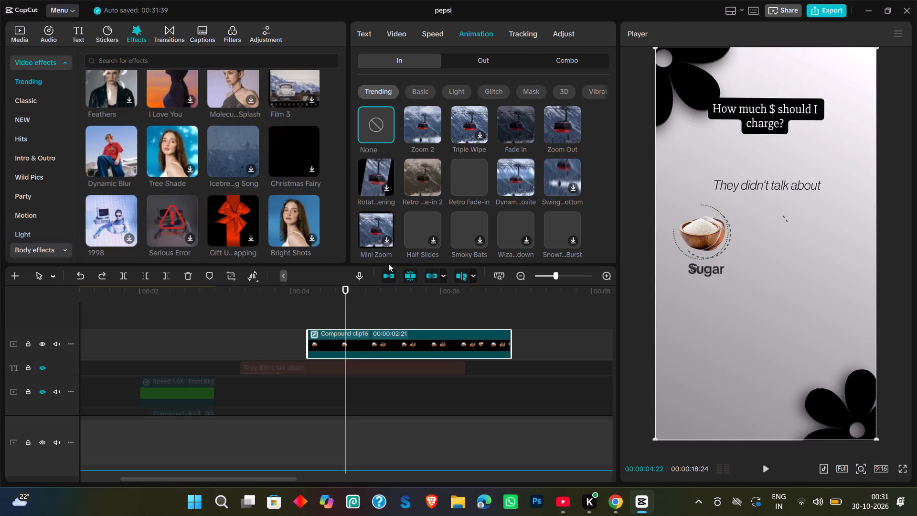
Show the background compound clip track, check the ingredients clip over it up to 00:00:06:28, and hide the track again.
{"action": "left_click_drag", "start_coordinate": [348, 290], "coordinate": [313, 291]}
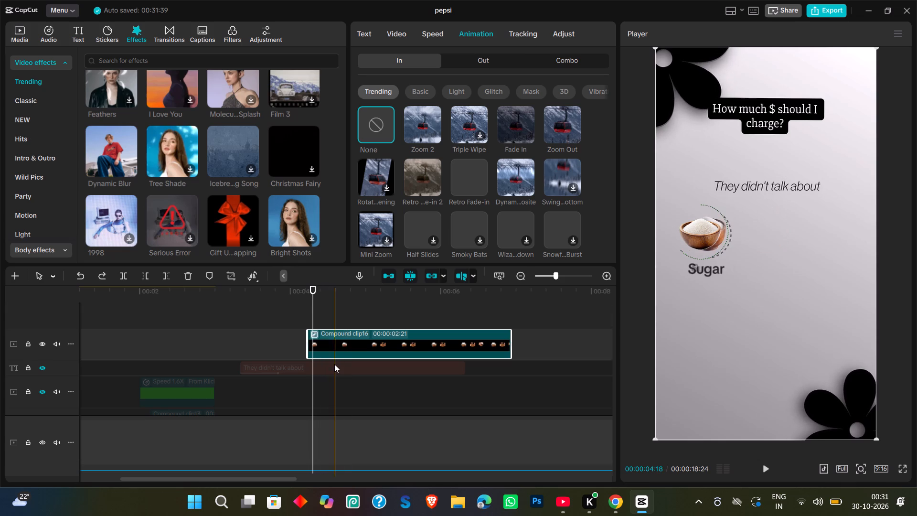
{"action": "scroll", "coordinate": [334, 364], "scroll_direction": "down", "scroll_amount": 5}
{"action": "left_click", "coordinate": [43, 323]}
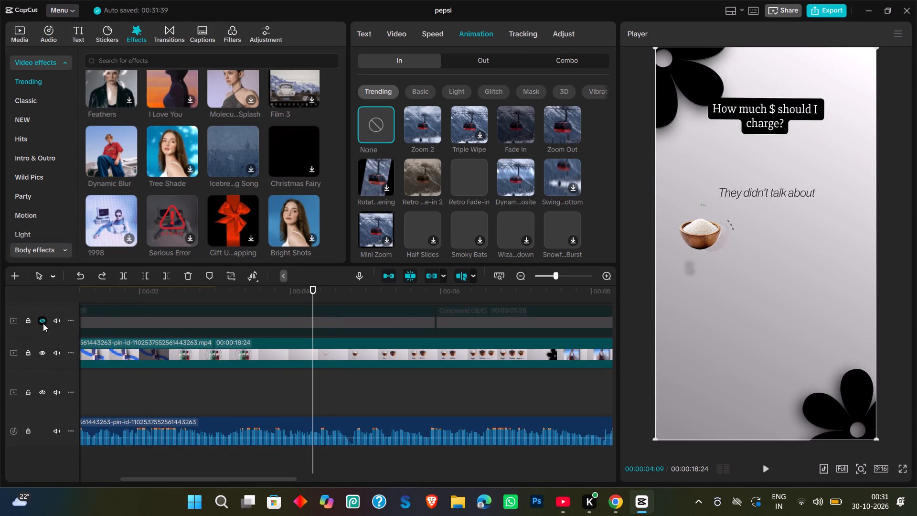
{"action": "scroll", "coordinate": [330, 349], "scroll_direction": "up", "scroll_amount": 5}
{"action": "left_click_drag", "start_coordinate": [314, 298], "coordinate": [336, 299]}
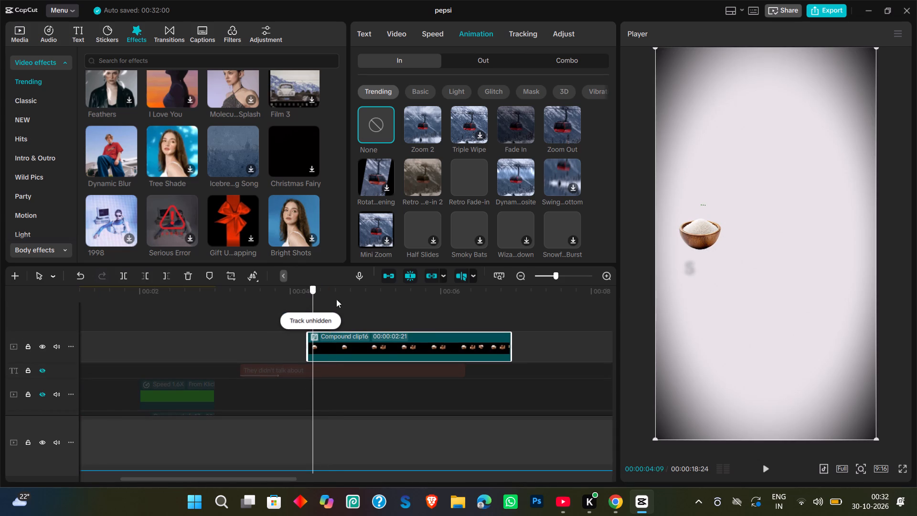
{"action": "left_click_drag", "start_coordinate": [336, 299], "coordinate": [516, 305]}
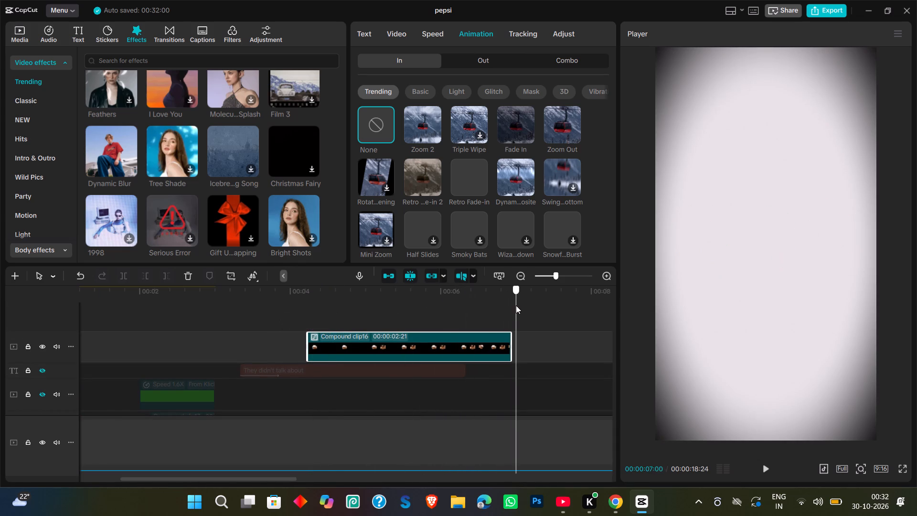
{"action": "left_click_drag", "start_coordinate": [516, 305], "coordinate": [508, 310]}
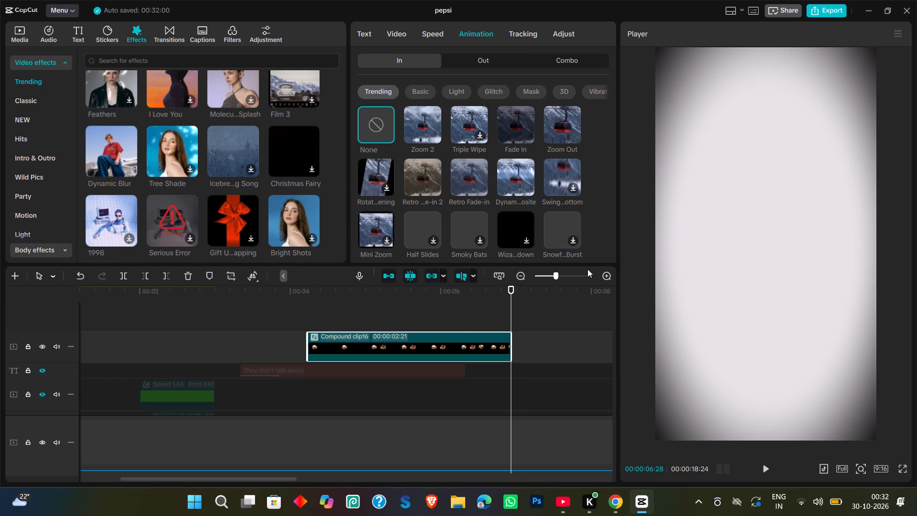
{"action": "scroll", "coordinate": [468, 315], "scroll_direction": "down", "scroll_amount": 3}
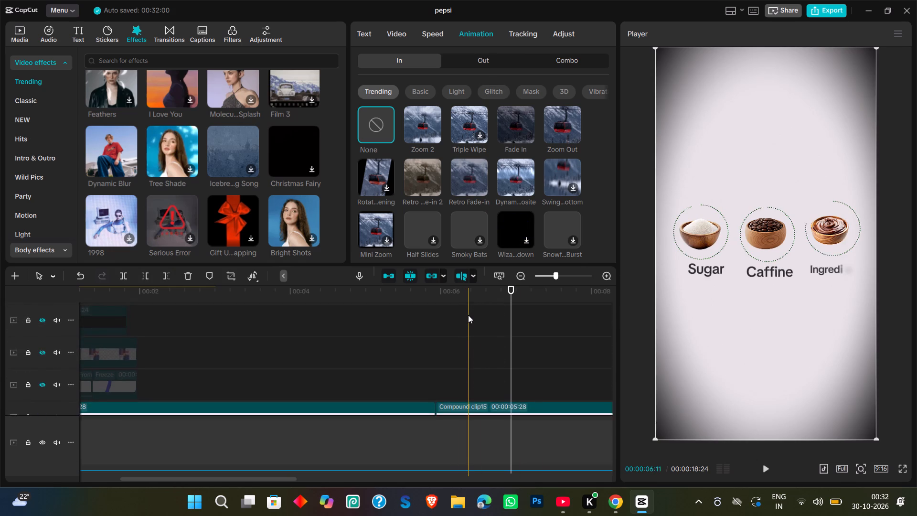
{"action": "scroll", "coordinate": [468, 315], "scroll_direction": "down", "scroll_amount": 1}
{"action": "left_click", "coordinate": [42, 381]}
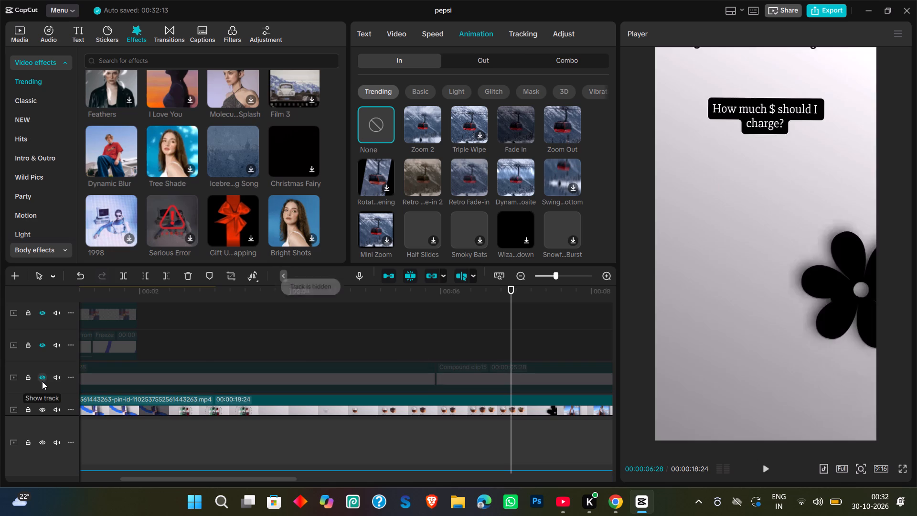
Compare the ingredients clip with the reference frame by frame, going back from about 00:00:06:08 to 00:00:05:25.
{"action": "left_click_drag", "start_coordinate": [514, 298], "coordinate": [457, 297]}
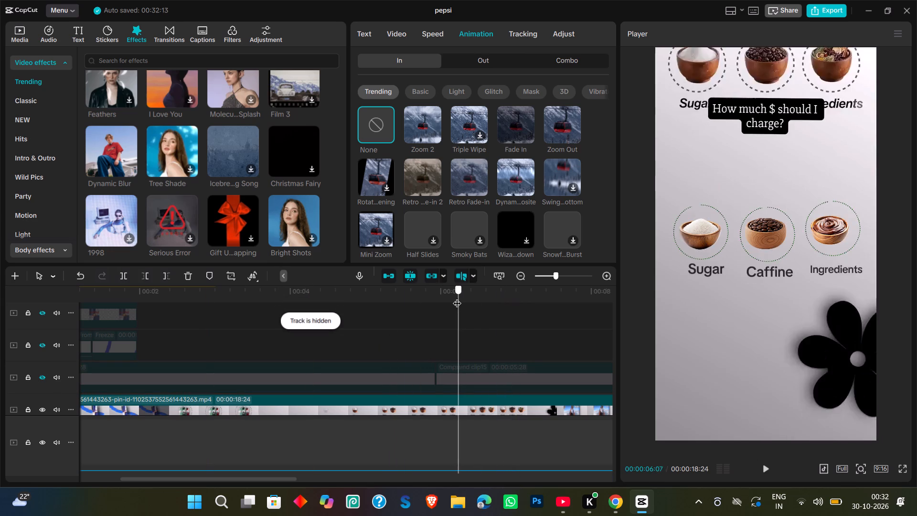
{"action": "left_click_drag", "start_coordinate": [457, 297], "coordinate": [457, 297]}
{"action": "scroll", "coordinate": [423, 319], "scroll_direction": "up", "scroll_amount": 5}
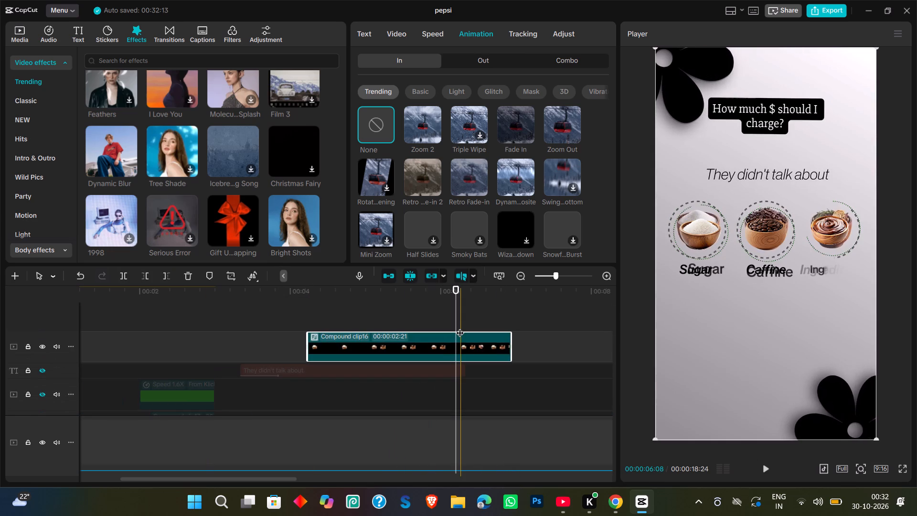
{"action": "key", "text": "Left"}
{"action": "key", "text": "Left"}
{"action": "key", "text": "Left"}
{"action": "key", "text": "Left"}
{"action": "key", "text": "Left"}
{"action": "key", "text": "Left"}
{"action": "key", "text": "Left"}
{"action": "key", "text": "Left"}
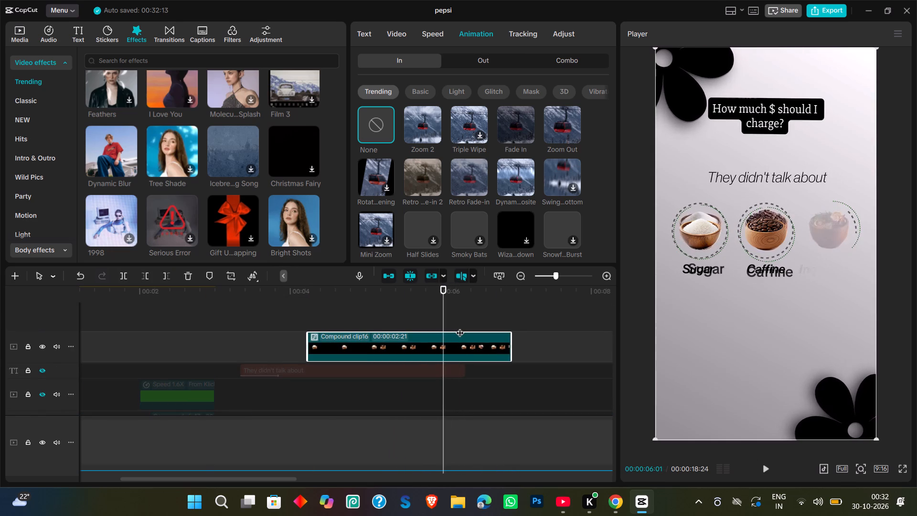
{"action": "key", "text": "Left"}
{"action": "key", "text": "Left"}
{"action": "key", "text": "Left"}
{"action": "key", "text": "Left"}
{"action": "key", "text": "Left"}
{"action": "key", "text": "Left"}
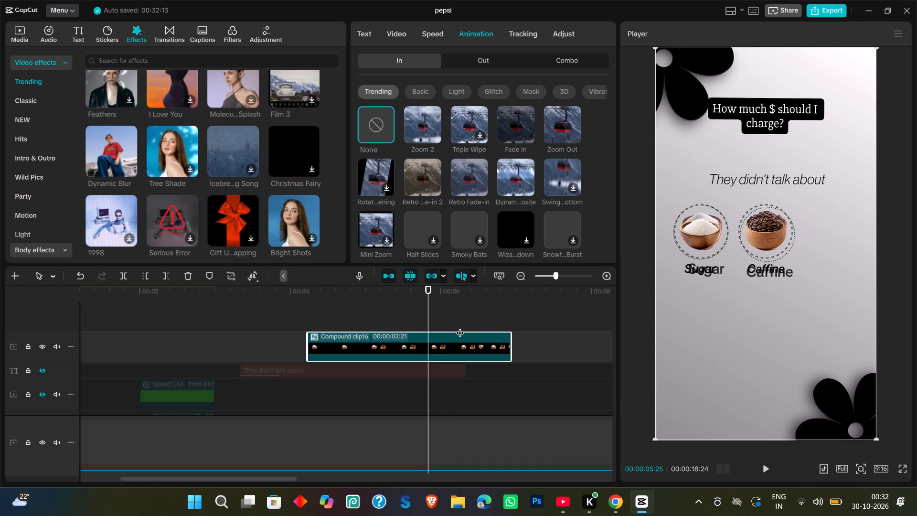
Add a transform keyframe to the ingredients compound clip at 00:00:05:29.
{"action": "key", "text": "Right"}
{"action": "key", "text": "Right"}
{"action": "key", "text": "Right"}
{"action": "key", "text": "Right"}
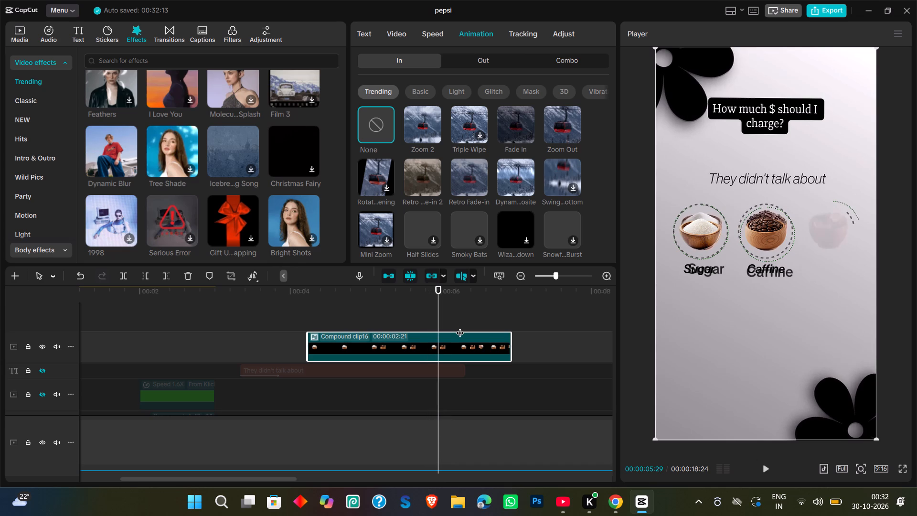
{"action": "left_click_drag", "start_coordinate": [366, 31], "coordinate": [408, 36]}
{"action": "left_click", "coordinate": [408, 36]}
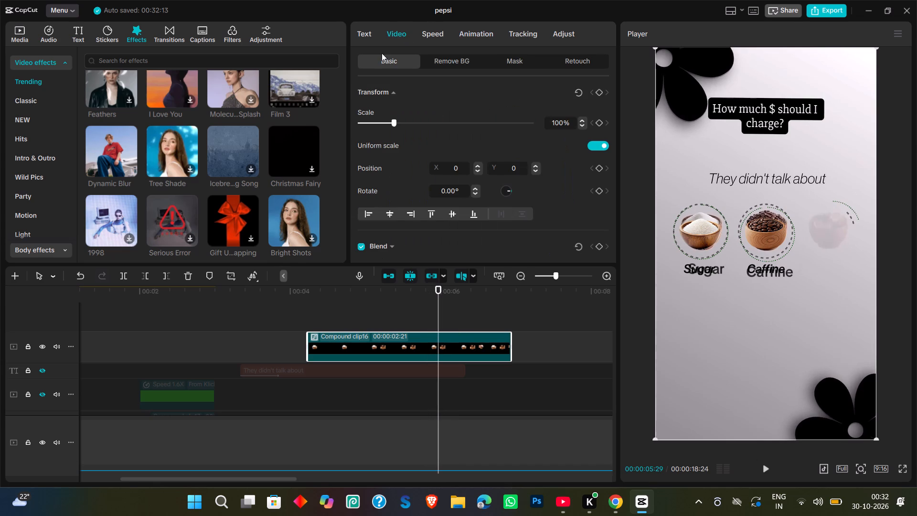
{"action": "left_click", "coordinate": [597, 91]}
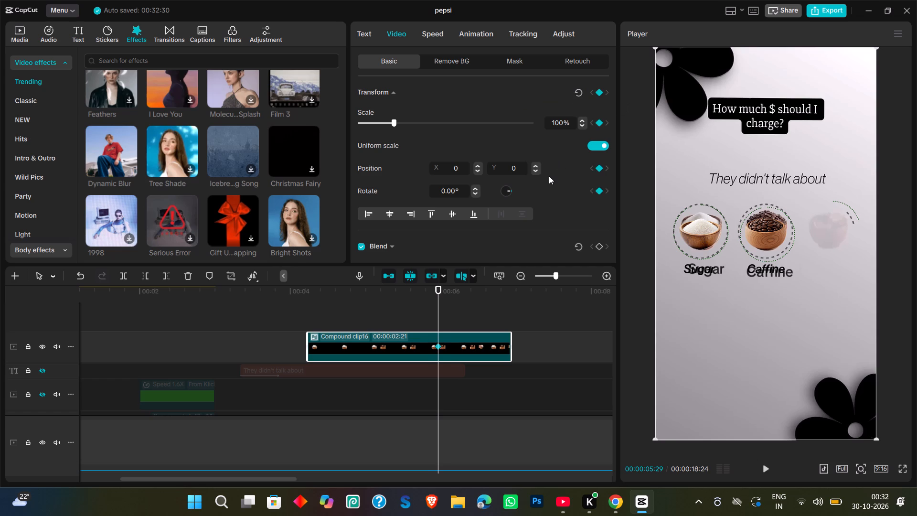
Add a second transform keyframe to the ingredients compound clip at 00:00:06:08.
{"action": "key", "text": "Right"}
{"action": "key", "text": "Right"}
{"action": "key", "text": "Right"}
{"action": "key", "text": "Right"}
{"action": "key", "text": "Right"}
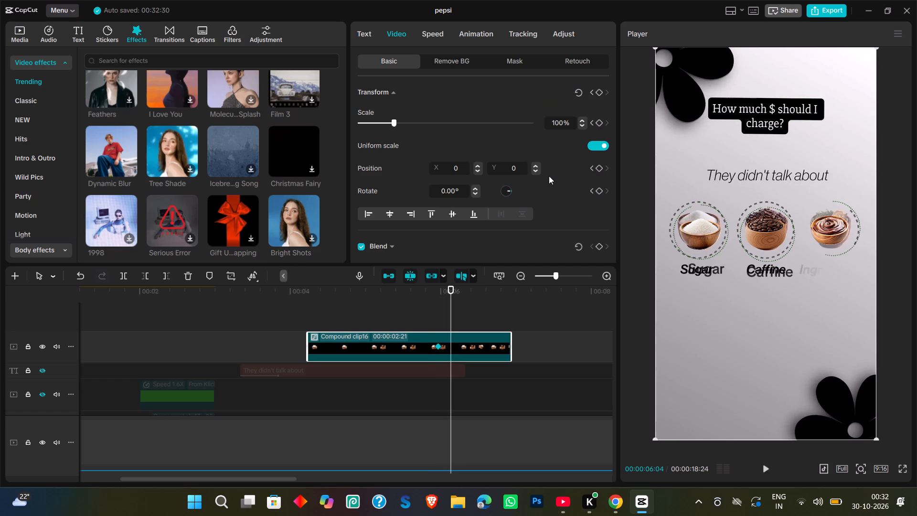
{"action": "key", "text": "Right"}
{"action": "key", "text": "Right"}
{"action": "key", "text": "Right"}
{"action": "key", "text": "Right"}
{"action": "key", "text": "Right"}
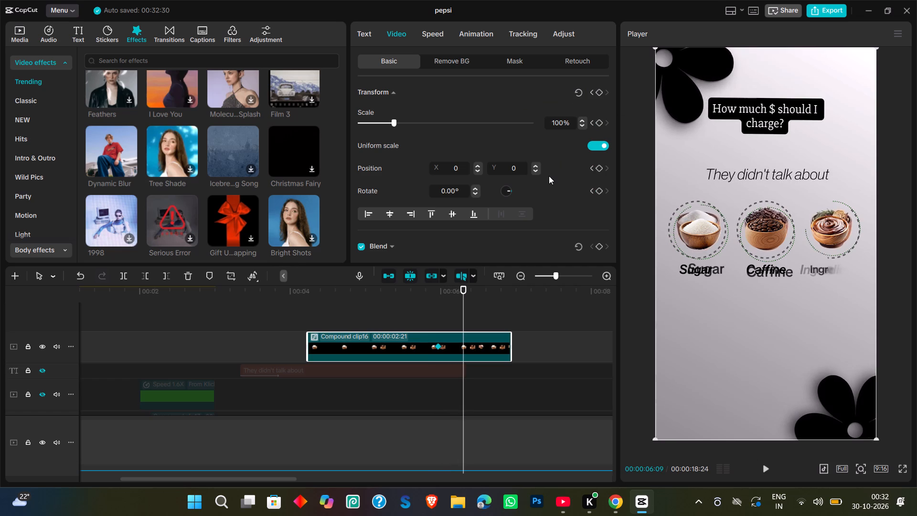
{"action": "key", "text": "Left"}
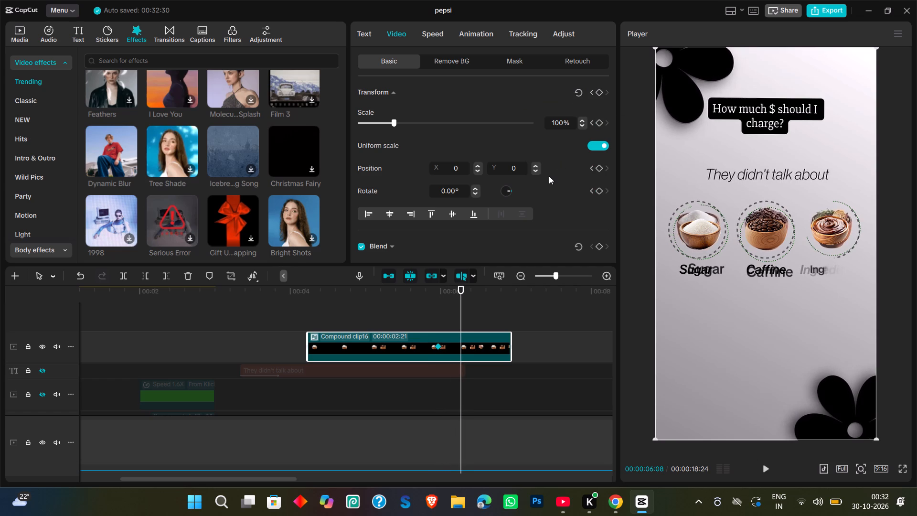
{"action": "left_click", "coordinate": [600, 88]}
Set the ingredients compound clip's scale to 107% at the 00:00:06:08 keyframe.
{"action": "left_click", "coordinate": [578, 119]}
{"action": "left_click", "coordinate": [578, 119]}
{"action": "left_click", "coordinate": [578, 119]}
{"action": "left_click", "coordinate": [578, 119]}
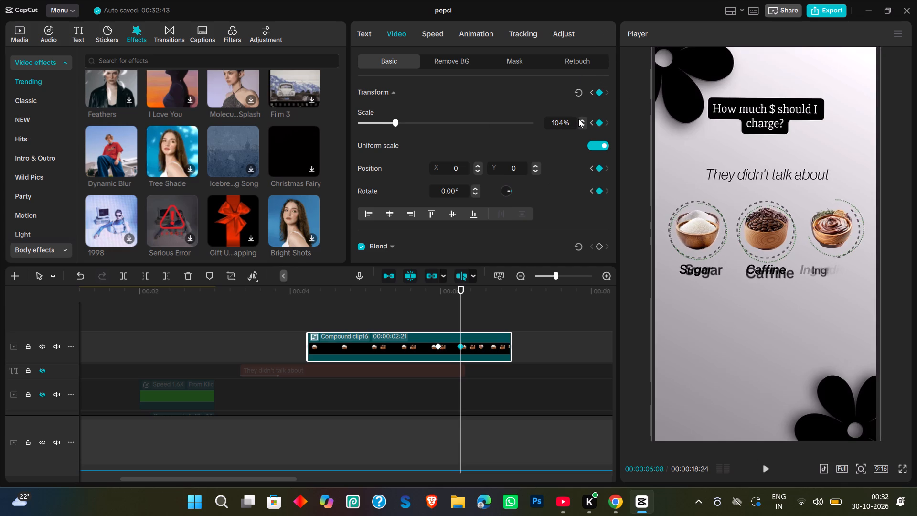
{"action": "left_click", "coordinate": [578, 119]}
{"action": "left_click", "coordinate": [578, 119]}
{"action": "left_click", "coordinate": [578, 119]}
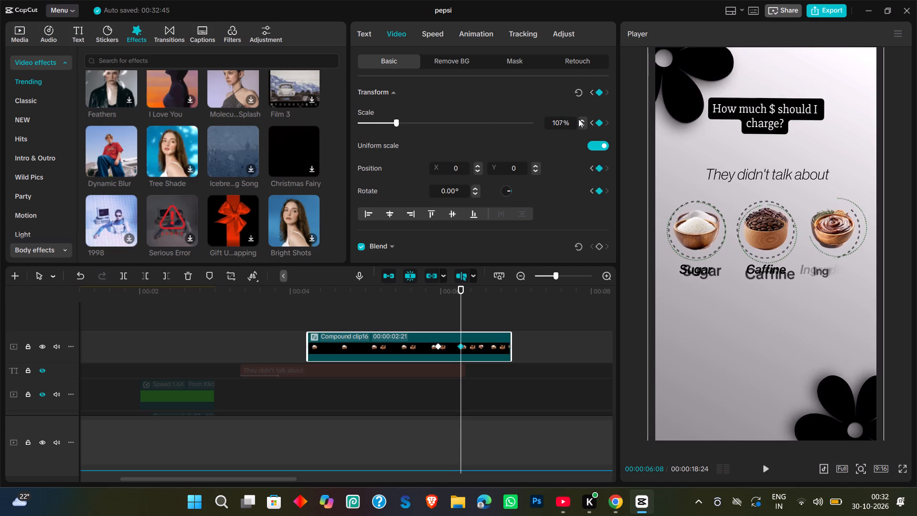
Apply Ease out to the ingredients compound clip's keyframe at 00:00:06:08.
{"action": "right_click", "coordinate": [460, 346]}
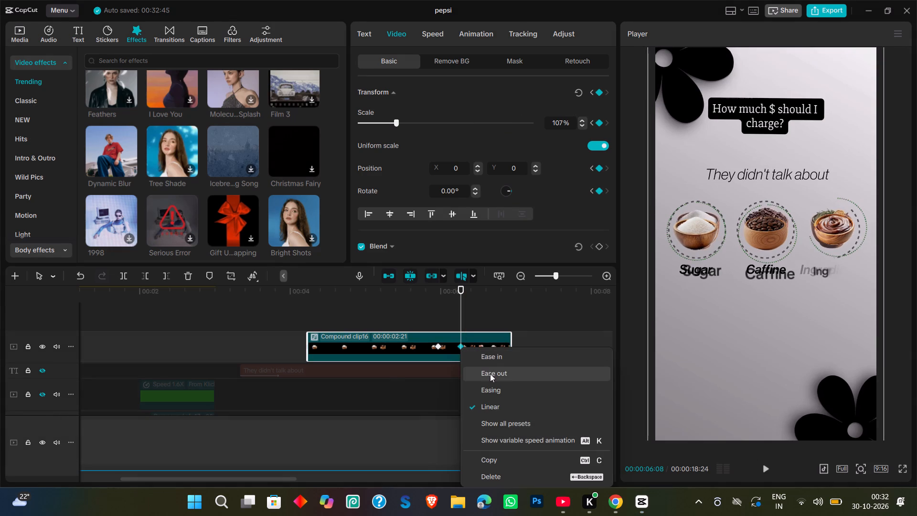
{"action": "left_click", "coordinate": [490, 374]}
Play the scaled ingredients clip and compare it with the reference frame by frame from 00:00:06:08 to 00:00:06:19.
{"action": "key", "text": "space"}
{"action": "key", "text": "space"}
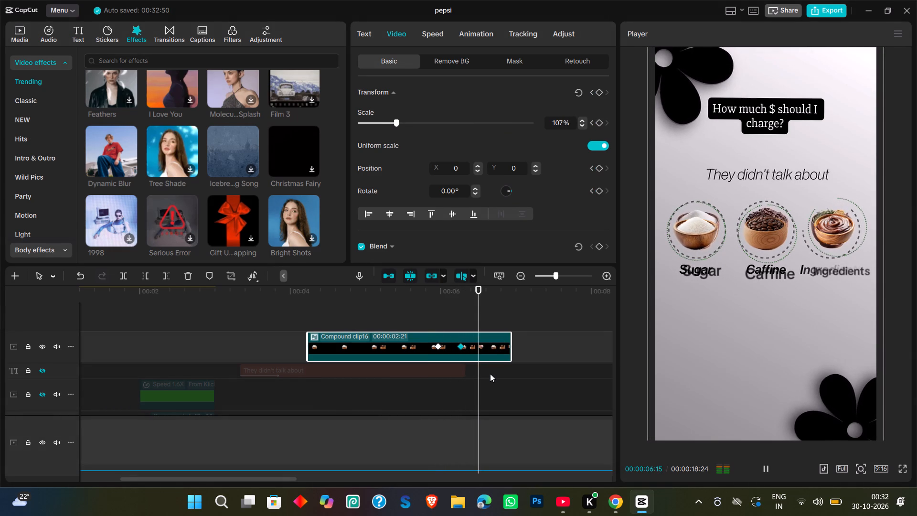
{"action": "left_click_drag", "start_coordinate": [480, 285], "coordinate": [460, 289]}
{"action": "key", "text": "Right"}
{"action": "key", "text": "Right"}
{"action": "key", "text": "Right"}
{"action": "key", "text": "Right"}
{"action": "key", "text": "Right"}
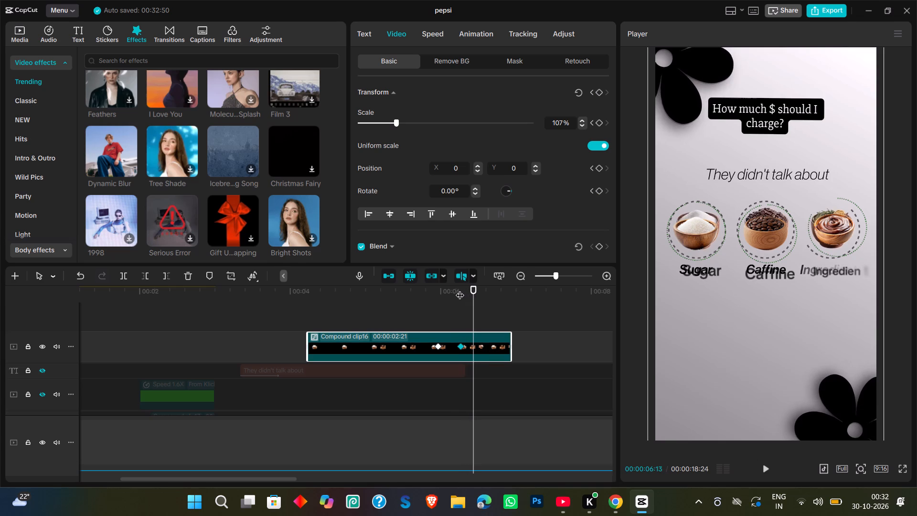
{"action": "key", "text": "Right"}
{"action": "key", "text": "Right"}
{"action": "key", "text": "Right"}
{"action": "key", "text": "Right"}
{"action": "key", "text": "Right"}
{"action": "key", "text": "Right"}
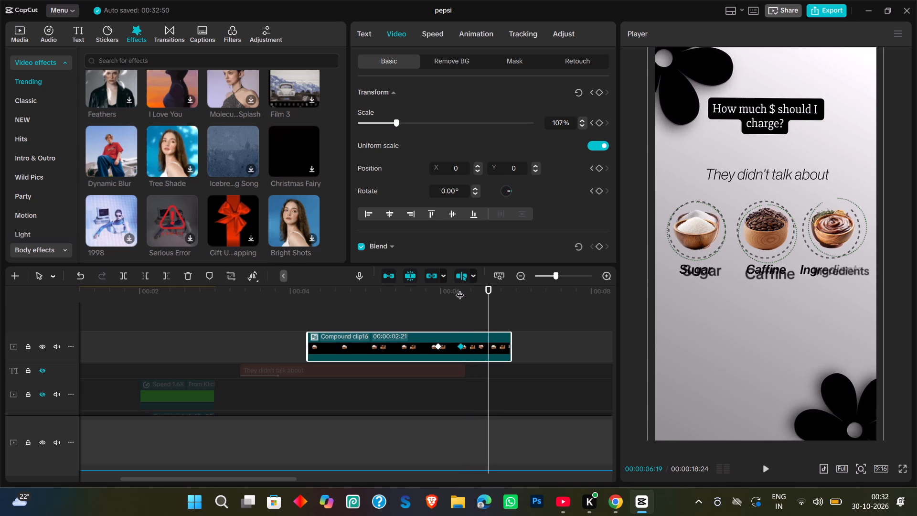
Add a third transform keyframe to the ingredients compound clip at 00:00:06:22, just before the reference ingredients move off.
{"action": "key", "text": "Right"}
{"action": "key", "text": "Right"}
{"action": "key", "text": "Right"}
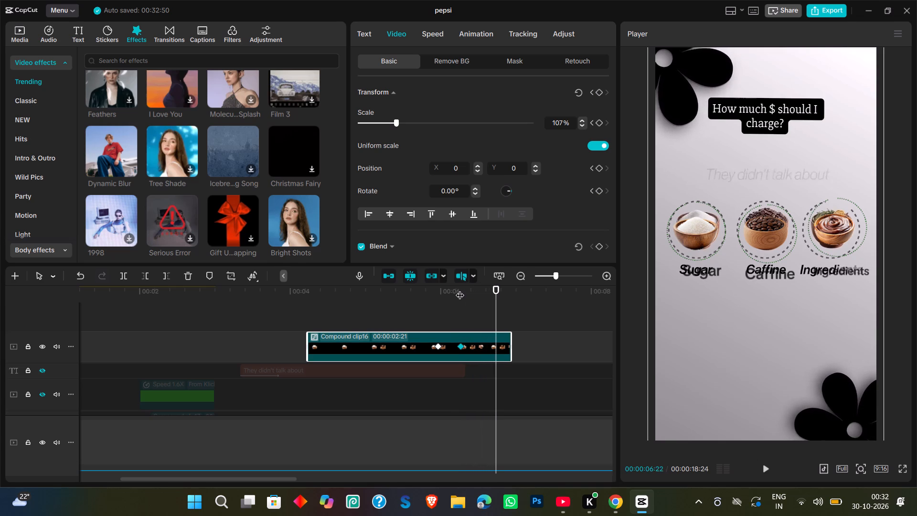
{"action": "key", "text": "Right"}
{"action": "key", "text": "Left"}
{"action": "left_click", "coordinate": [598, 93]}
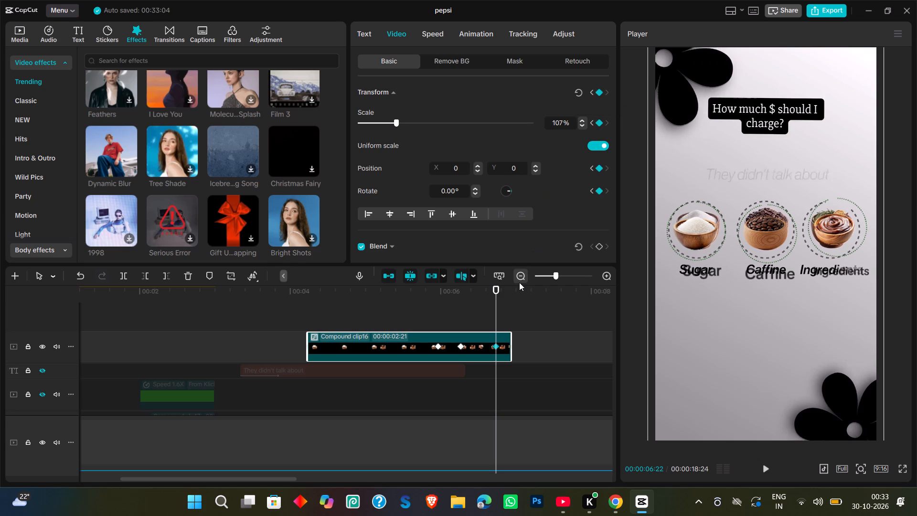
Keyframe the ingredients compound clip's exit at 00:00:06:27 by moving it straight up until the bowls and labels leave the frame.
{"action": "key", "text": "Right"}
{"action": "key", "text": "Right"}
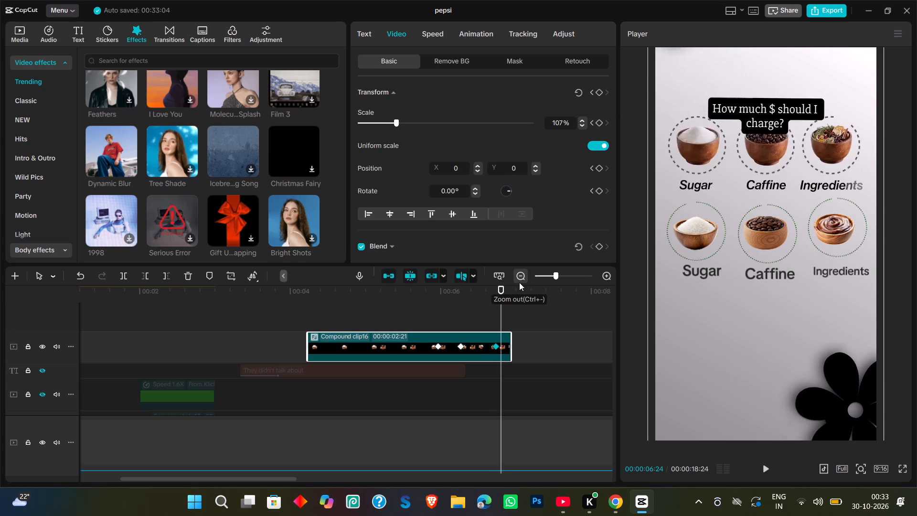
{"action": "key", "text": "Right"}
{"action": "key", "text": "Right"}
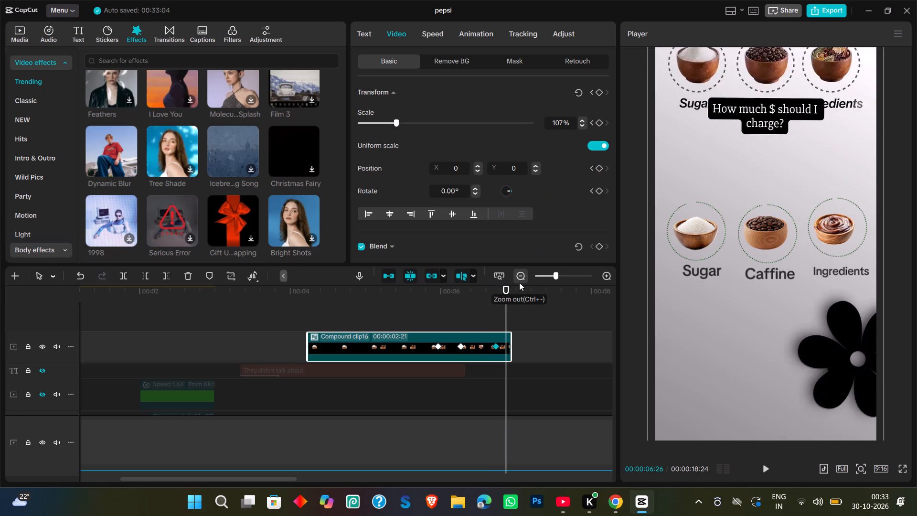
{"action": "key", "text": "Right"}
{"action": "key", "text": "Right"}
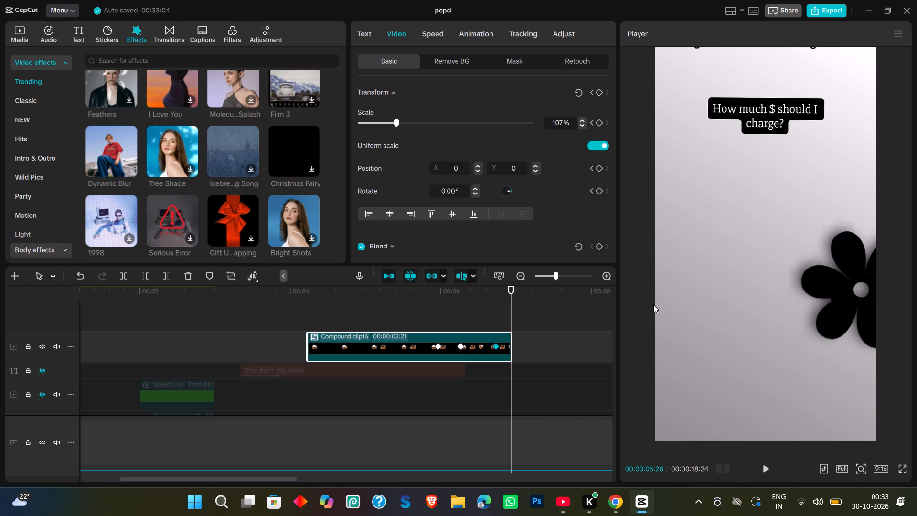
{"action": "key", "text": "Left"}
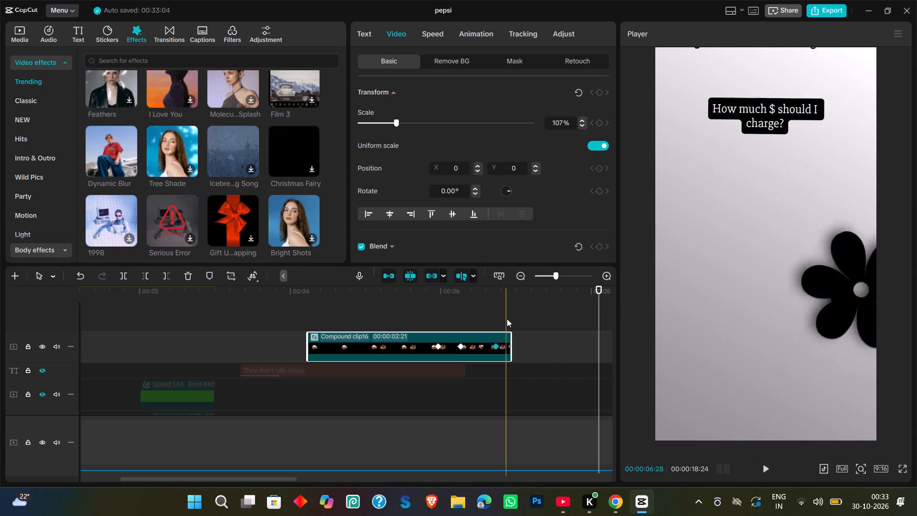
{"action": "left_click", "coordinate": [506, 318]}
{"action": "scroll", "coordinate": [506, 318], "scroll_direction": "up", "scroll_amount": 11, "text": "ctrl"}
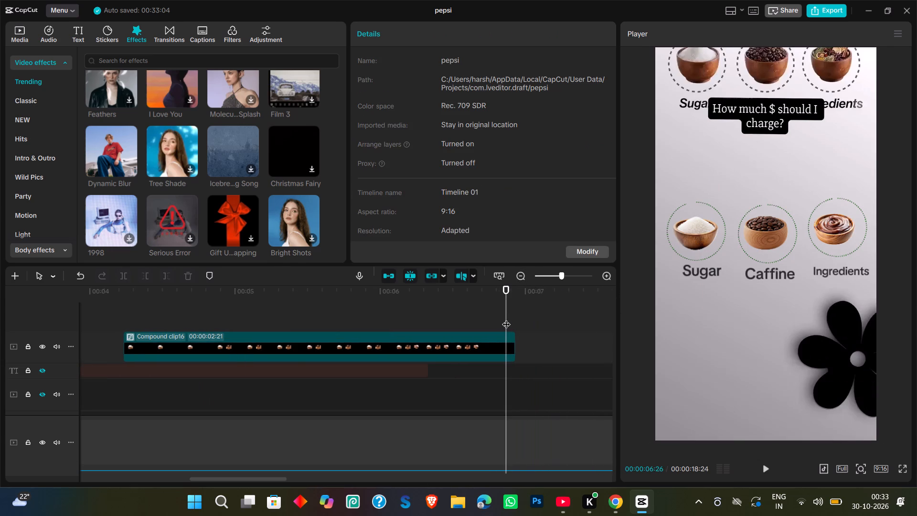
{"action": "left_click", "coordinate": [508, 345]}
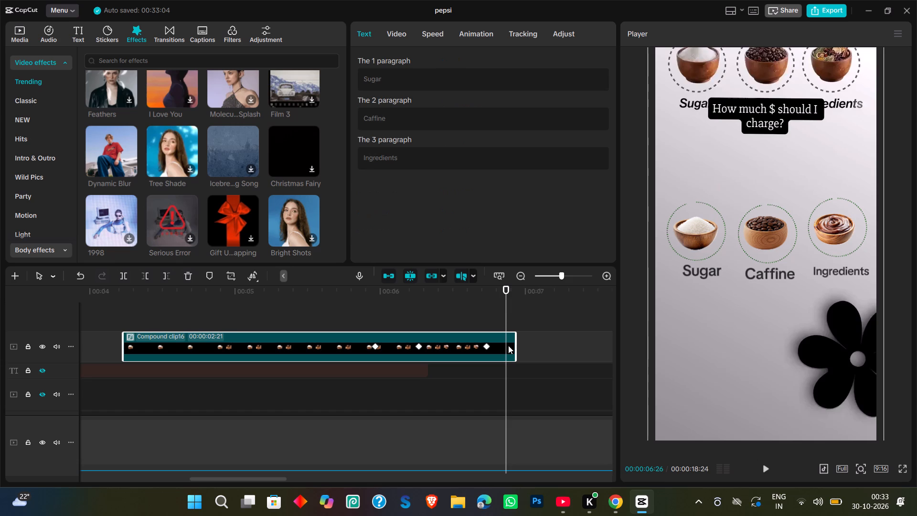
{"action": "key", "text": "Right"}
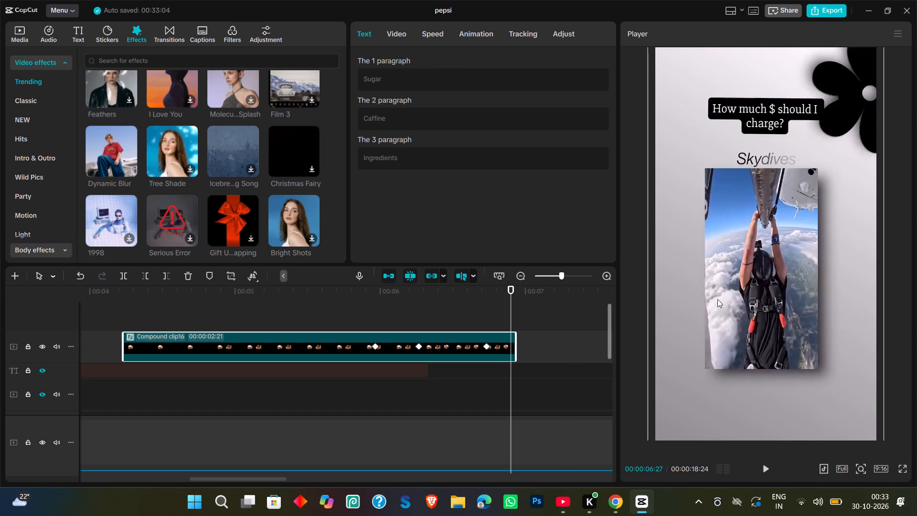
{"action": "left_click_drag", "start_coordinate": [769, 256], "coordinate": [769, 206]}
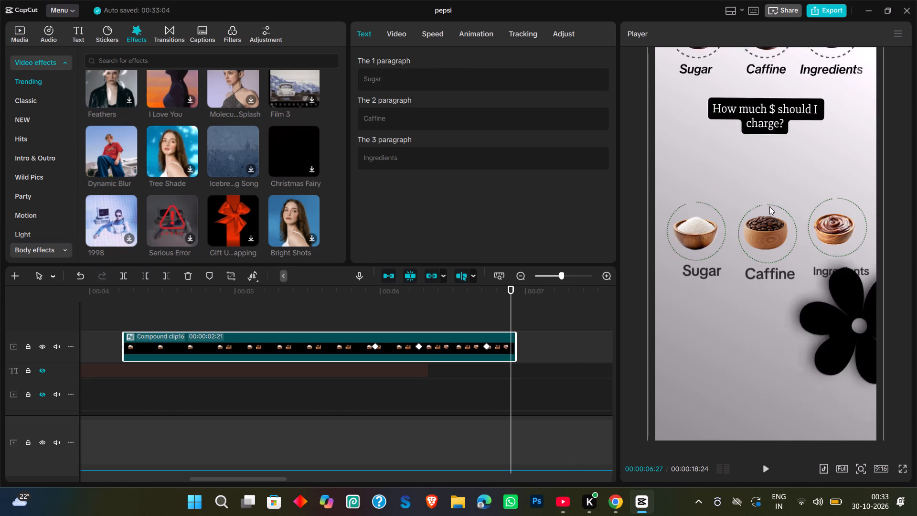
{"action": "left_click_drag", "start_coordinate": [769, 206], "coordinate": [760, 47]}
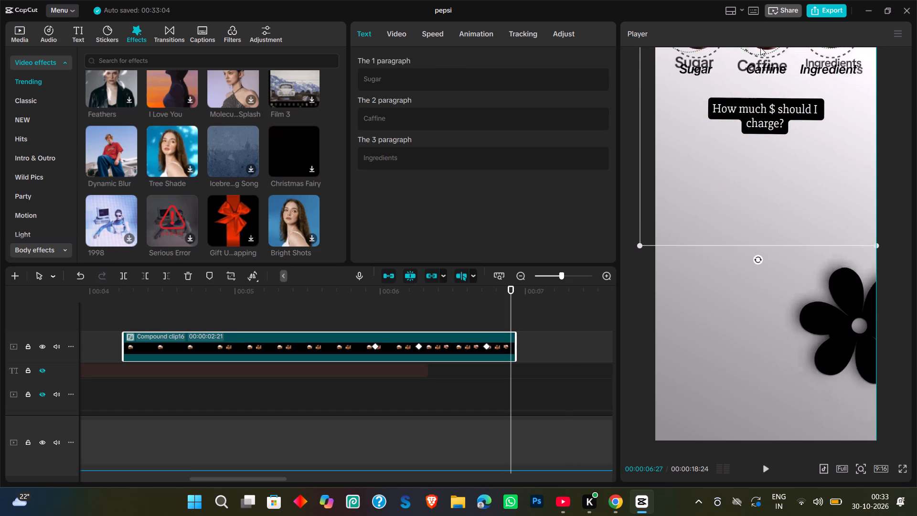
{"action": "left_click_drag", "start_coordinate": [760, 47], "coordinate": [763, 43]}
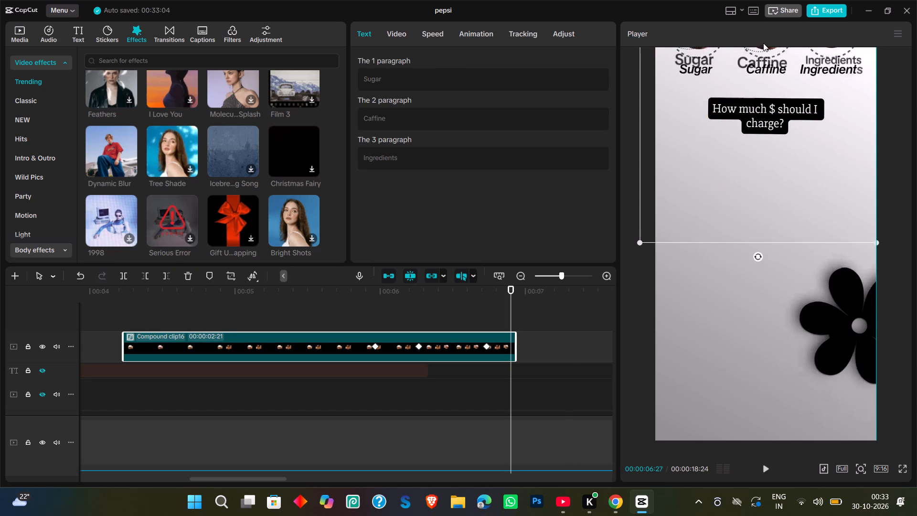
{"action": "left_click_drag", "start_coordinate": [763, 43], "coordinate": [765, 21]}
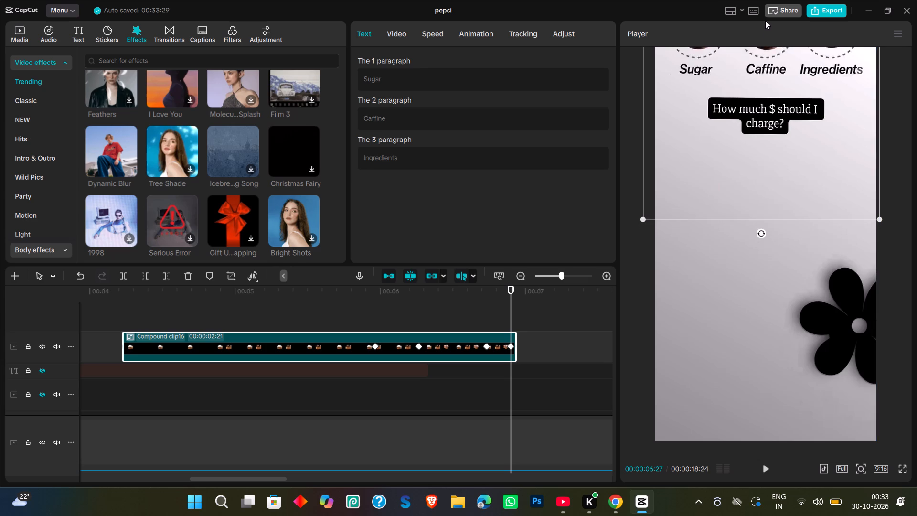
Apply an easing option to the ingredients compound clip's exit keyframe at the end of the clip.
{"action": "left_click", "coordinate": [511, 347]}
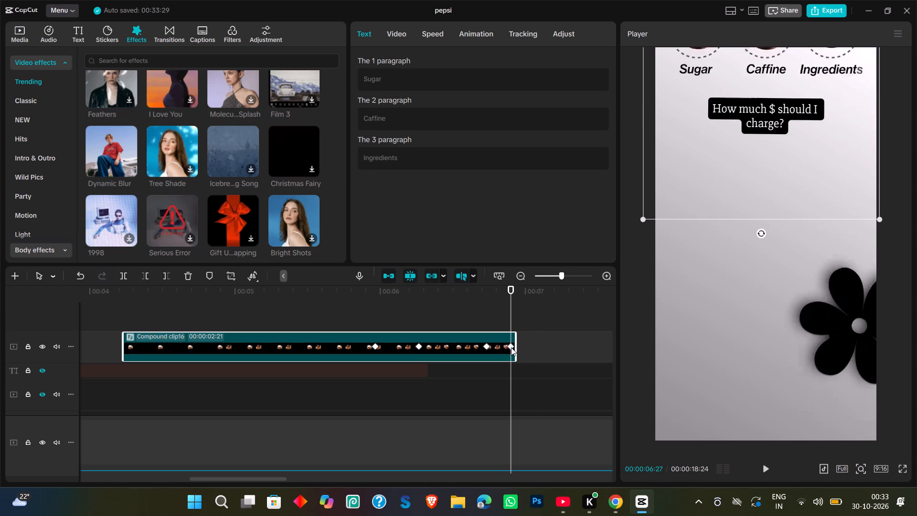
{"action": "left_click", "coordinate": [511, 347]}
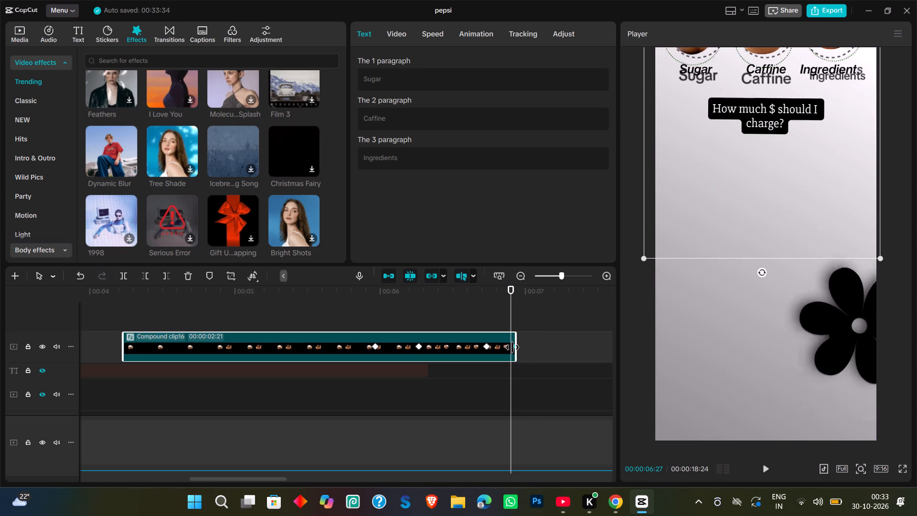
{"action": "right_click", "coordinate": [512, 347]}
{"action": "left_click", "coordinate": [549, 374]}
Compare the ingredients clip's upward exit with the reference frame by frame from 00:00:06:23 to the clip's end.
{"action": "key", "text": "space"}
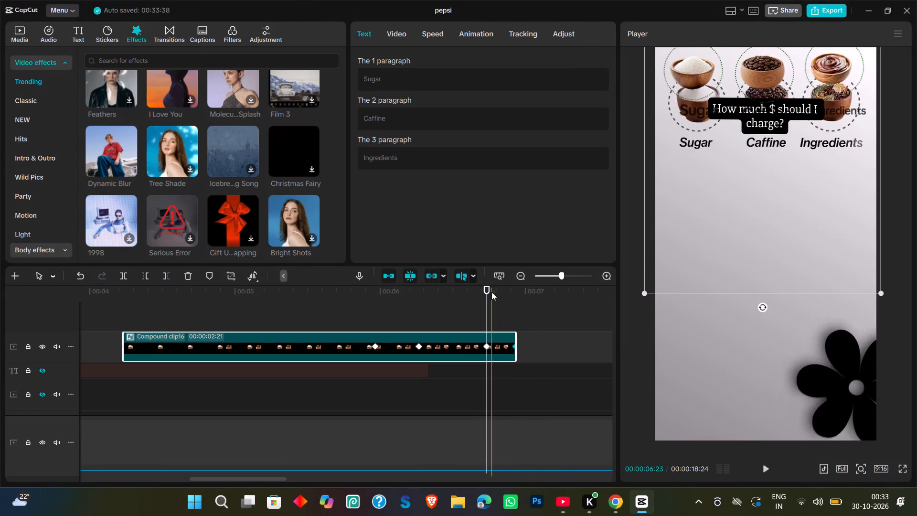
{"action": "key", "text": "Right"}
{"action": "key", "text": "Right"}
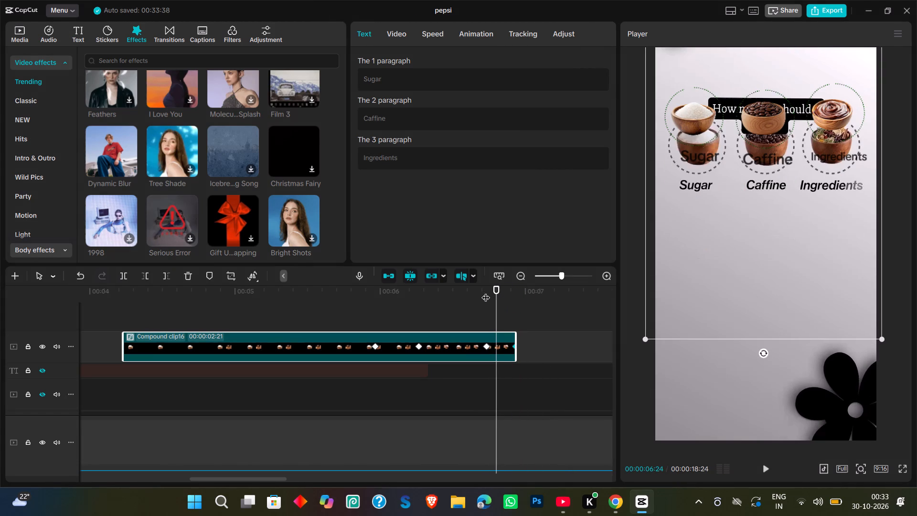
{"action": "key", "text": "Right"}
{"action": "key", "text": "Right"}
{"action": "key", "text": "Right"}
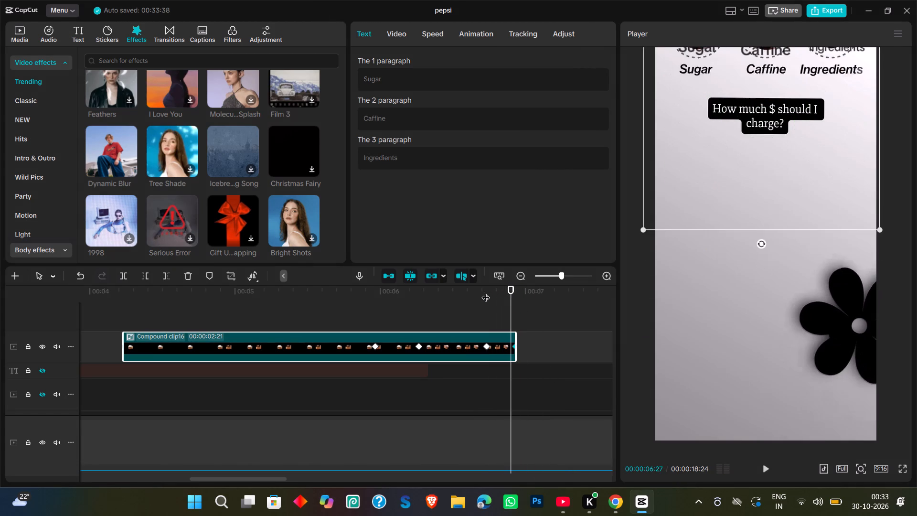
{"action": "key", "text": "Right"}
Unhide the pale vignette background track covering the reference and play the ingredients section over it from before the clip's start.
{"action": "left_click_drag", "start_coordinate": [519, 291], "coordinate": [366, 292]}
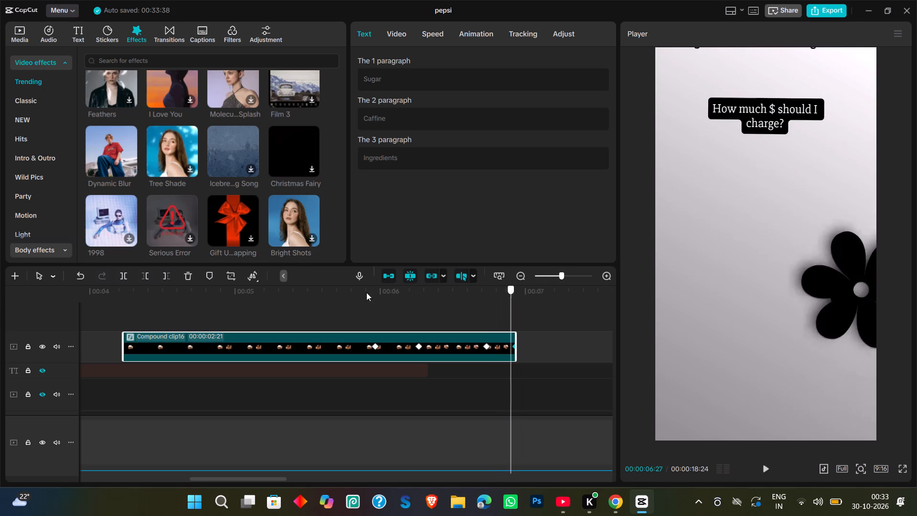
{"action": "left_click_drag", "start_coordinate": [366, 292], "coordinate": [120, 287]}
{"action": "scroll", "coordinate": [203, 373], "scroll_direction": "down", "scroll_amount": 4}
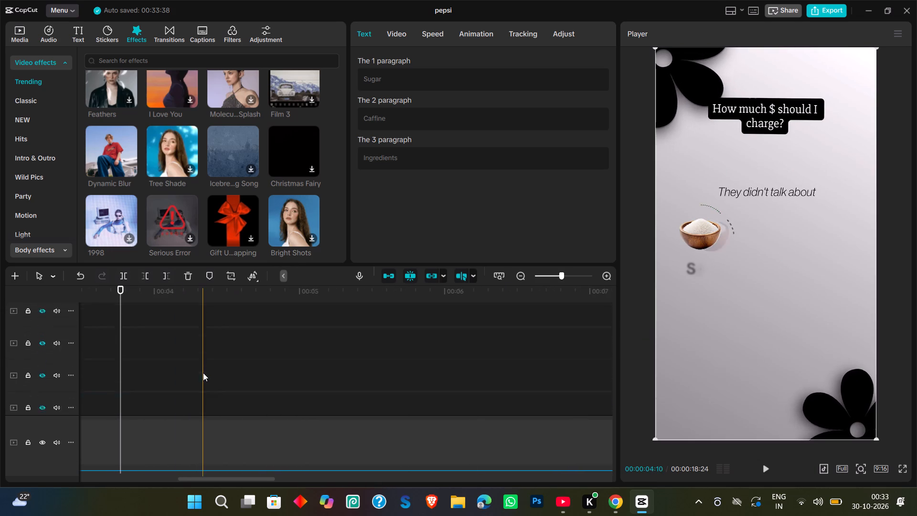
{"action": "left_click", "coordinate": [45, 321]}
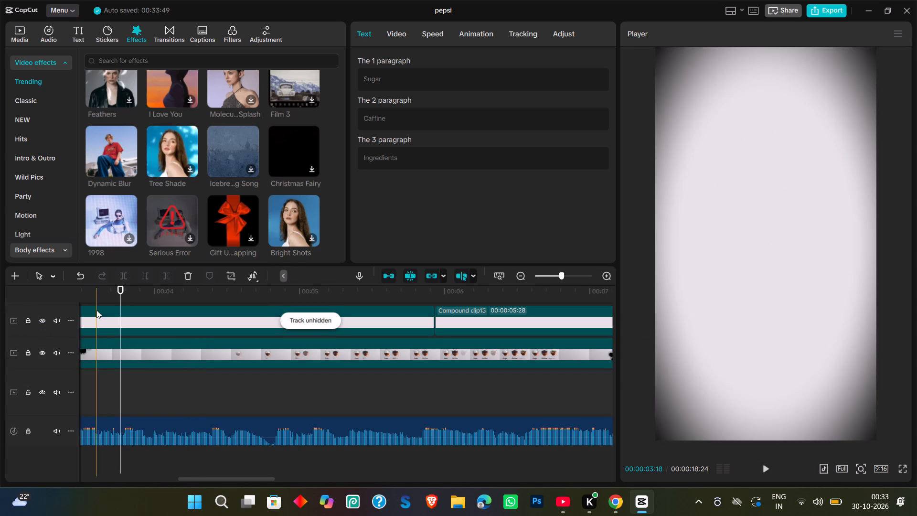
{"action": "key", "text": "space"}
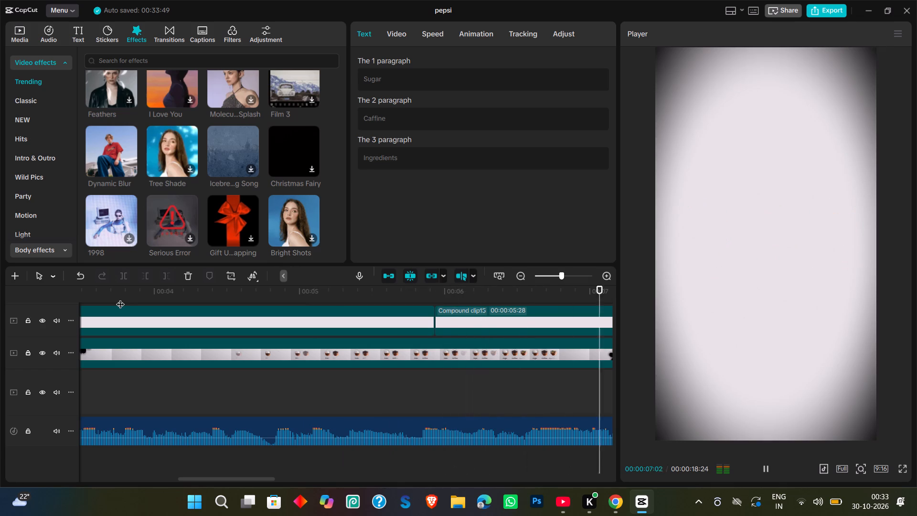
{"action": "key", "text": "space"}
{"action": "key", "text": "space"}
{"action": "key", "text": "space"}
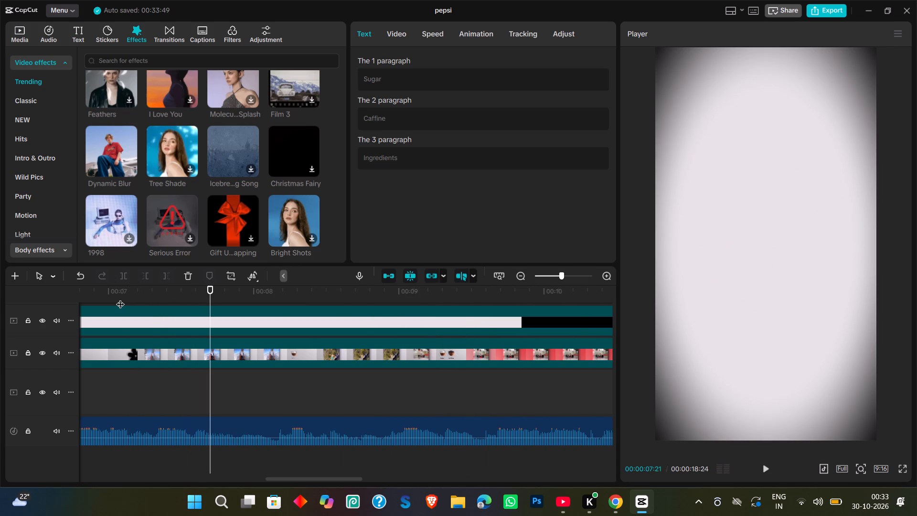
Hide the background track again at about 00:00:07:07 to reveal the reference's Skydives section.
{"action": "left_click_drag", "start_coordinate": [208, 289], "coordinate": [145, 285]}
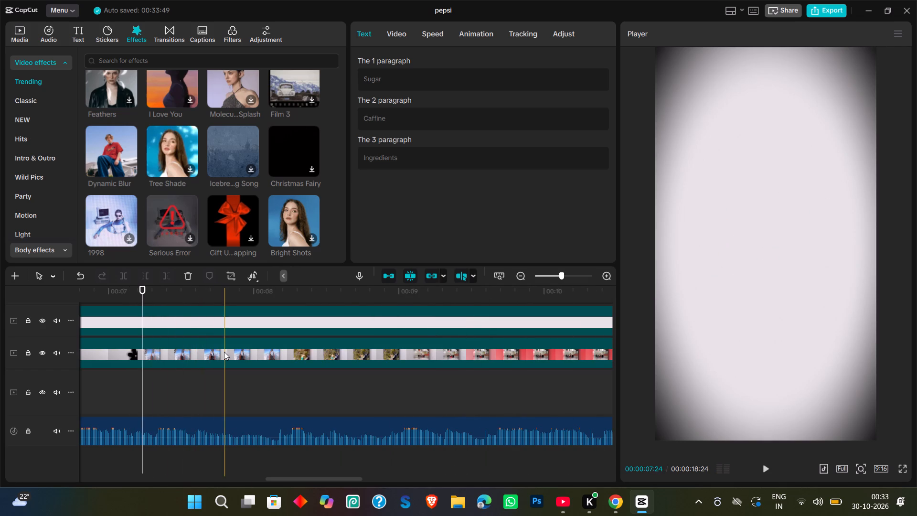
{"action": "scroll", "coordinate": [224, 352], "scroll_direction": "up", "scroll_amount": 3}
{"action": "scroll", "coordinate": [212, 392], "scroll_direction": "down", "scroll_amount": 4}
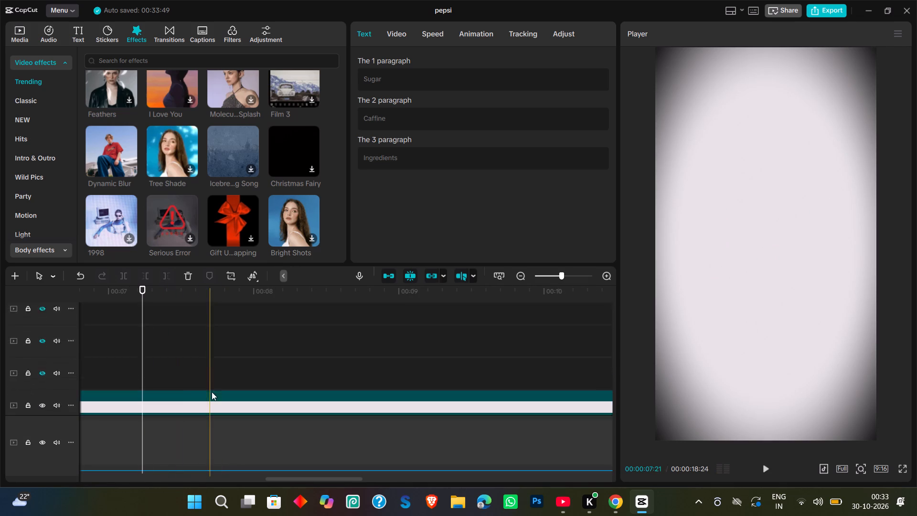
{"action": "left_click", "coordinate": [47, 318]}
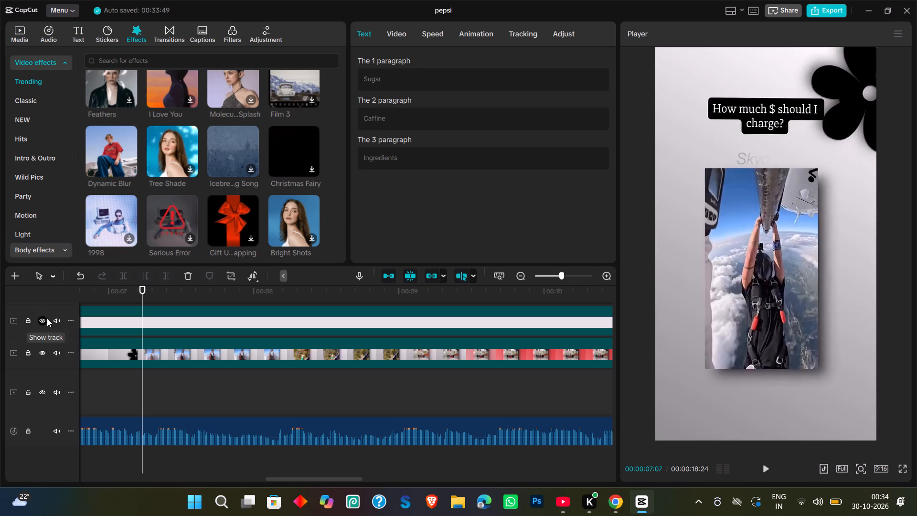
Return to the ingredients section around 00:00:06 and unhide the background track behind the ingredients compound clip.
{"action": "left_click_drag", "start_coordinate": [140, 297], "coordinate": [75, 287]}
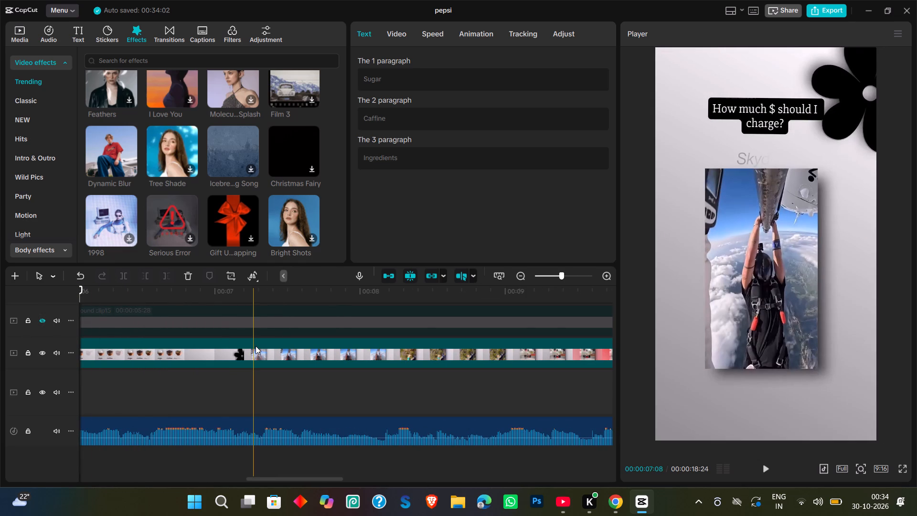
{"action": "scroll", "coordinate": [368, 416], "scroll_direction": "up", "scroll_amount": 7}
{"action": "scroll", "coordinate": [368, 416], "scroll_direction": "right", "scroll_amount": 3}
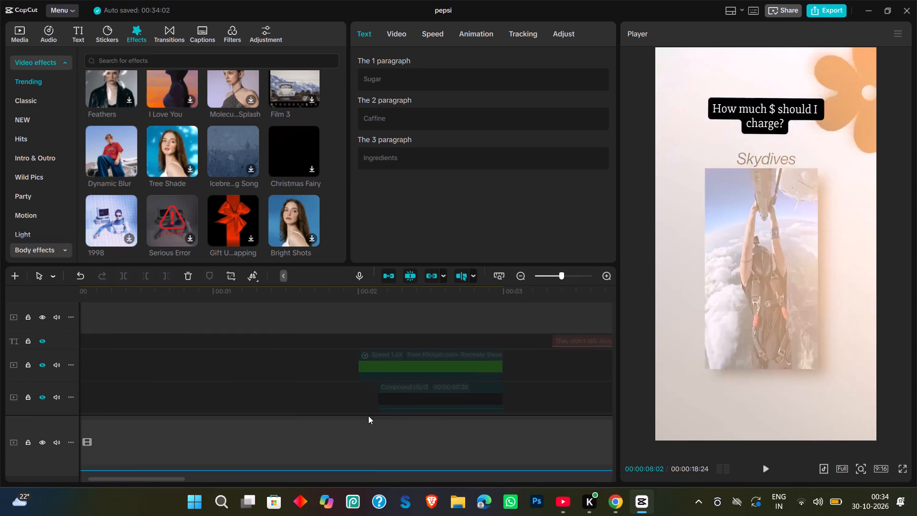
{"action": "scroll", "coordinate": [368, 416], "scroll_direction": "up", "scroll_amount": 1}
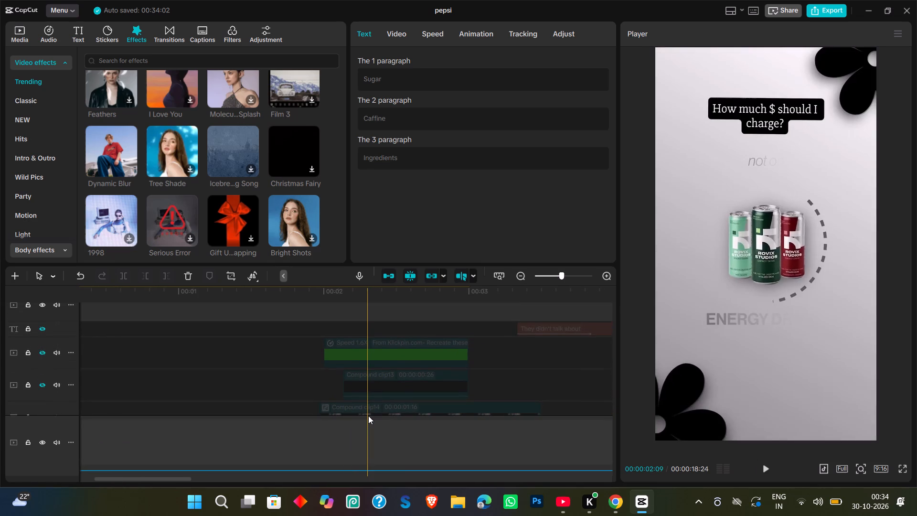
{"action": "scroll", "coordinate": [368, 416], "scroll_direction": "up", "scroll_amount": 1}
{"action": "scroll", "coordinate": [368, 416], "scroll_direction": "left", "scroll_amount": 1}
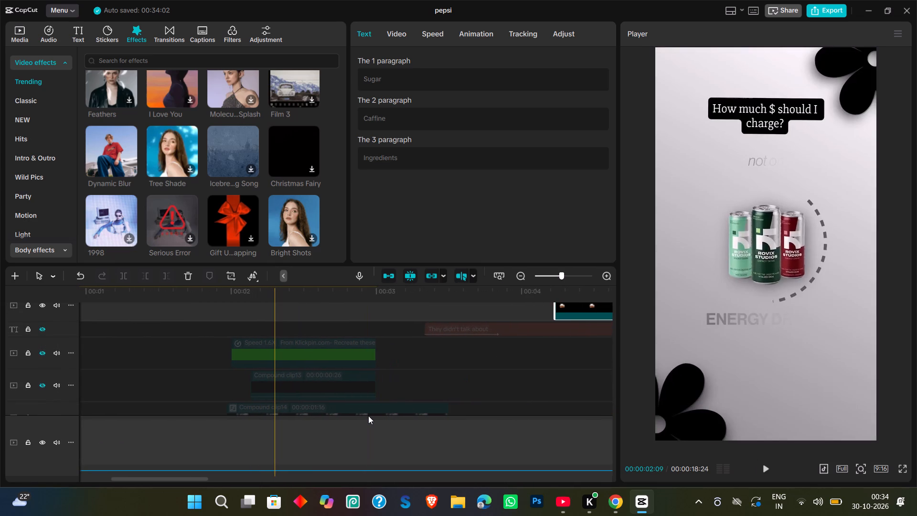
{"action": "scroll", "coordinate": [368, 416], "scroll_direction": "left", "scroll_amount": 2}
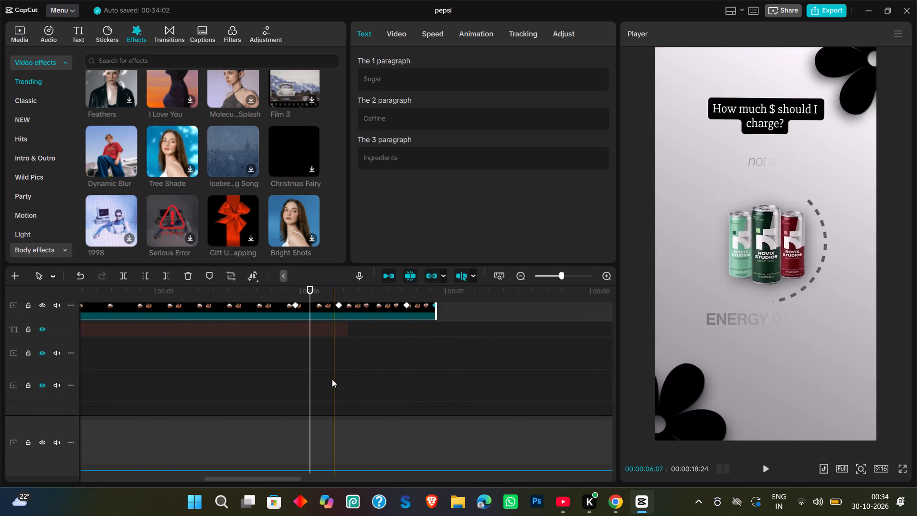
{"action": "scroll", "coordinate": [285, 395], "scroll_direction": "down", "scroll_amount": 4}
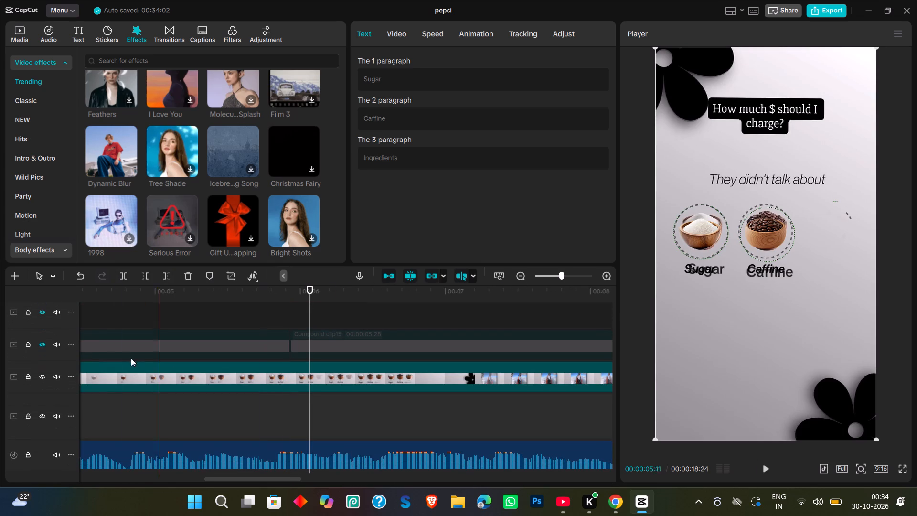
{"action": "left_click", "coordinate": [45, 343]}
{"action": "scroll", "coordinate": [233, 352], "scroll_direction": "up", "scroll_amount": 5}
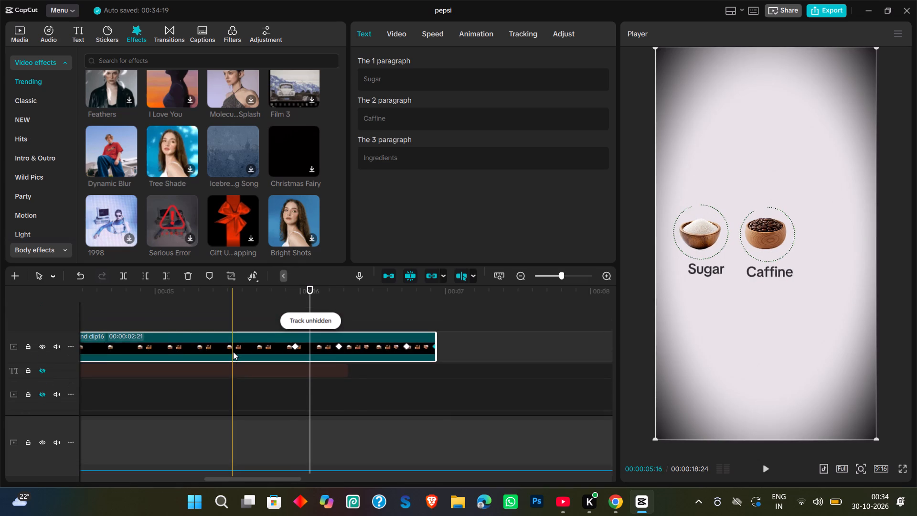
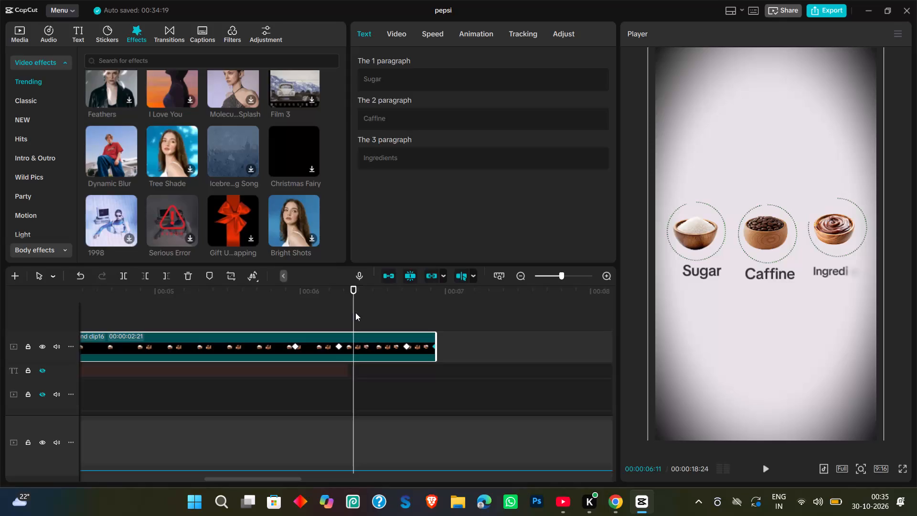
Examine the third ingredient label's reveal over the pale background frame by frame from 00:00:06:11 to about 00:00:06:22.
{"action": "key", "text": "Right"}
{"action": "key", "text": "Right"}
{"action": "key", "text": "Right"}
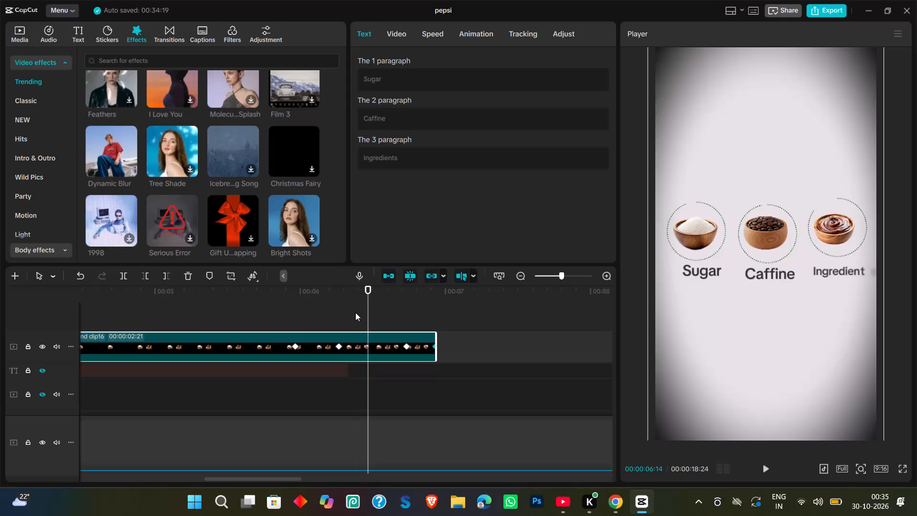
{"action": "key", "text": "Right"}
{"action": "key", "text": "Right"}
{"action": "key", "text": "Right"}
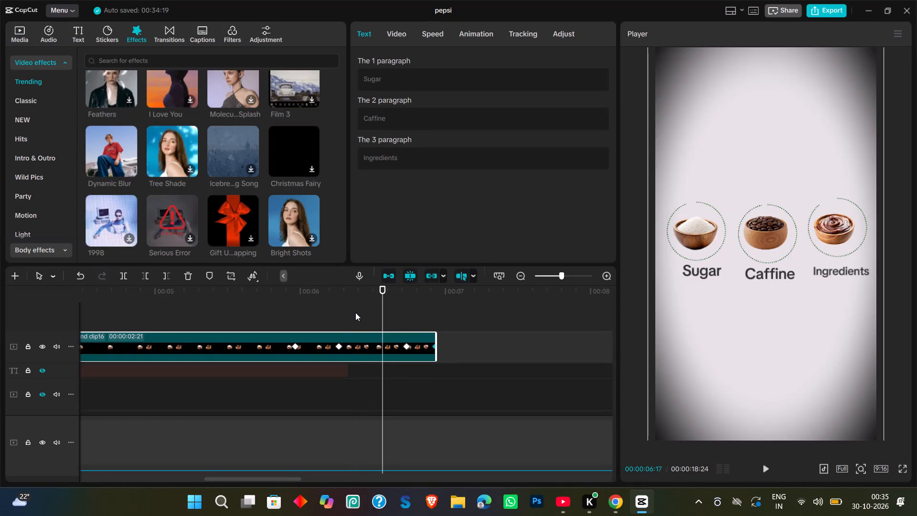
{"action": "key", "text": "Right"}
{"action": "key", "text": "Right"}
{"action": "key", "text": "Right"}
{"action": "key", "text": "Right"}
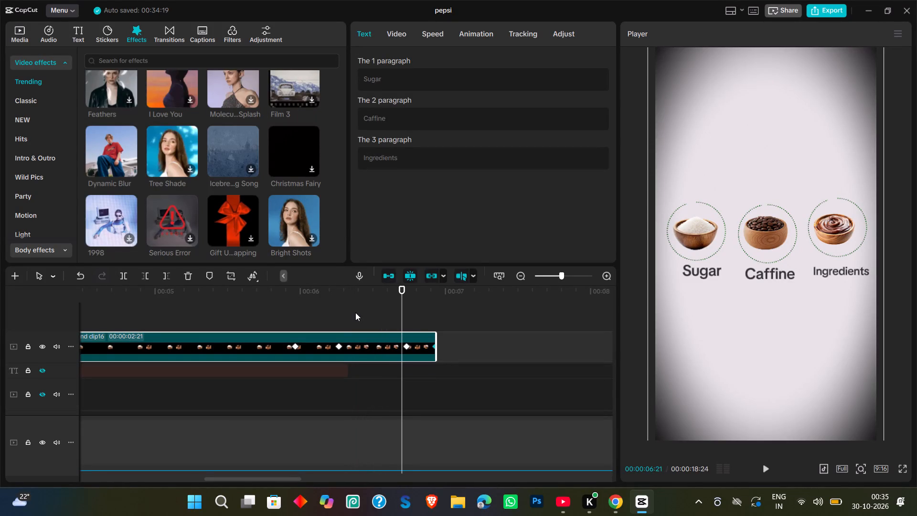
{"action": "key", "text": "Right"}
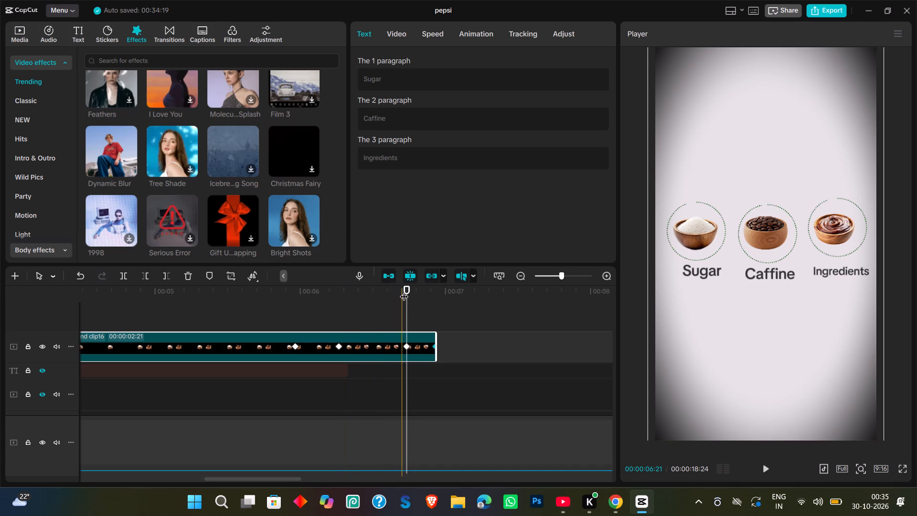
Review the ingredients clip's motion and upward exit over the background frame by frame from about 00:00:05:29 to the clip's end at 00:00:06:28.
{"action": "left_click_drag", "start_coordinate": [404, 290], "coordinate": [297, 309]}
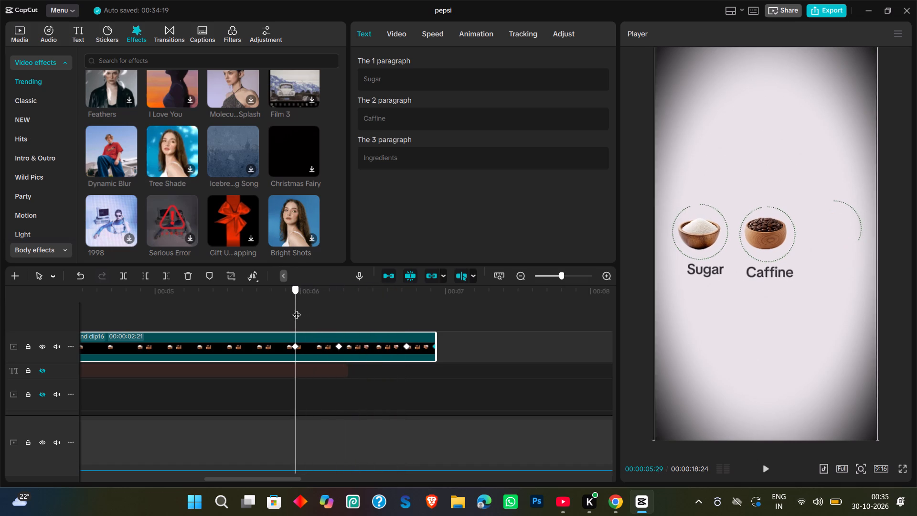
{"action": "left_click_drag", "start_coordinate": [297, 309], "coordinate": [292, 308]}
{"action": "key", "text": "Right"}
{"action": "key", "text": "Right"}
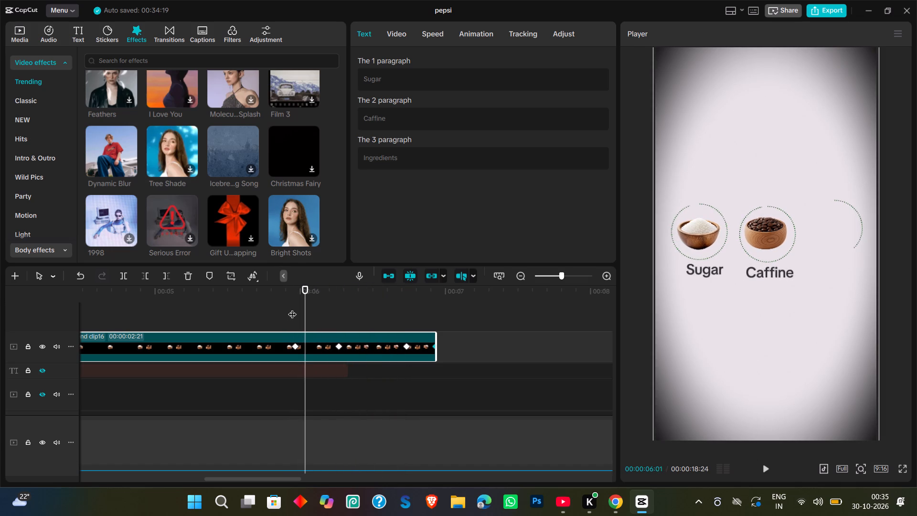
{"action": "key", "text": "Right"}
{"action": "key", "text": "Right"}
{"action": "key", "text": "Right"}
{"action": "key", "text": "Right"}
{"action": "key", "text": "Right"}
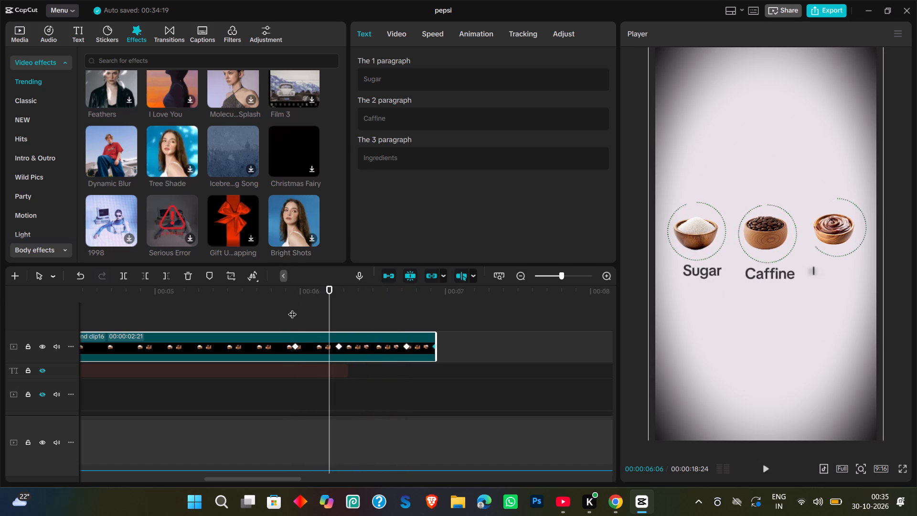
{"action": "key", "text": "Right"}
{"action": "key", "text": "Right"}
{"action": "key", "text": "Right"}
{"action": "key", "text": "Right"}
{"action": "key", "text": "Right"}
{"action": "key", "text": "Right"}
{"action": "key", "text": "Right"}
{"action": "key", "text": "Right"}
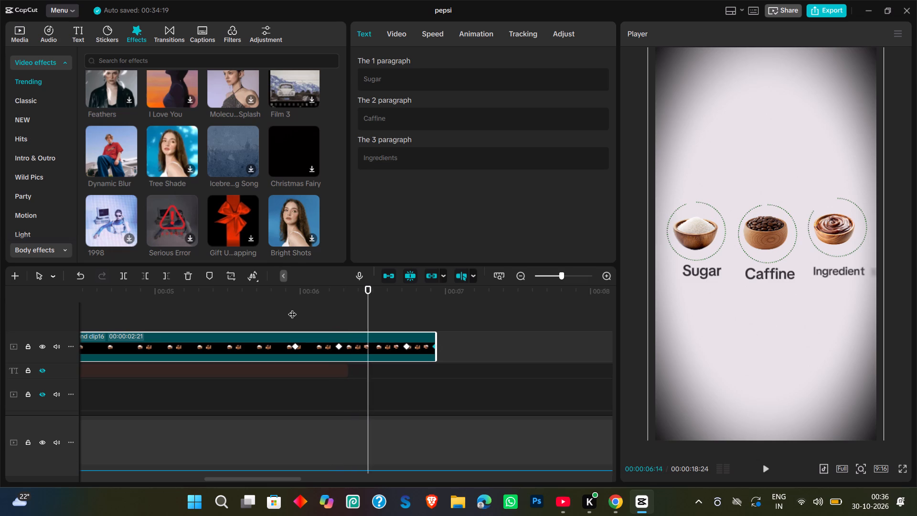
{"action": "key", "text": "Right"}
{"action": "key", "text": "Right"}
{"action": "key", "text": "Right"}
{"action": "key", "text": "Right"}
{"action": "key", "text": "Right"}
{"action": "key", "text": "Right"}
{"action": "key", "text": "Right"}
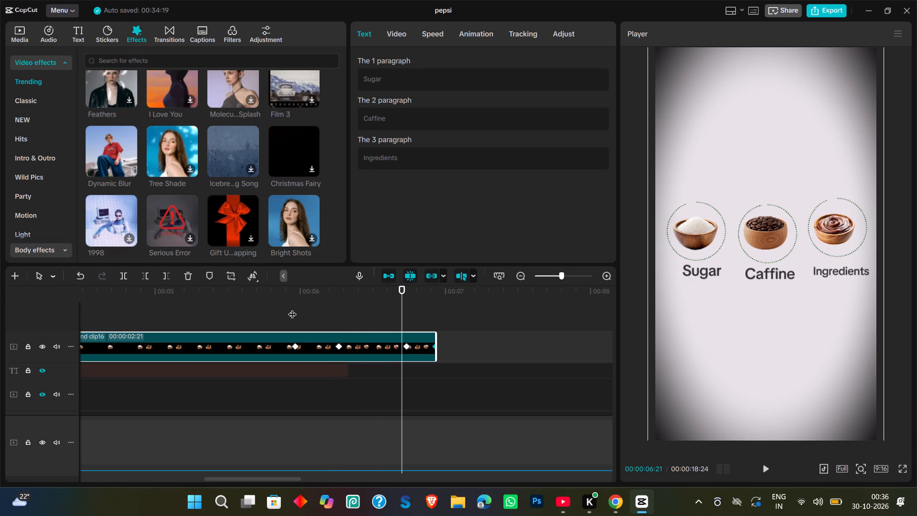
{"action": "key", "text": "Right"}
{"action": "key", "text": "Right"}
{"action": "key", "text": "Right"}
{"action": "key", "text": "Right"}
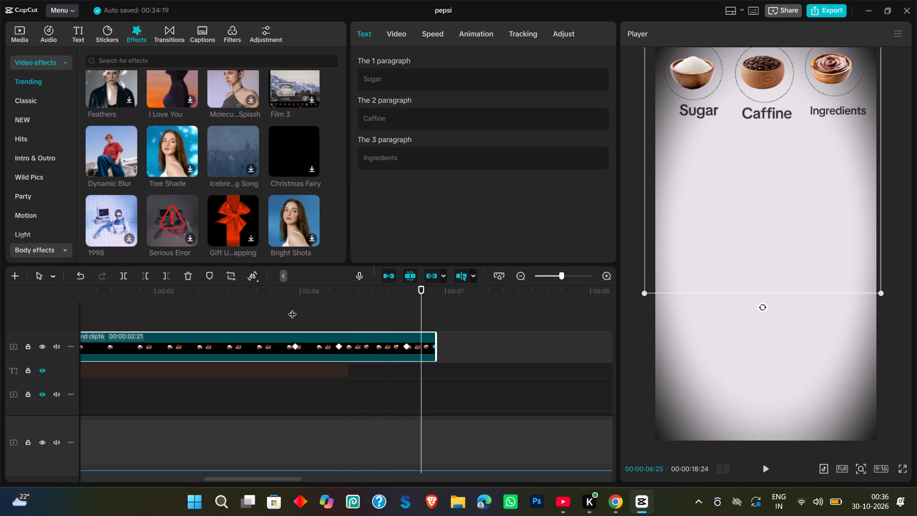
{"action": "key", "text": "Right"}
{"action": "key", "text": "Right"}
{"action": "key", "text": "Right"}
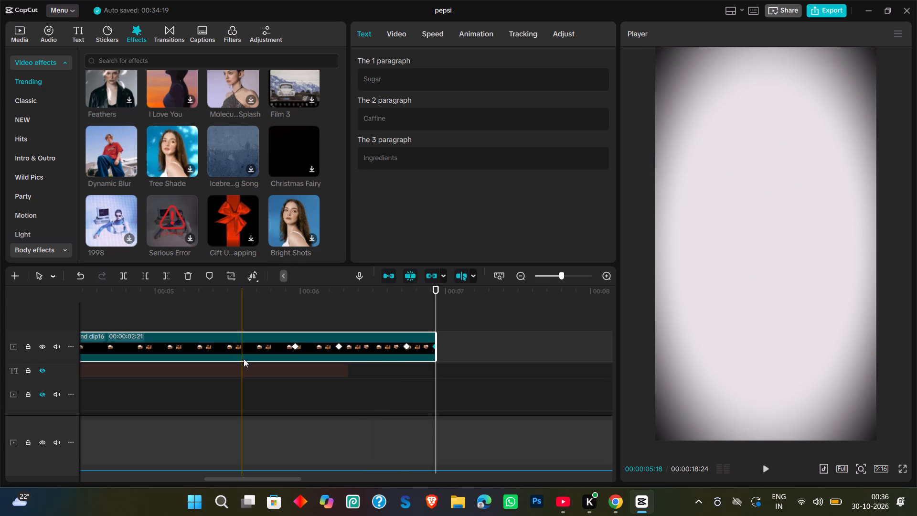
Hide the pale background track covering the reference video.
{"action": "scroll", "coordinate": [244, 359], "scroll_direction": "down", "scroll_amount": 5}
{"action": "left_click", "coordinate": [44, 320]}
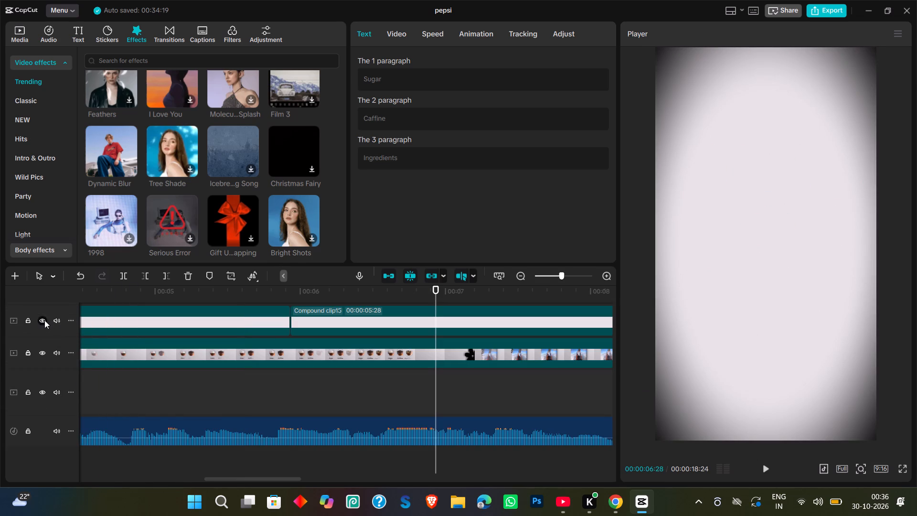
Examine how the reference's skydiving clip and title appear frame by frame from 00:00:06:28 to 00:00:07:07.
{"action": "scroll", "coordinate": [254, 339], "scroll_direction": "up", "scroll_amount": 2}
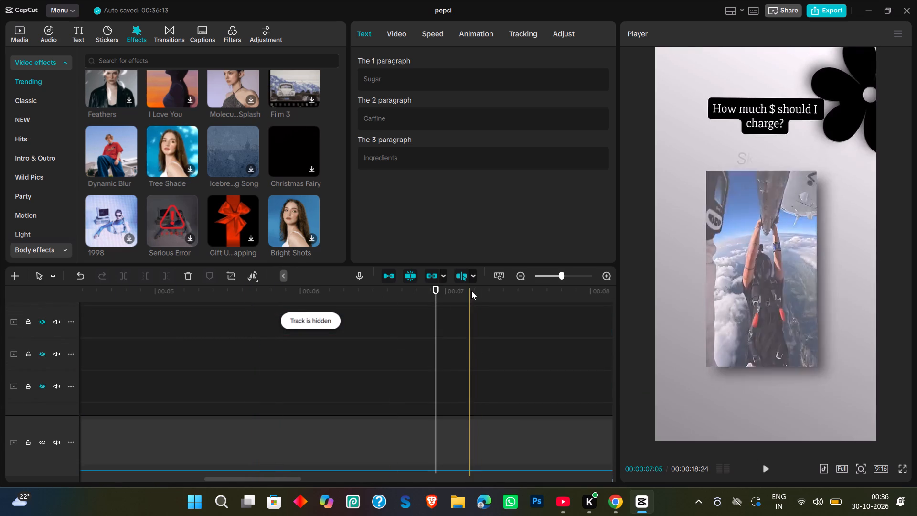
{"action": "scroll", "coordinate": [438, 323], "scroll_direction": "up", "scroll_amount": 5}
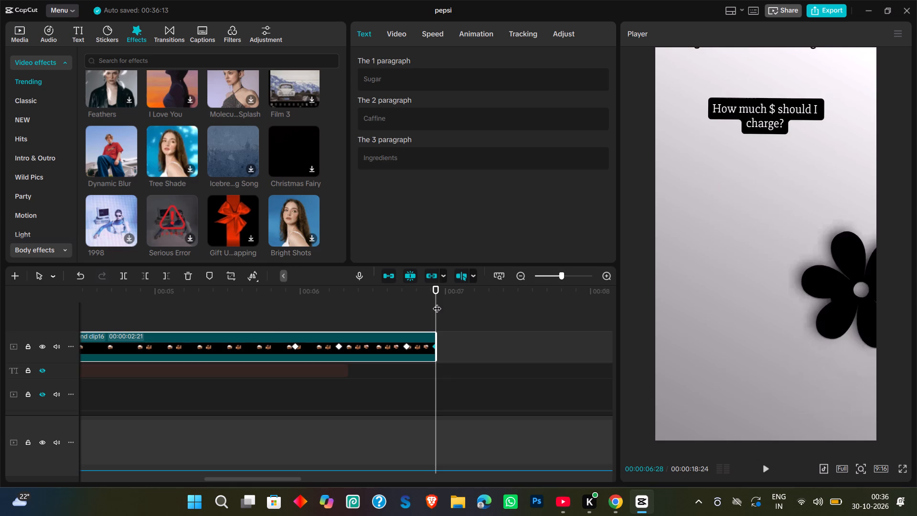
{"action": "key", "text": "Right"}
{"action": "key", "text": "Right"}
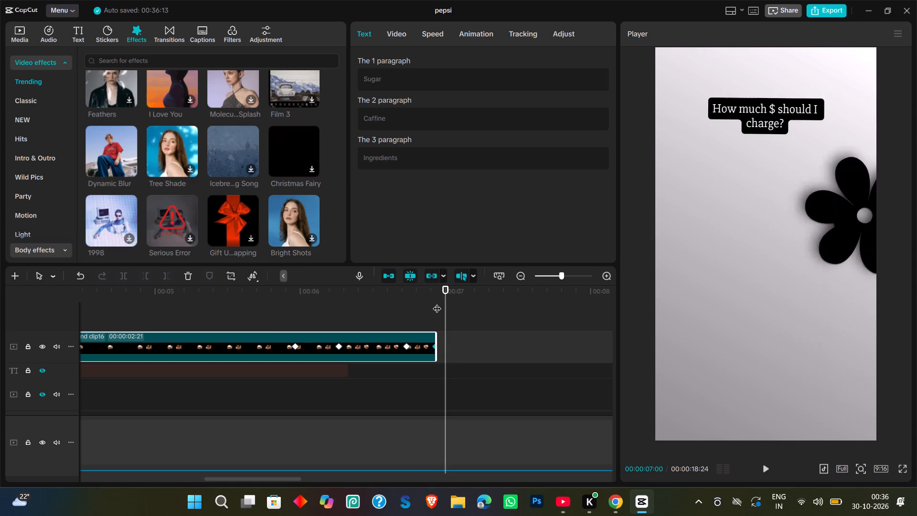
{"action": "key", "text": "Right"}
{"action": "key", "text": "Right"}
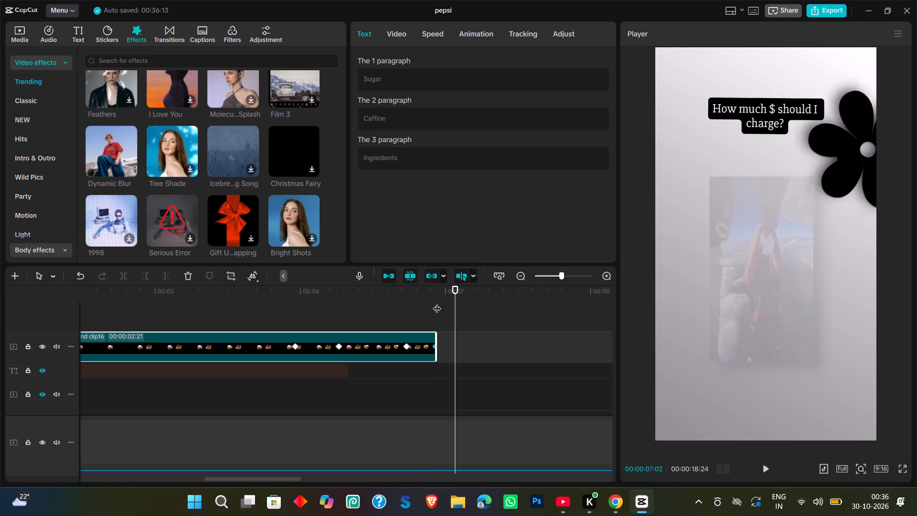
{"action": "key", "text": "Right"}
{"action": "key", "text": "Right"}
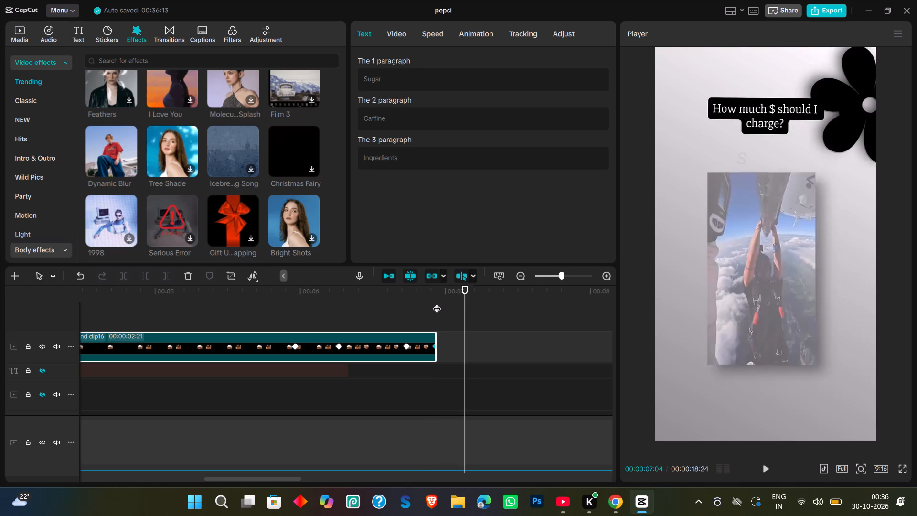
{"action": "key", "text": "Right"}
{"action": "key", "text": "Right"}
{"action": "key", "text": "Right"}
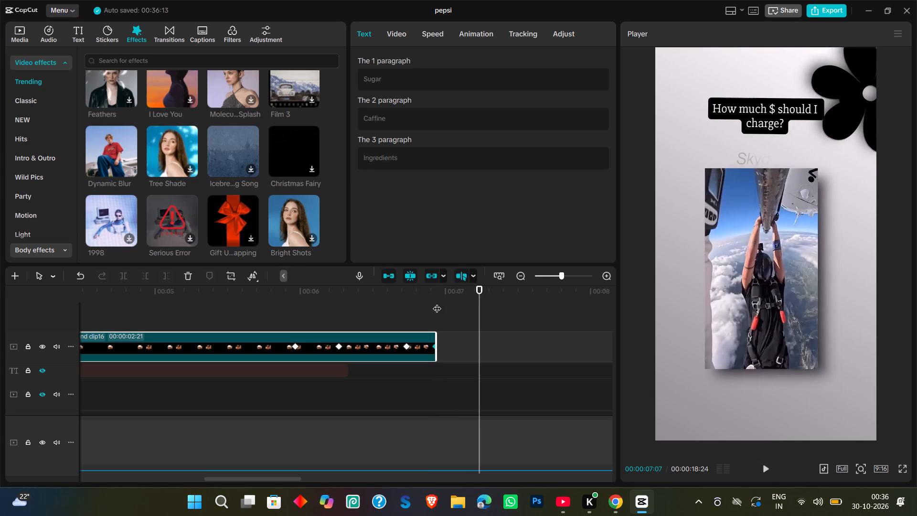
Insert the vertical skydiving clip ending in 79738.mp4 on the ingredients clip's track, starting at 00:00:07:04.
{"action": "key", "text": "Left"}
{"action": "key", "text": "Left"}
{"action": "key", "text": "Left"}
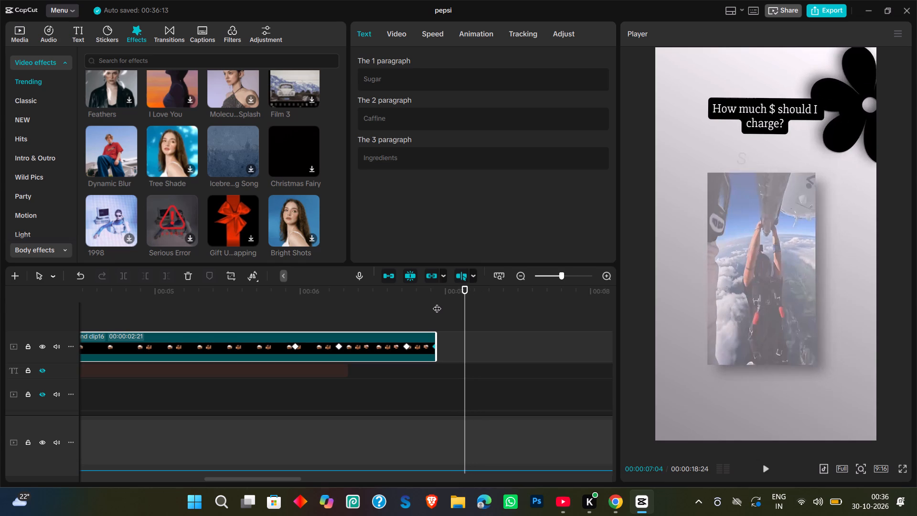
{"action": "left_click", "coordinate": [21, 31]}
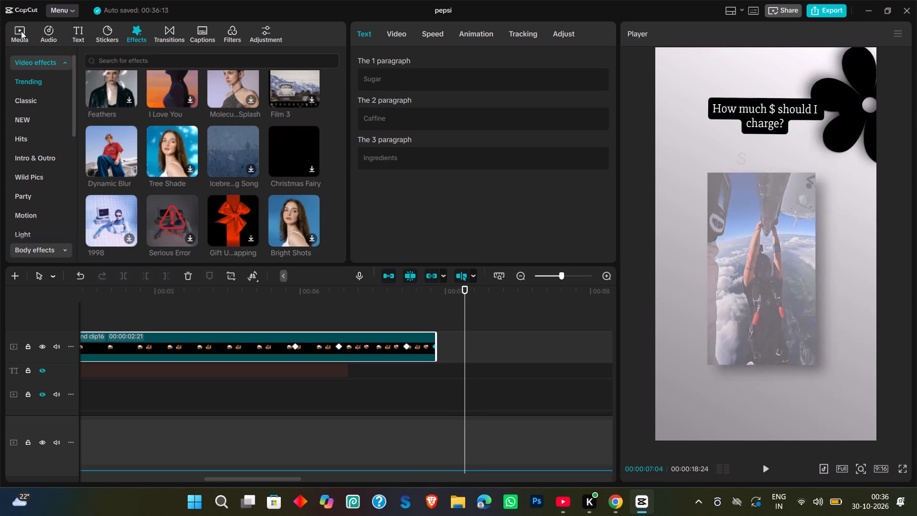
{"action": "scroll", "coordinate": [241, 154], "scroll_direction": "down", "scroll_amount": 1}
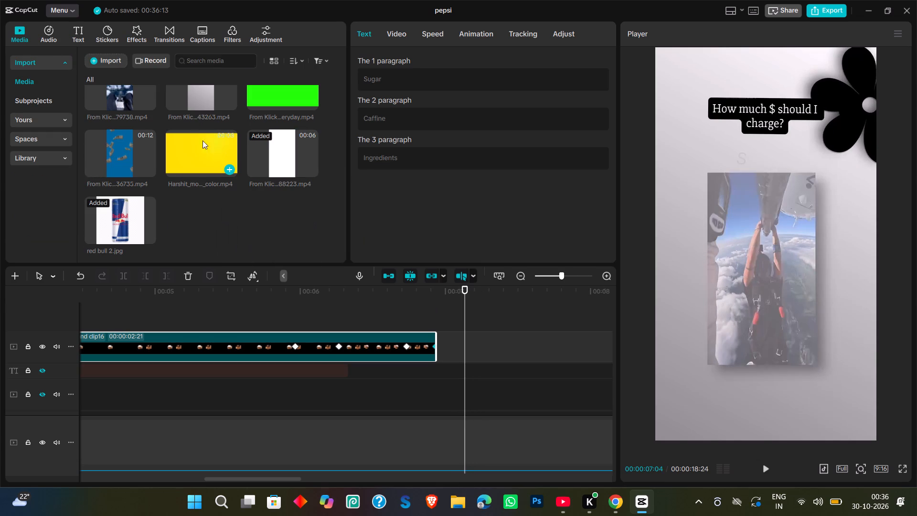
{"action": "scroll", "coordinate": [144, 117], "scroll_direction": "up", "scroll_amount": 1}
{"action": "scroll", "coordinate": [149, 230], "scroll_direction": "down", "scroll_amount": 1}
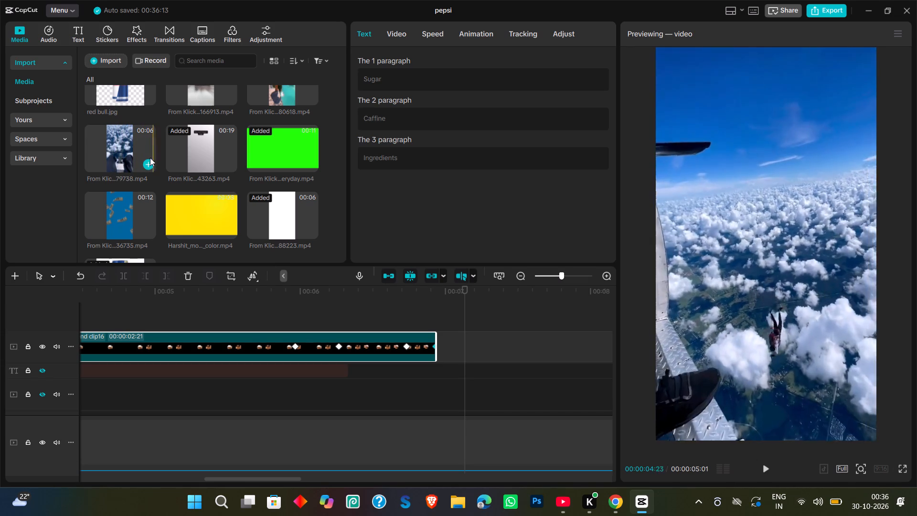
{"action": "left_click_drag", "start_coordinate": [126, 156], "coordinate": [448, 346]}
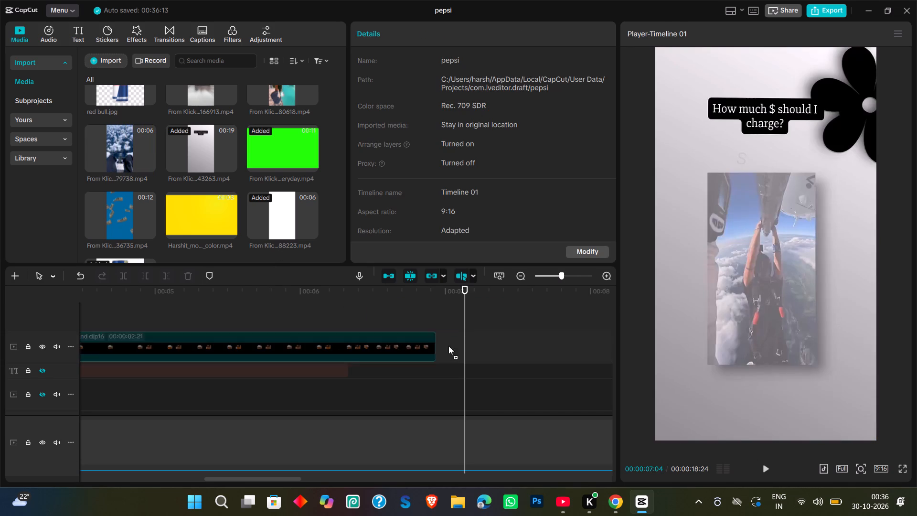
{"action": "left_click_drag", "start_coordinate": [448, 346], "coordinate": [462, 347]}
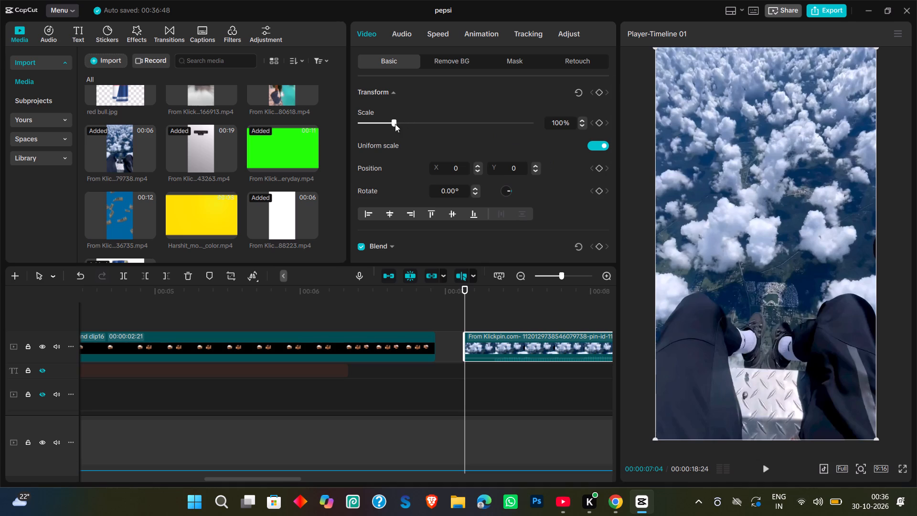
Scale the skydiving clip to 61% and move it down to about Y -192, keeping it horizontally centred below the reference's caption.
{"action": "left_click_drag", "start_coordinate": [395, 124], "coordinate": [382, 127]}
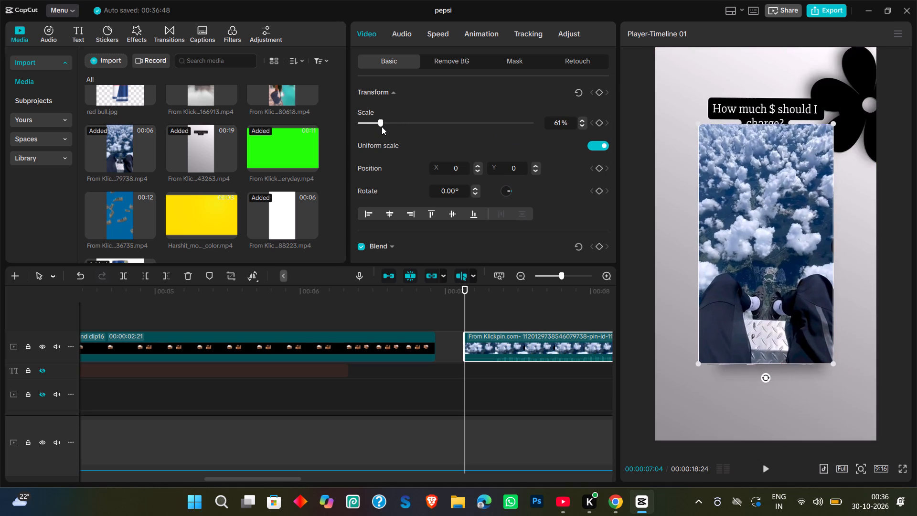
{"action": "left_click_drag", "start_coordinate": [776, 204], "coordinate": [774, 232]}
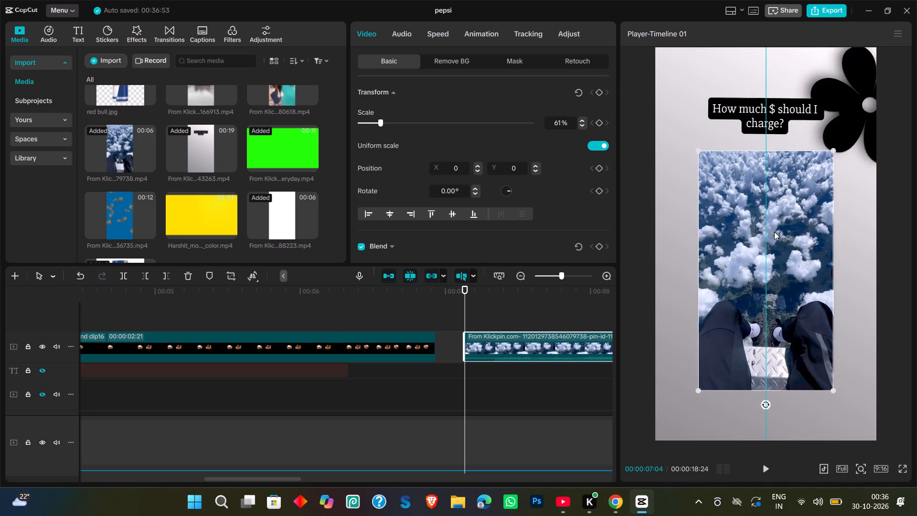
{"action": "left_click_drag", "start_coordinate": [774, 232], "coordinate": [777, 225]}
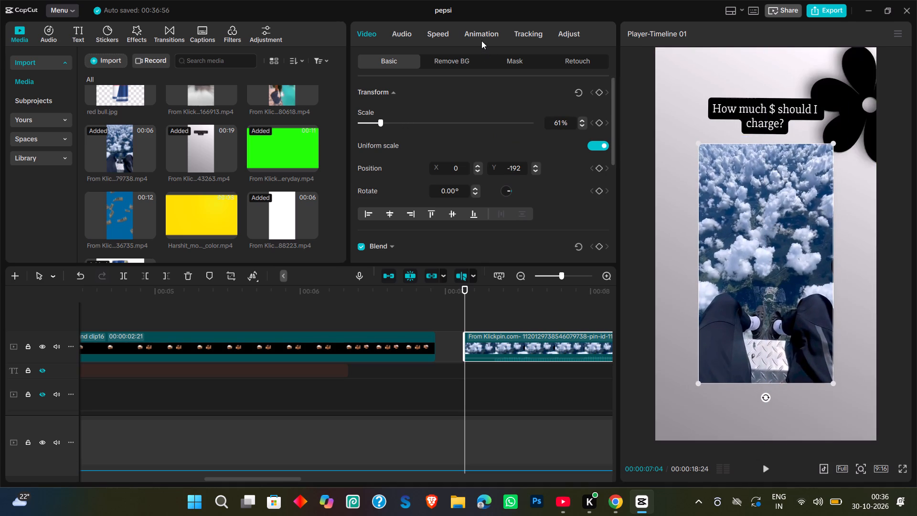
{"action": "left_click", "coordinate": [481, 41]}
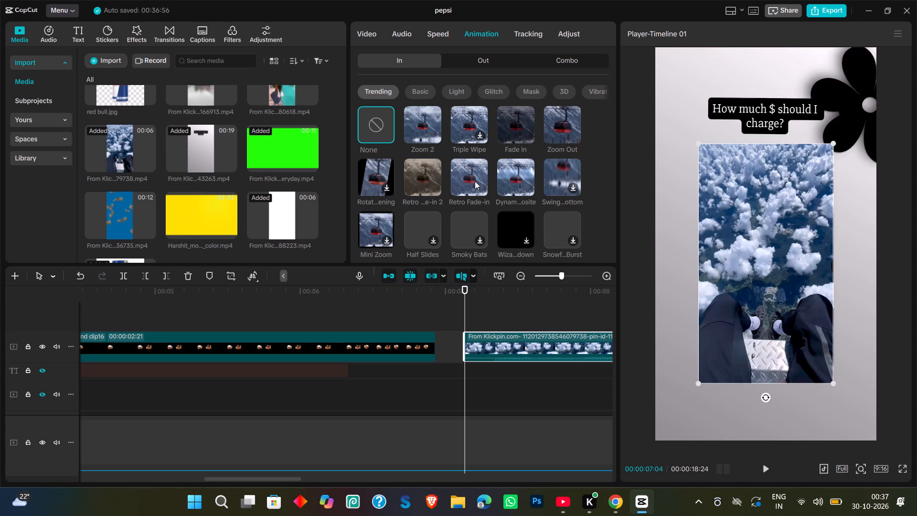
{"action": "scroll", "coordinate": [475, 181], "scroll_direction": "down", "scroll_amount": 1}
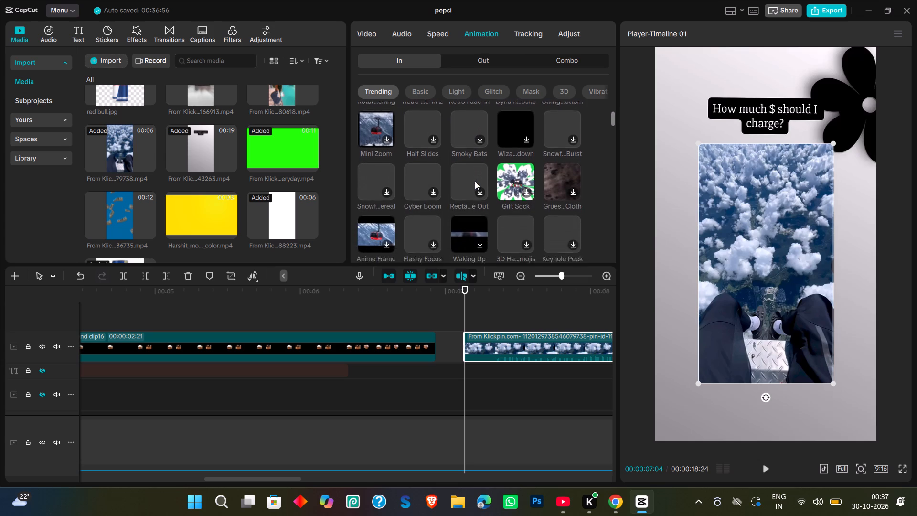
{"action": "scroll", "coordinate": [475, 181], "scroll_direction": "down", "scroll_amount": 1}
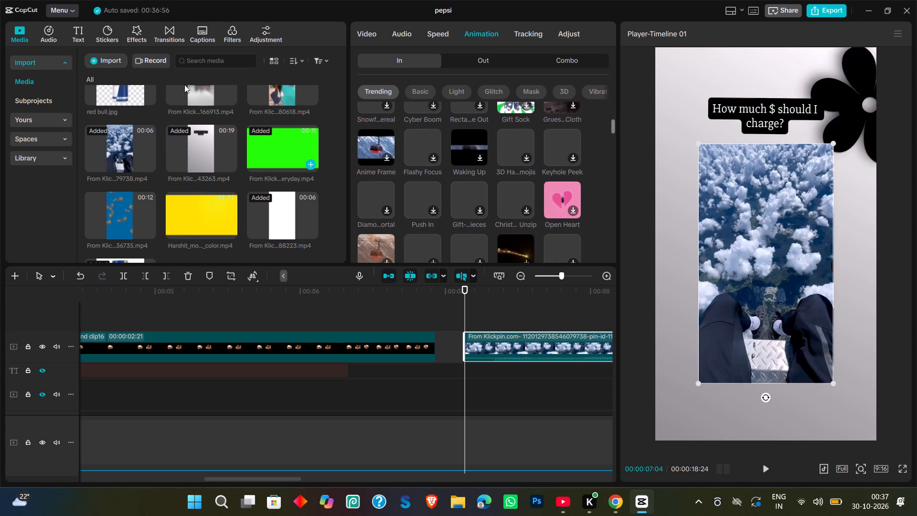
Lower the skydiving clip's audio volume and add the Fade In video effect above it, starting at 00:00:07:04.
{"action": "left_click", "coordinate": [136, 32]}
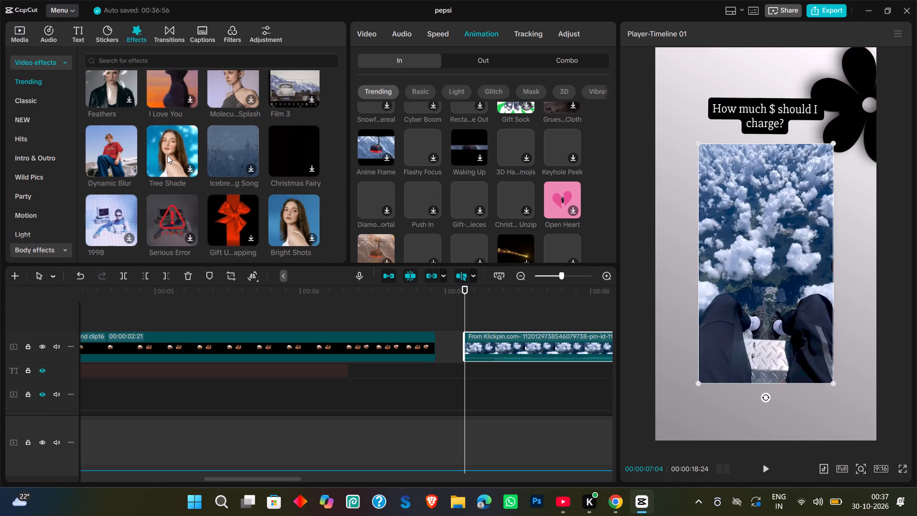
{"action": "scroll", "coordinate": [167, 155], "scroll_direction": "up", "scroll_amount": 6}
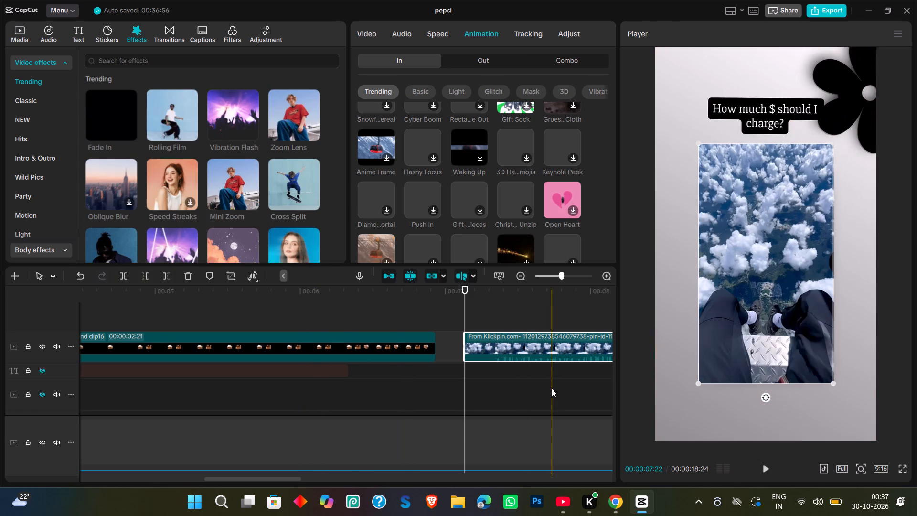
{"action": "left_click_drag", "start_coordinate": [550, 358], "coordinate": [550, 363]}
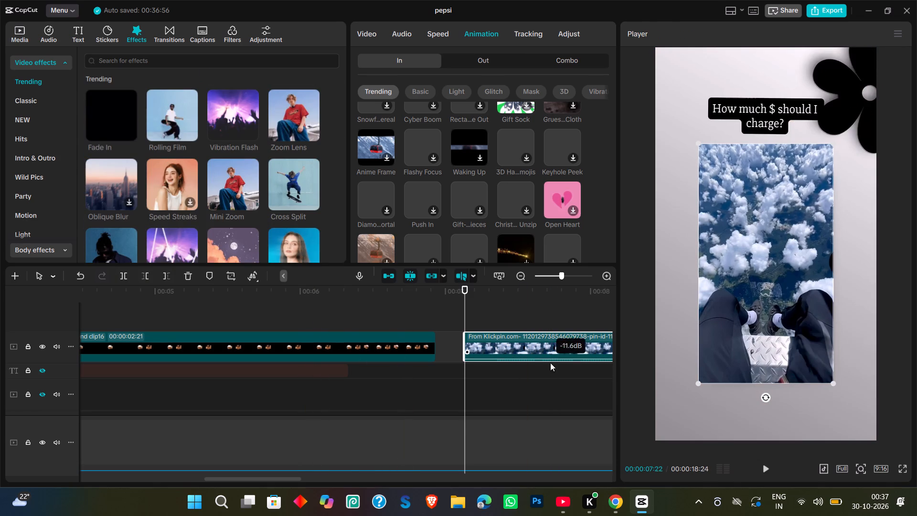
{"action": "left_click_drag", "start_coordinate": [550, 363], "coordinate": [550, 365]}
{"action": "left_click_drag", "start_coordinate": [106, 111], "coordinate": [352, 277]}
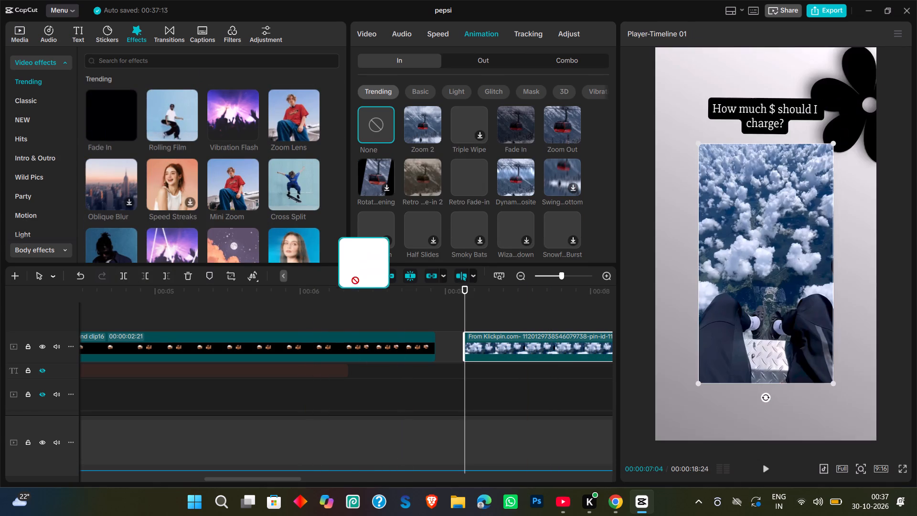
{"action": "left_click_drag", "start_coordinate": [352, 277], "coordinate": [462, 325]}
{"action": "scroll", "coordinate": [462, 325], "scroll_direction": "left", "scroll_amount": 1}
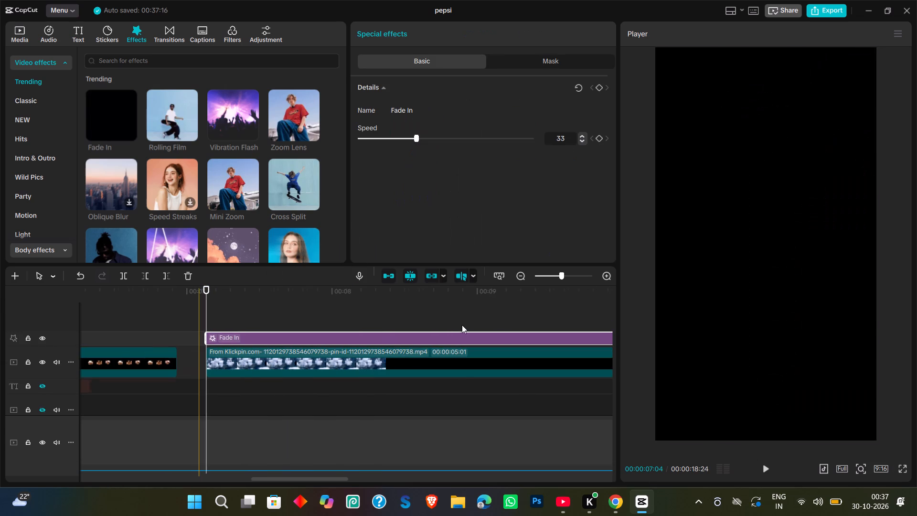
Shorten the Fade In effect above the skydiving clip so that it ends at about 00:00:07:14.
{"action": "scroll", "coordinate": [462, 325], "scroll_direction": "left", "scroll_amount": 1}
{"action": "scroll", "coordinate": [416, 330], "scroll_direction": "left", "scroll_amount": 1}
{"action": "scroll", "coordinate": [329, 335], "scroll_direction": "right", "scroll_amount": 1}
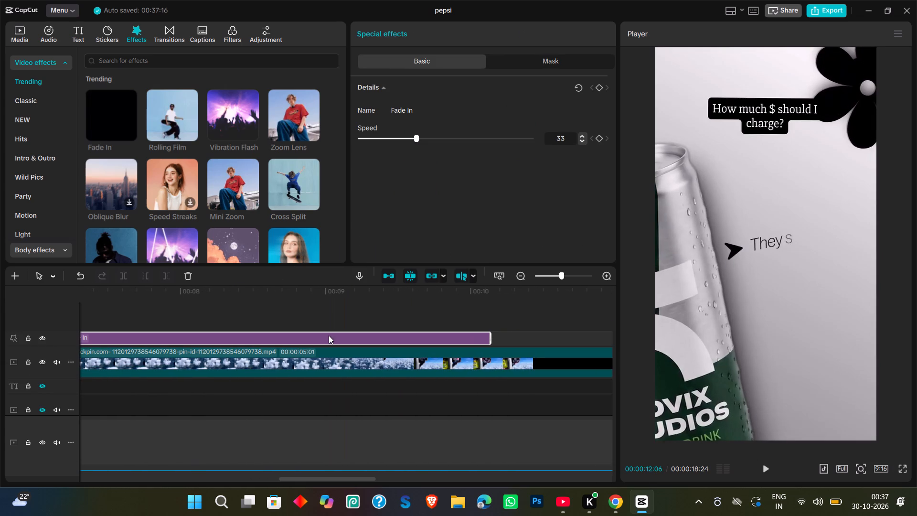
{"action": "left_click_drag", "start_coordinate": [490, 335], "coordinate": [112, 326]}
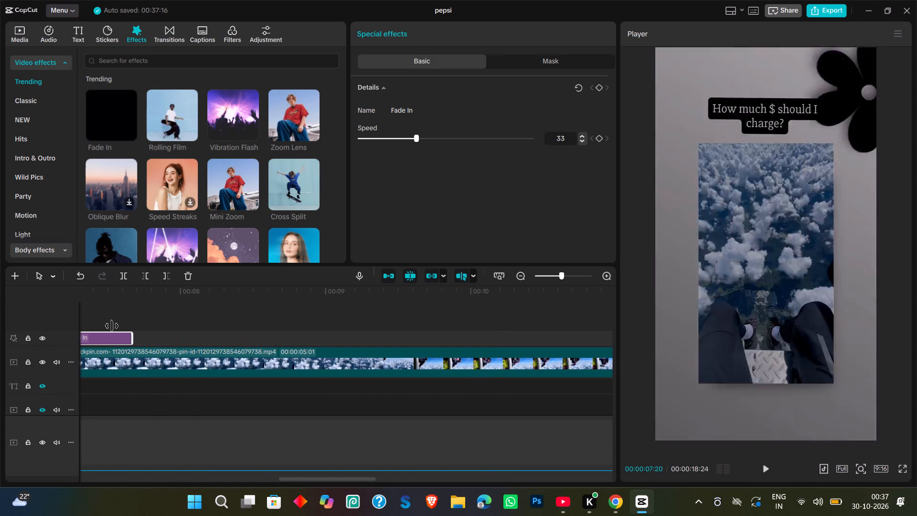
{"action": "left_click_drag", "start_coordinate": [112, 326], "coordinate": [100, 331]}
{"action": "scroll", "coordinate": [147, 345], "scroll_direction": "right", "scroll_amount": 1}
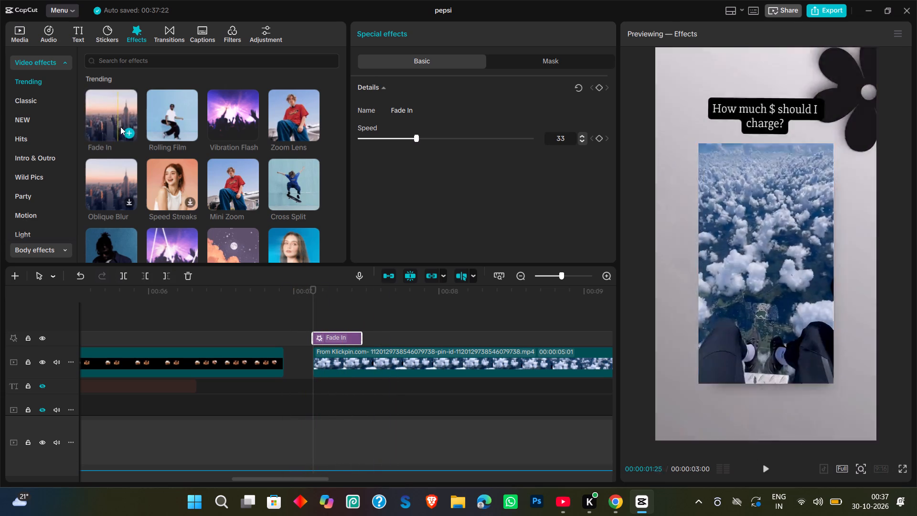
Delete the separate Fade In effect segment above the skydiving clip.
{"action": "left_click", "coordinate": [352, 332]}
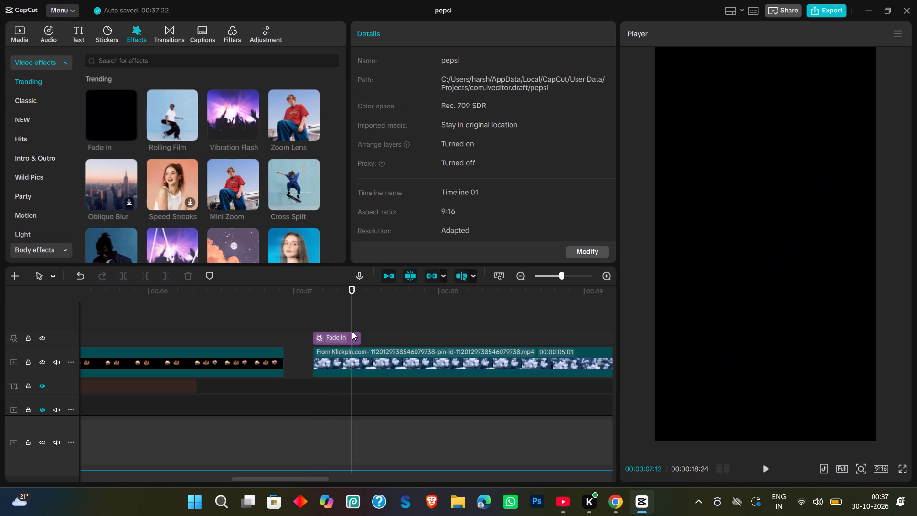
{"action": "left_click", "coordinate": [351, 337]}
{"action": "key", "text": "Delete"}
{"action": "left_click", "coordinate": [351, 337]}
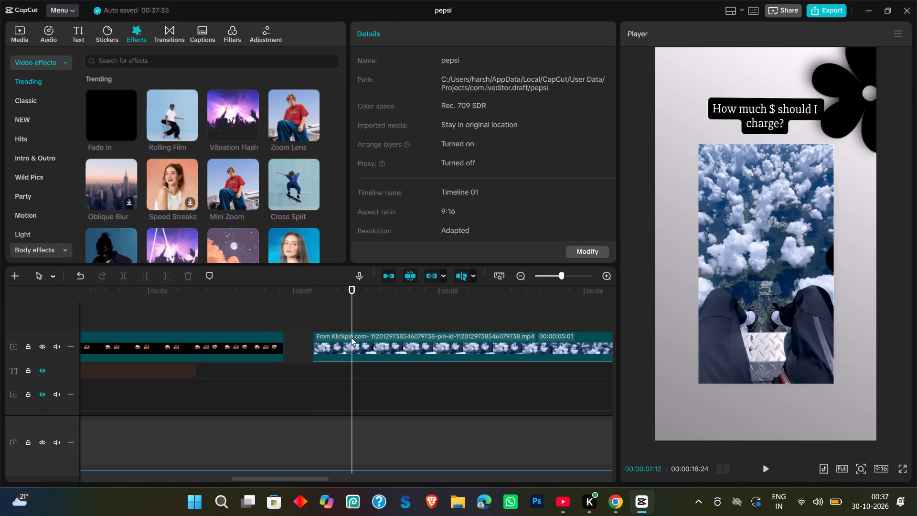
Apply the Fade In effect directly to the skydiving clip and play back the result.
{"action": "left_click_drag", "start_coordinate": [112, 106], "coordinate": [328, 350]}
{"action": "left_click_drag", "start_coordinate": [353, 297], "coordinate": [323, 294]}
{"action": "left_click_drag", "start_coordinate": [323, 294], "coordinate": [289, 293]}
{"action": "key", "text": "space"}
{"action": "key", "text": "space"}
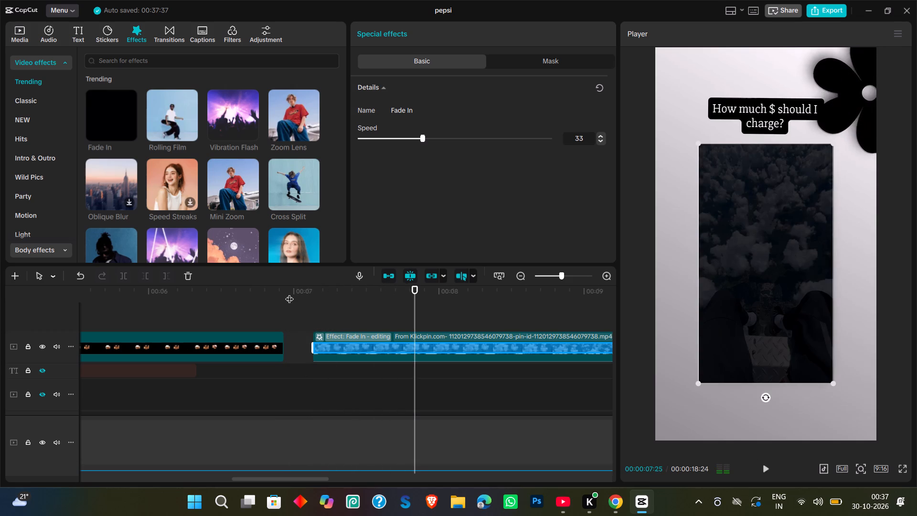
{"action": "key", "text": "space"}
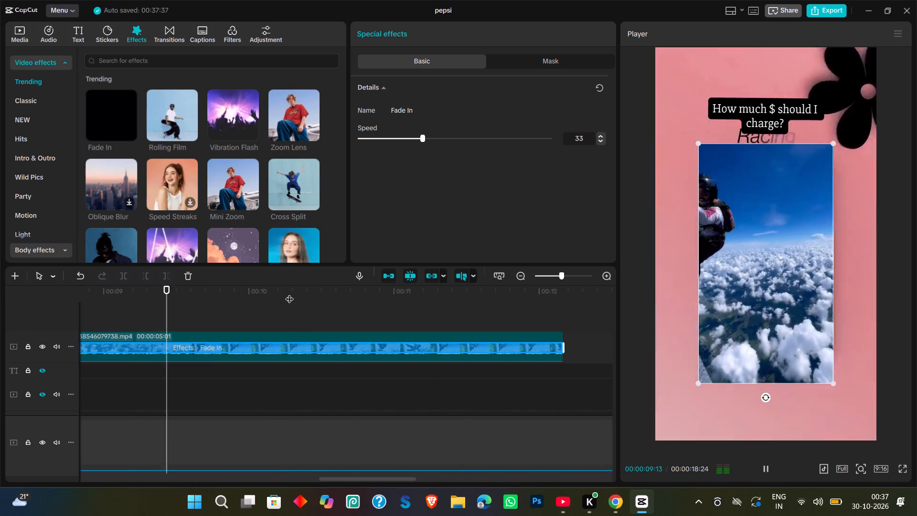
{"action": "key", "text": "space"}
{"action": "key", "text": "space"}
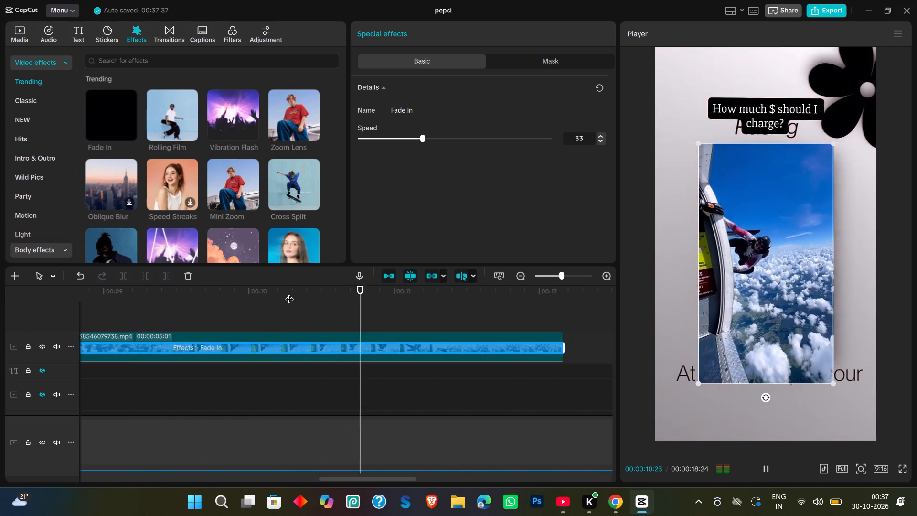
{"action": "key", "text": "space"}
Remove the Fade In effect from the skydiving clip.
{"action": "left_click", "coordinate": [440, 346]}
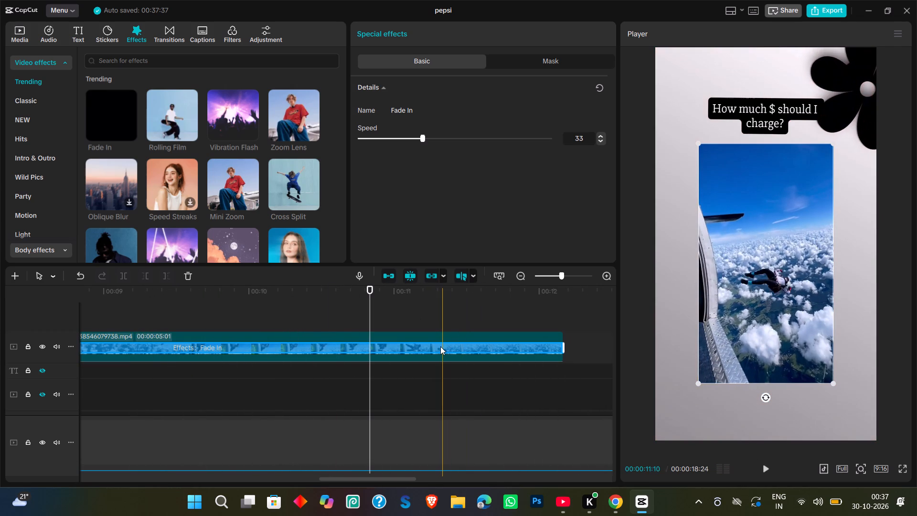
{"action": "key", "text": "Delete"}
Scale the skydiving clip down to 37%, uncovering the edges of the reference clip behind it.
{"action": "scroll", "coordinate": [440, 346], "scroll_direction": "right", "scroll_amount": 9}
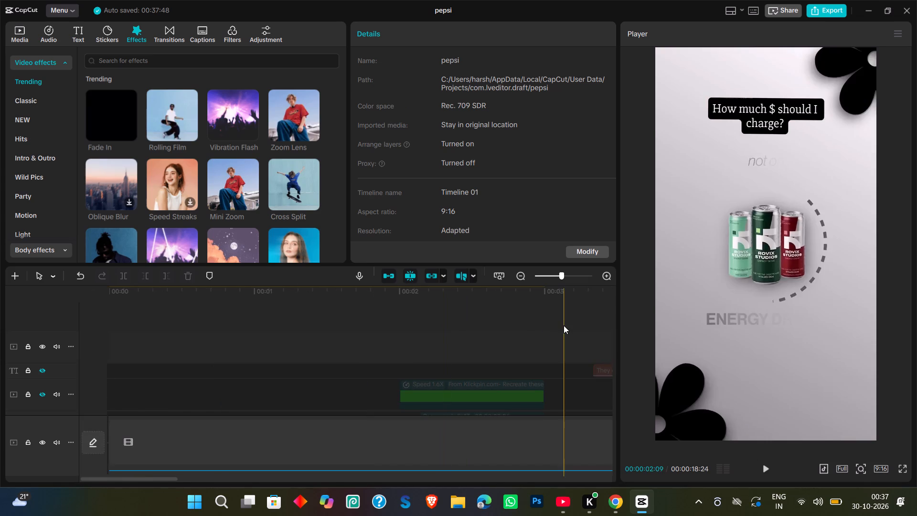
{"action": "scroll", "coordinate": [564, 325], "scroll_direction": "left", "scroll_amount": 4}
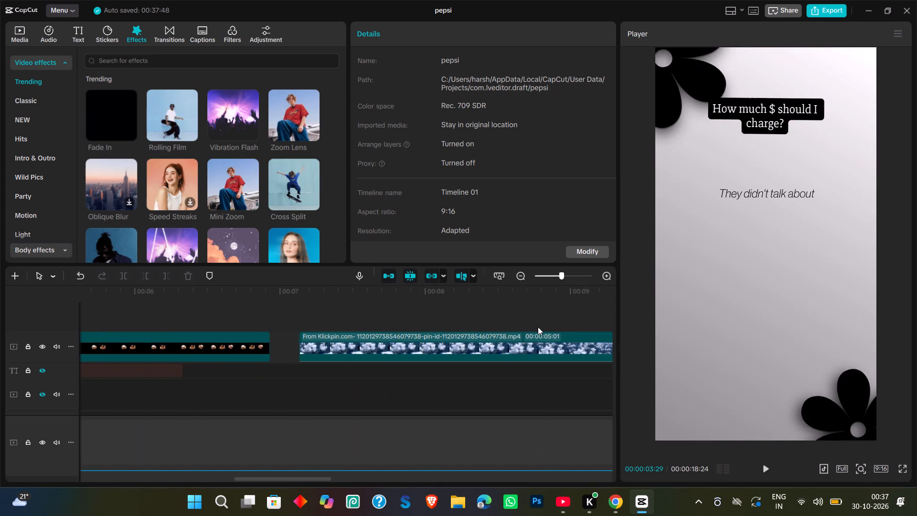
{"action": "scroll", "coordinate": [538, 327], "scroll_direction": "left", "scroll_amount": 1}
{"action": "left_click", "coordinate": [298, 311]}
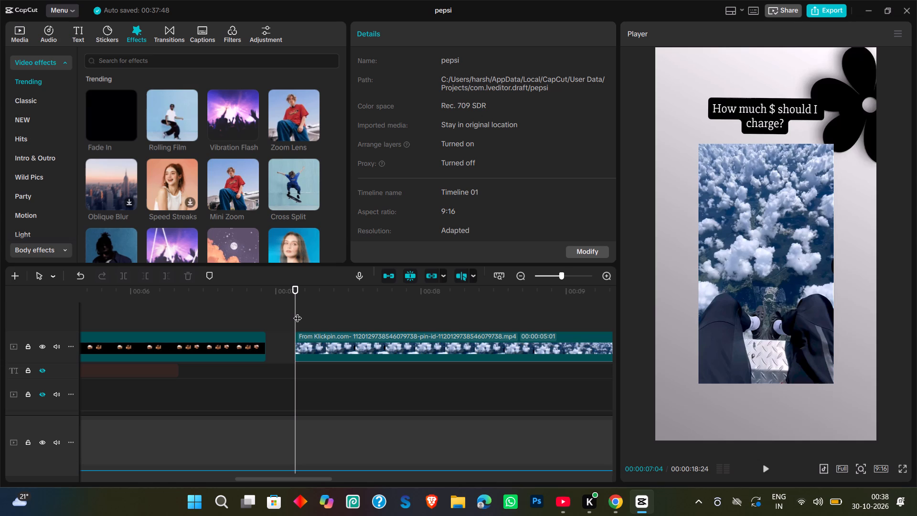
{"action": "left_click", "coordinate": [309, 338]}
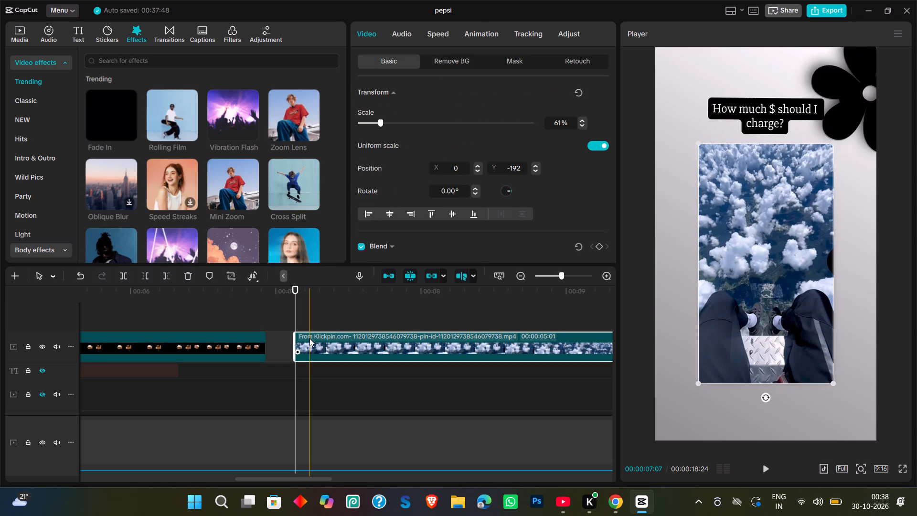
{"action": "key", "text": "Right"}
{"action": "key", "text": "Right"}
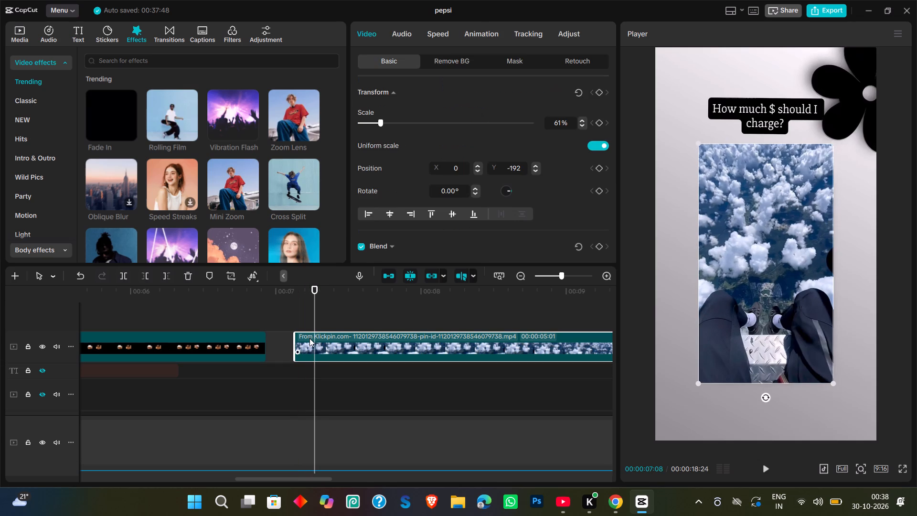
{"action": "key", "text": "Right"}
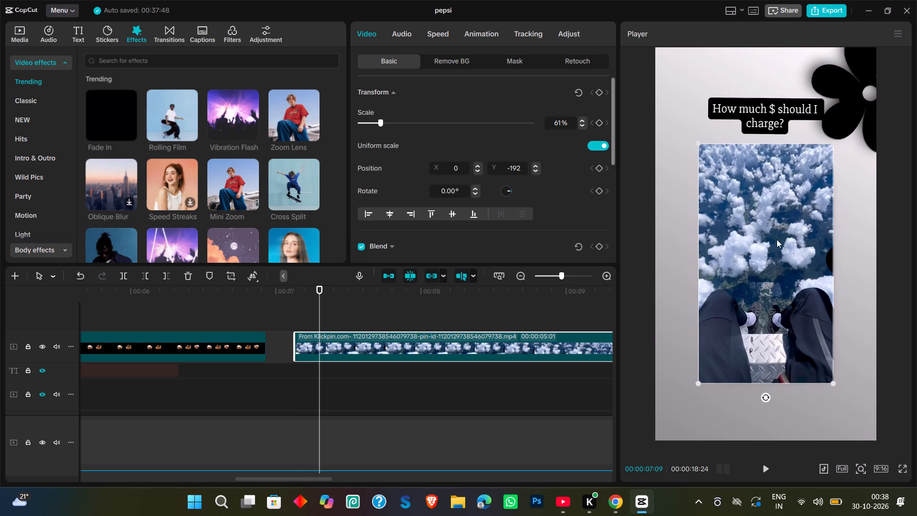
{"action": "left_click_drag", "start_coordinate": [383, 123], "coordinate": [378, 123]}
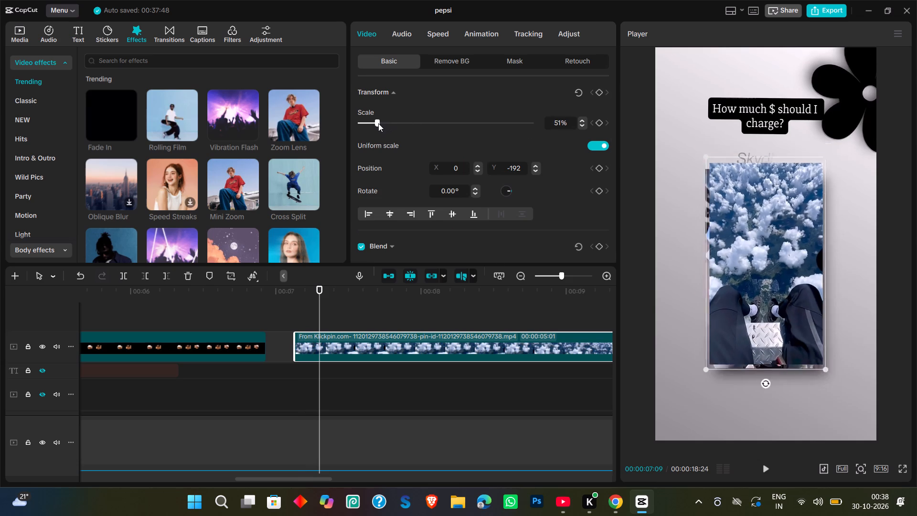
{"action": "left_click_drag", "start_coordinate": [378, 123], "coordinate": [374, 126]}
Find the frame where the reference's skydiving clip begins to appear and move the skydiving clip to start there, at 00:00:07:03.
{"action": "key", "text": "Left"}
{"action": "key", "text": "Left"}
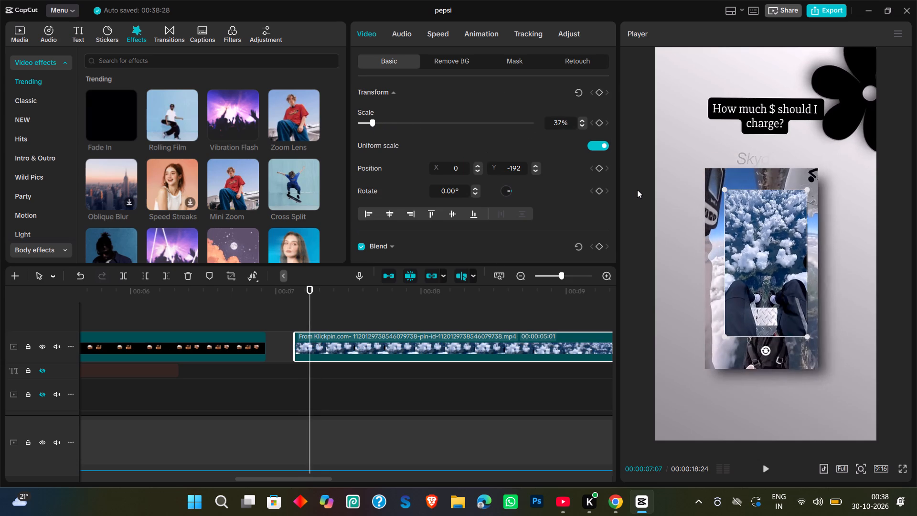
{"action": "key", "text": "Left"}
{"action": "key", "text": "Left"}
{"action": "key", "text": "Left"}
{"action": "key", "text": "Left"}
{"action": "key", "text": "Left"}
{"action": "key", "text": "Left"}
{"action": "key", "text": "Left"}
{"action": "key", "text": "Right"}
{"action": "key", "text": "Right"}
{"action": "key", "text": "Right"}
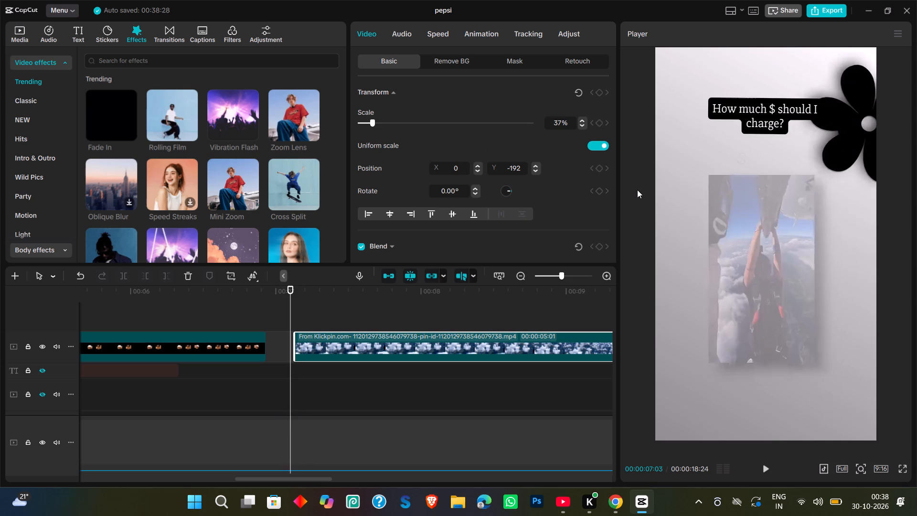
{"action": "left_click", "coordinate": [421, 344]}
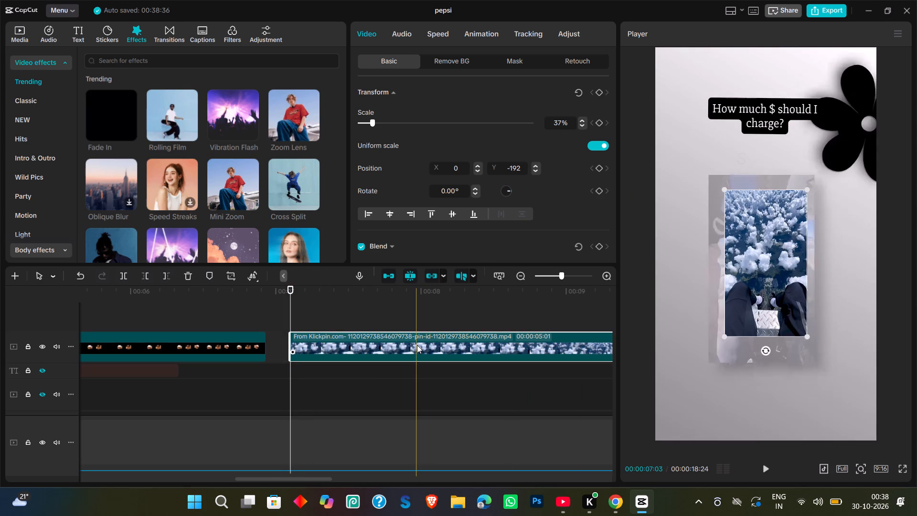
Set the skydiving clip's opacity to 37% at 00:00:07:03 and add an opacity keyframe there.
{"action": "key", "text": "Right"}
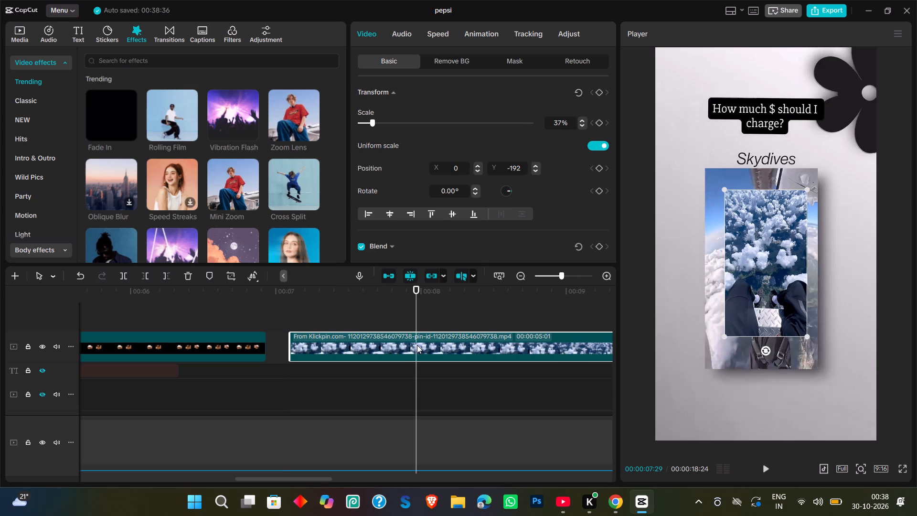
{"action": "key", "text": "Left"}
{"action": "key", "text": "Left"}
{"action": "key", "text": "Left"}
{"action": "key", "text": "Left"}
{"action": "key", "text": "Left"}
{"action": "key", "text": "Left"}
{"action": "key", "text": "Left"}
{"action": "key", "text": "Left"}
{"action": "key", "text": "Left"}
{"action": "key", "text": "Left"}
{"action": "key", "text": "Left"}
{"action": "key", "text": "Left"}
{"action": "key", "text": "Left"}
{"action": "key", "text": "Left"}
{"action": "key", "text": "Left"}
{"action": "key", "text": "Left"}
{"action": "key", "text": "Left"}
{"action": "key", "text": "Left"}
{"action": "key", "text": "Left"}
{"action": "key", "text": "Left"}
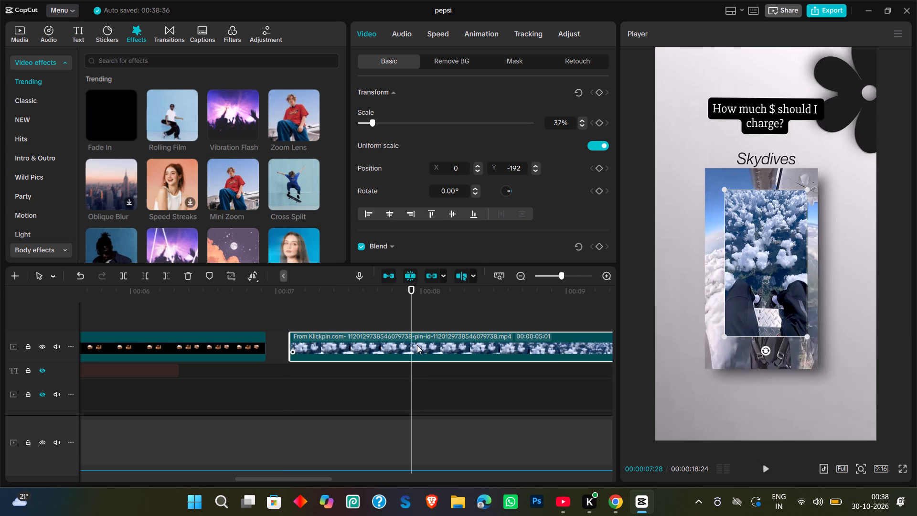
{"action": "key", "text": "Right"}
{"action": "key", "text": "Right"}
{"action": "key", "text": "Right"}
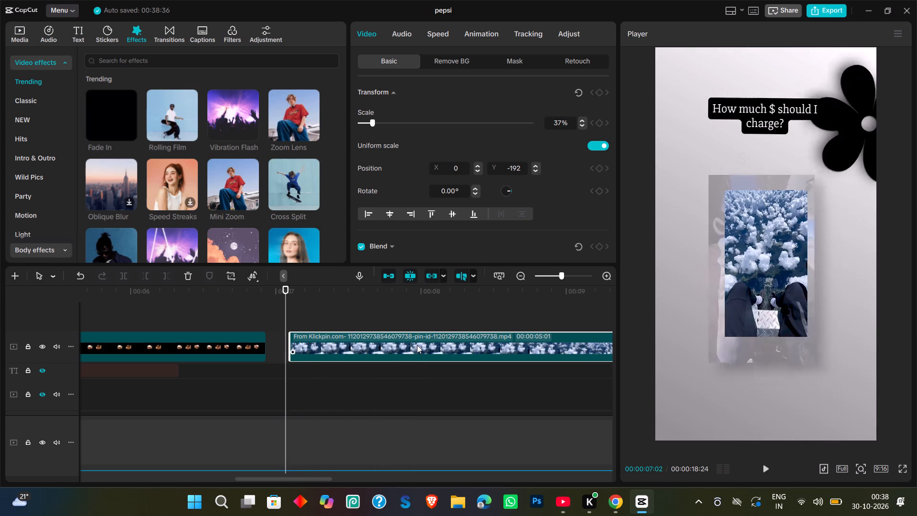
{"action": "scroll", "coordinate": [480, 172], "scroll_direction": "down", "scroll_amount": 1}
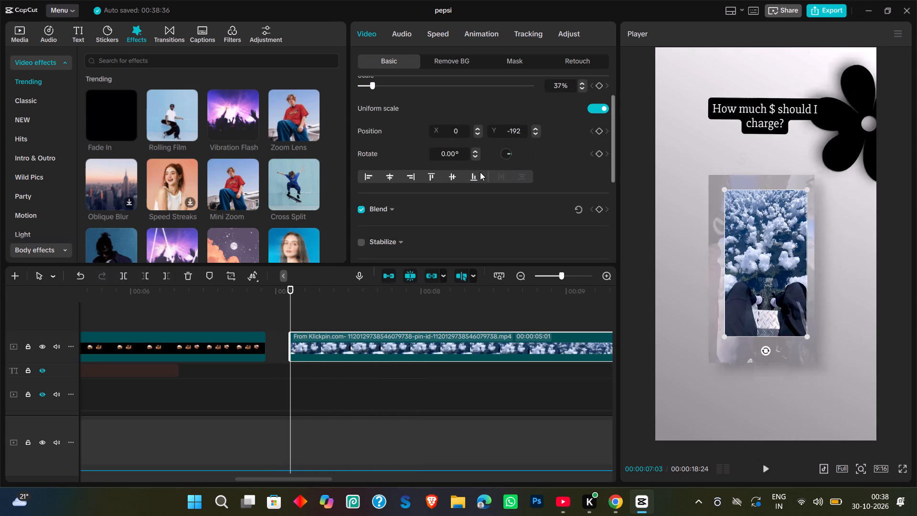
{"action": "left_click", "coordinate": [390, 208]}
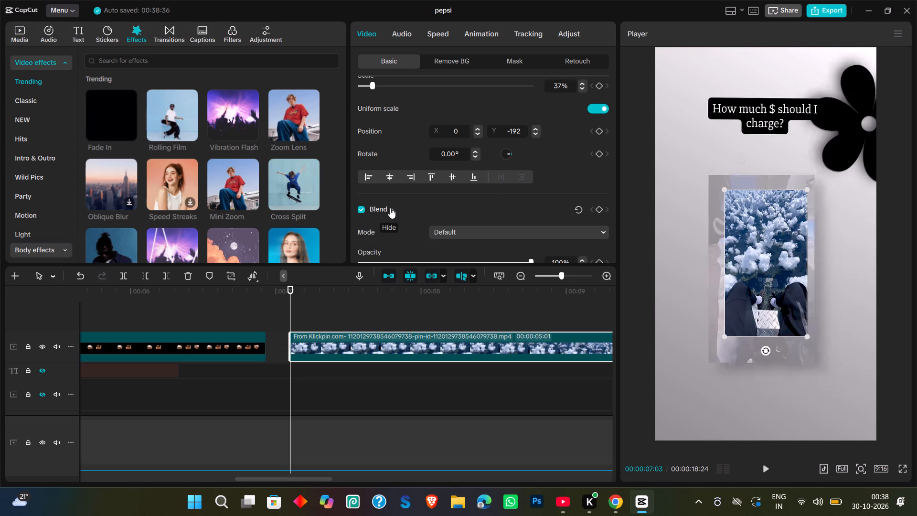
{"action": "left_click", "coordinate": [423, 261]}
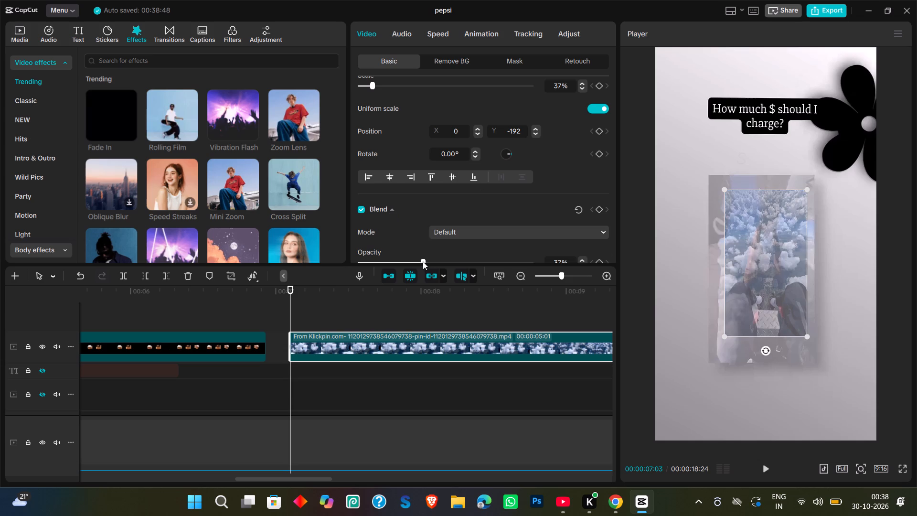
{"action": "scroll", "coordinate": [558, 236], "scroll_direction": "down", "scroll_amount": 1}
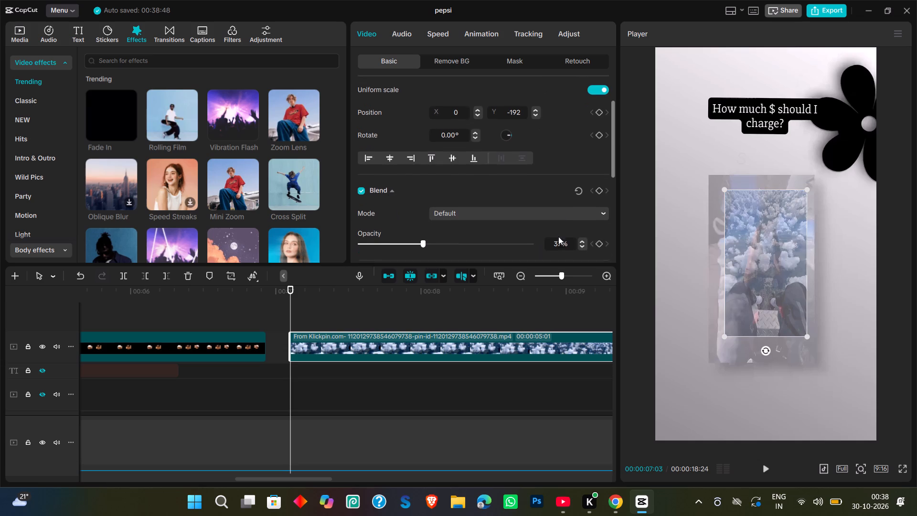
{"action": "left_click", "coordinate": [597, 243]}
Add a second opacity keyframe to the skydiving clip at 00:00:07:09 with the opacity at 100%.
{"action": "key", "text": "Right"}
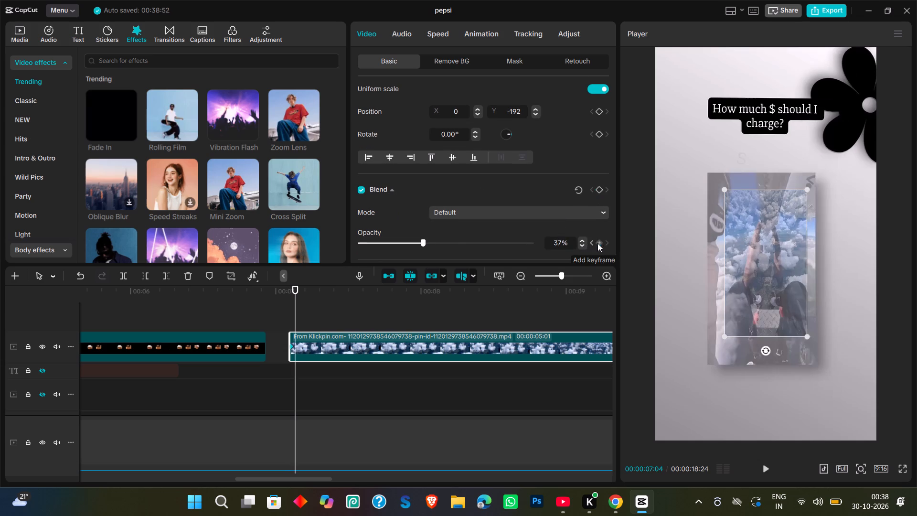
{"action": "key", "text": "Right"}
{"action": "key", "text": "Right"}
{"action": "key", "text": "Right"}
{"action": "key", "text": "Right"}
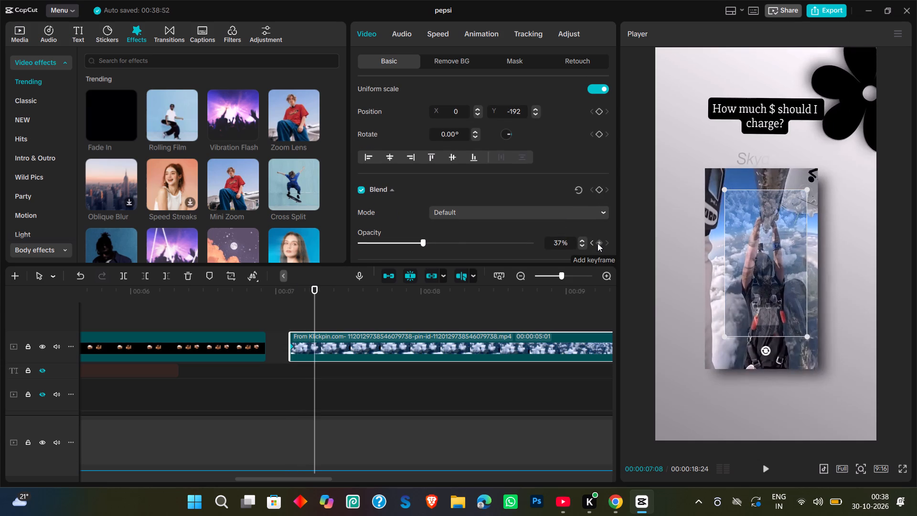
{"action": "key", "text": "Right"}
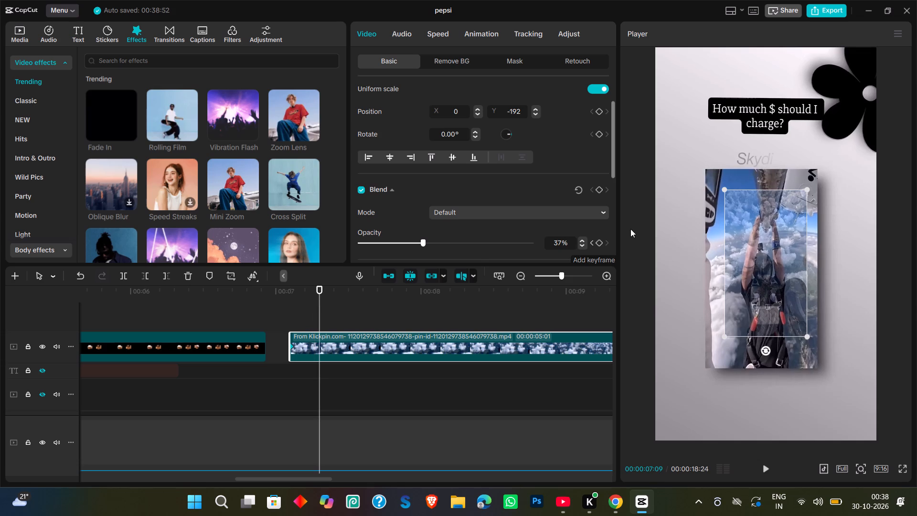
{"action": "left_click", "coordinate": [597, 241]}
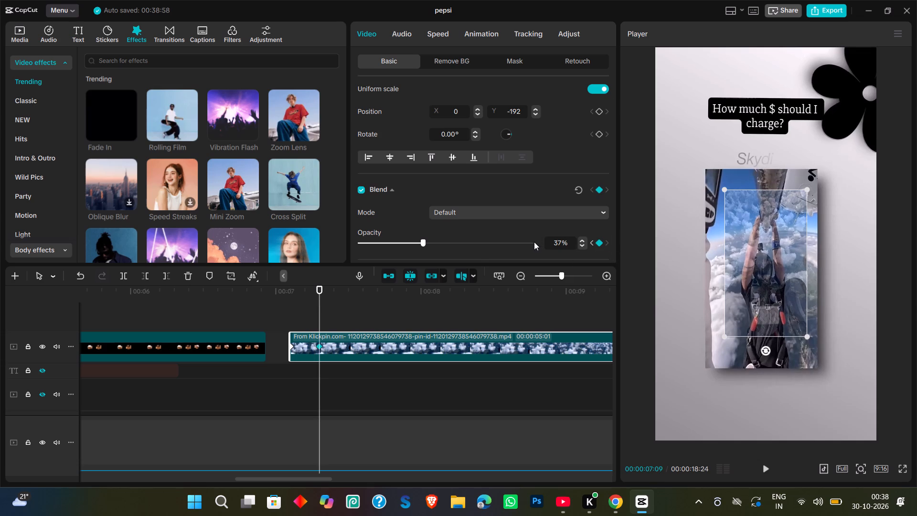
{"action": "left_click", "coordinate": [534, 242]}
{"action": "left_click", "coordinate": [532, 242]}
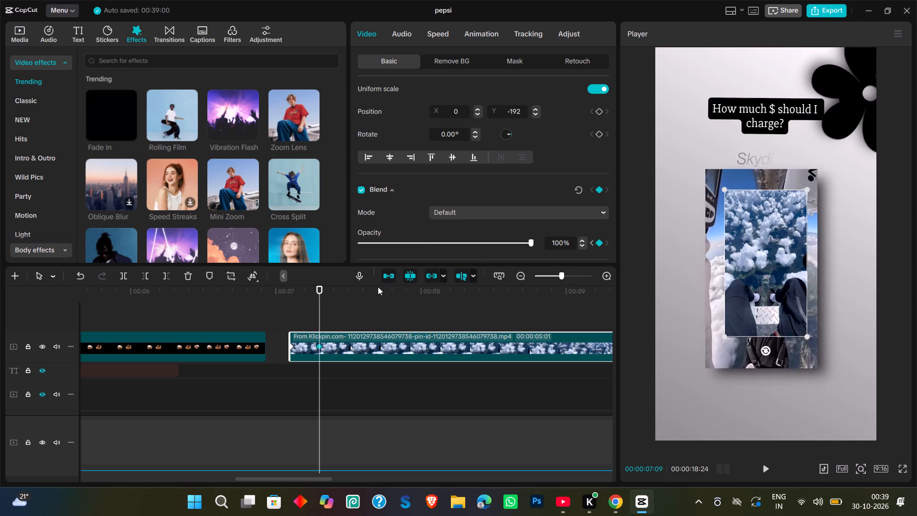
Apply the Ease out preset to the skydiving clip's opacity keyframe at 00:00:07:09.
{"action": "right_click", "coordinate": [320, 345]}
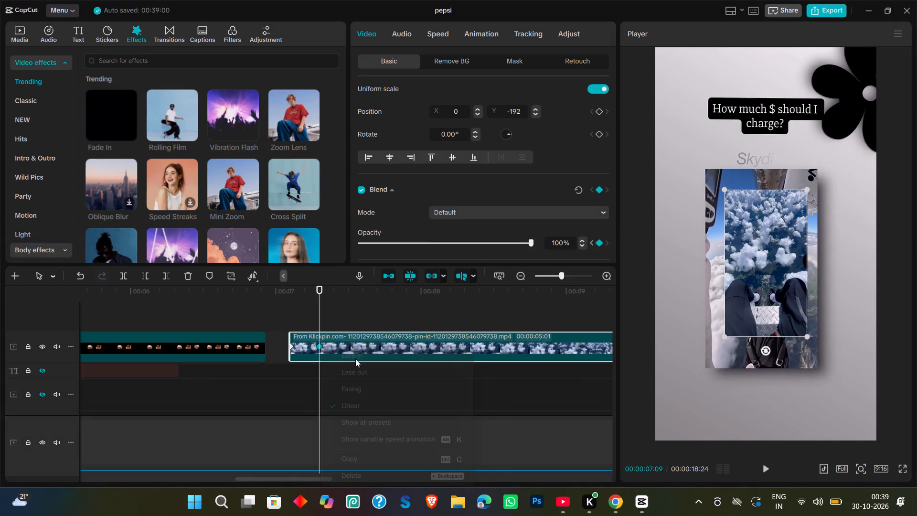
{"action": "left_click", "coordinate": [358, 366]}
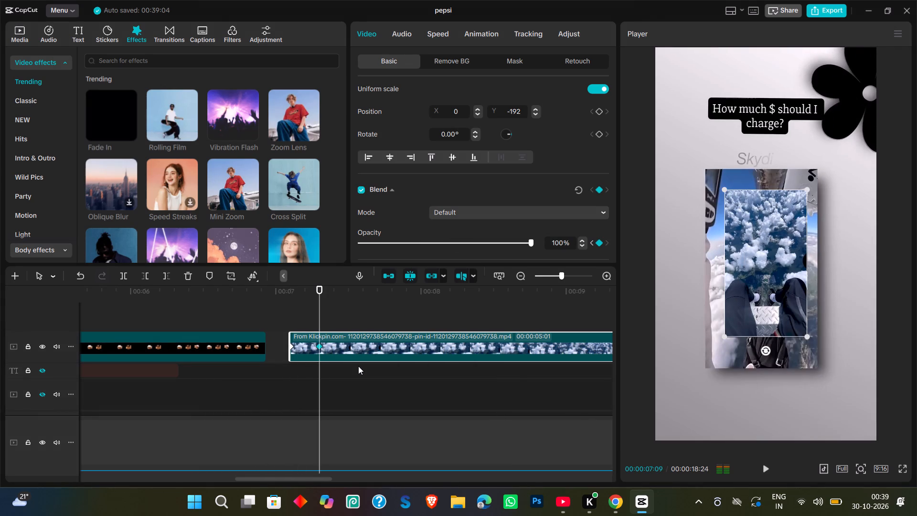
Scale the skydiving clip to 51% and place it at X -50, Y -239 to cover the reference's photo card.
{"action": "left_click_drag", "start_coordinate": [724, 189], "coordinate": [677, 177]}
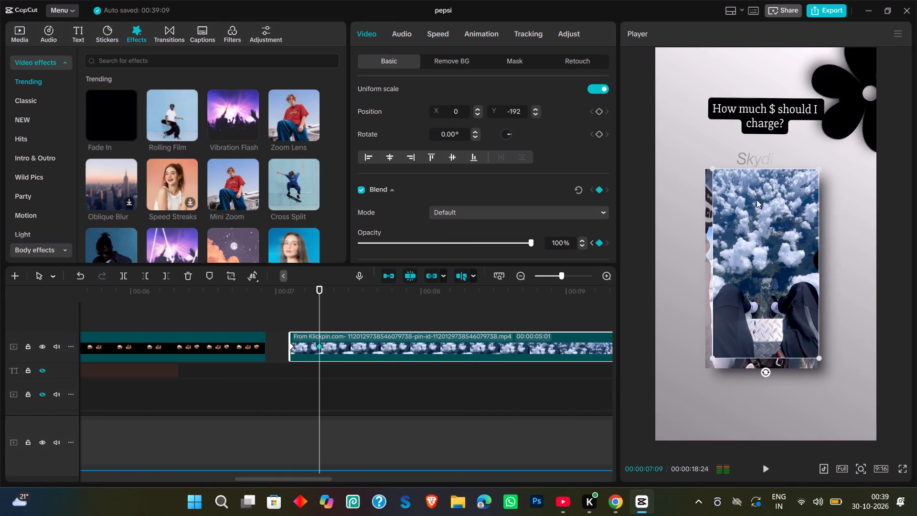
{"action": "left_click_drag", "start_coordinate": [790, 217], "coordinate": [785, 222]}
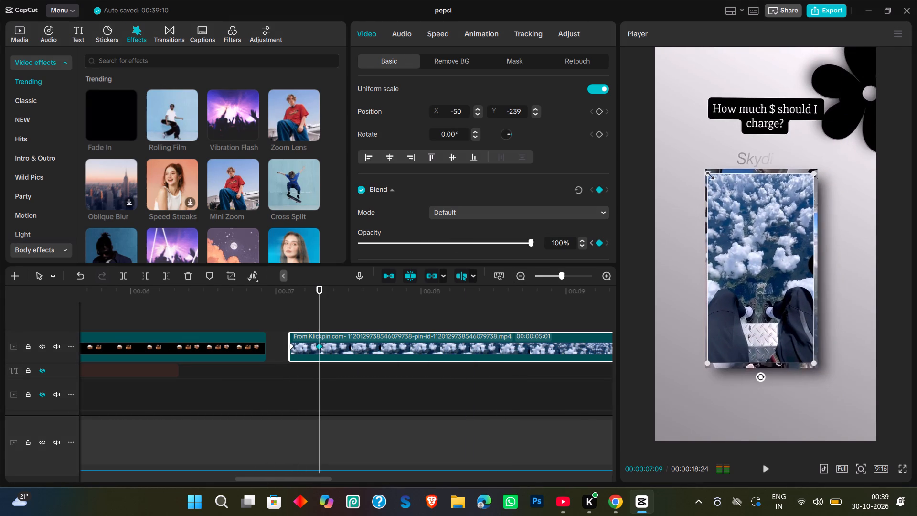
{"action": "left_click", "coordinate": [702, 173]}
{"action": "left_click", "coordinate": [727, 189]}
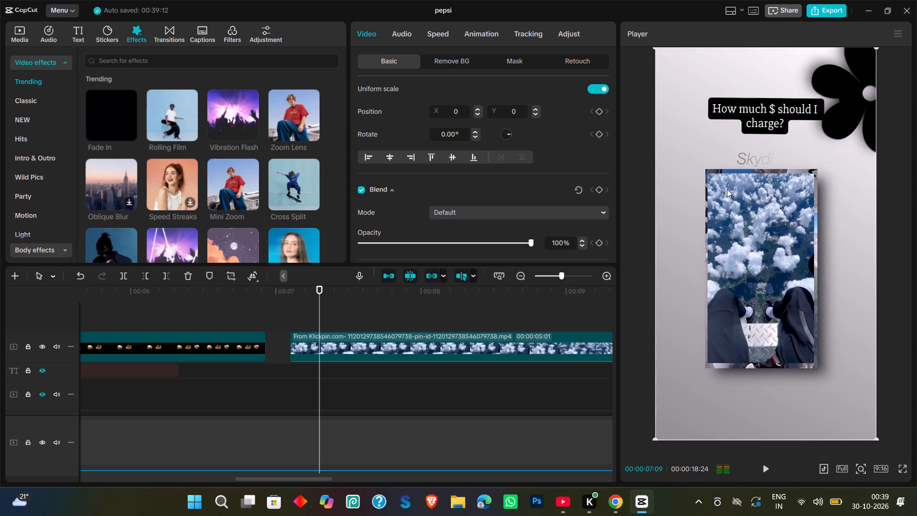
{"action": "left_click_drag", "start_coordinate": [706, 173], "coordinate": [704, 170]}
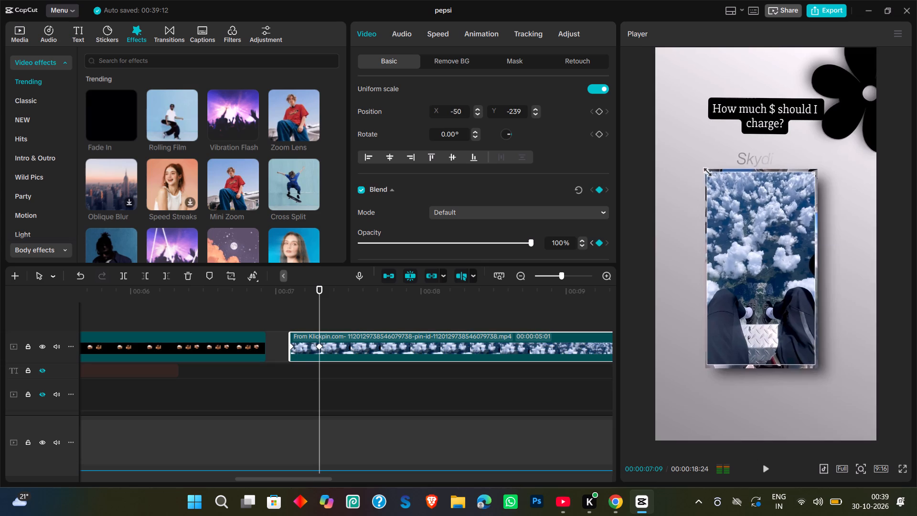
{"action": "left_click_drag", "start_coordinate": [704, 170], "coordinate": [700, 166]}
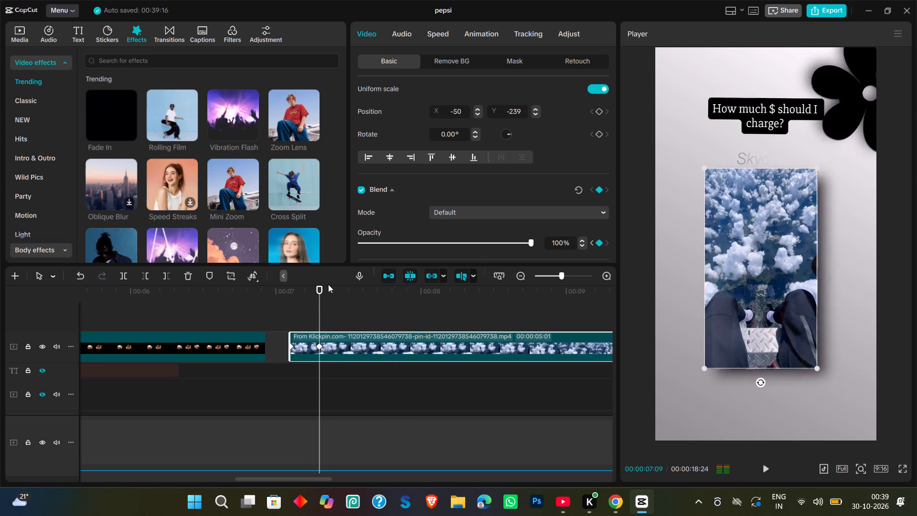
Examine the skydiving clip frame by frame against the reference, starting from its first frame at 00:00:07:03.
{"action": "left_click_drag", "start_coordinate": [319, 291], "coordinate": [293, 291]}
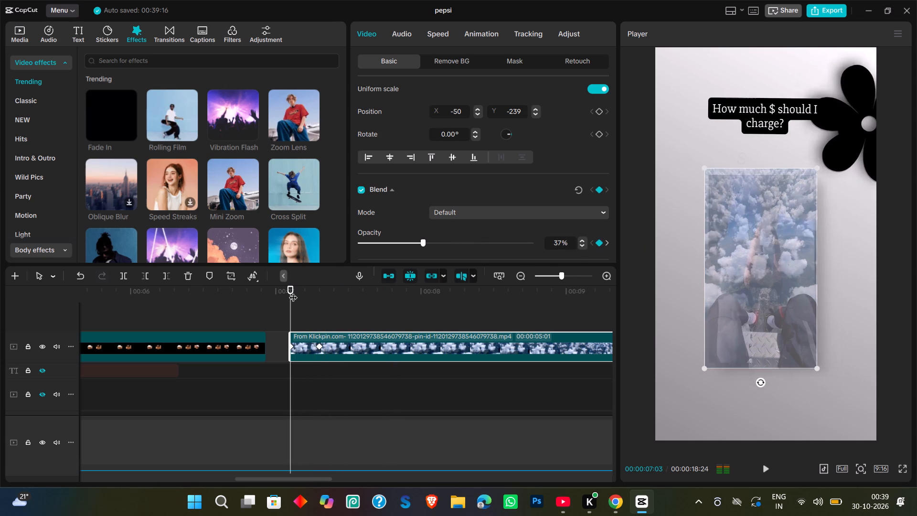
{"action": "left_click", "coordinate": [293, 291]}
{"action": "key", "text": "Right"}
{"action": "key", "text": "Right"}
{"action": "key", "text": "Right"}
{"action": "key", "text": "Right"}
{"action": "key", "text": "Right"}
{"action": "key", "text": "Right"}
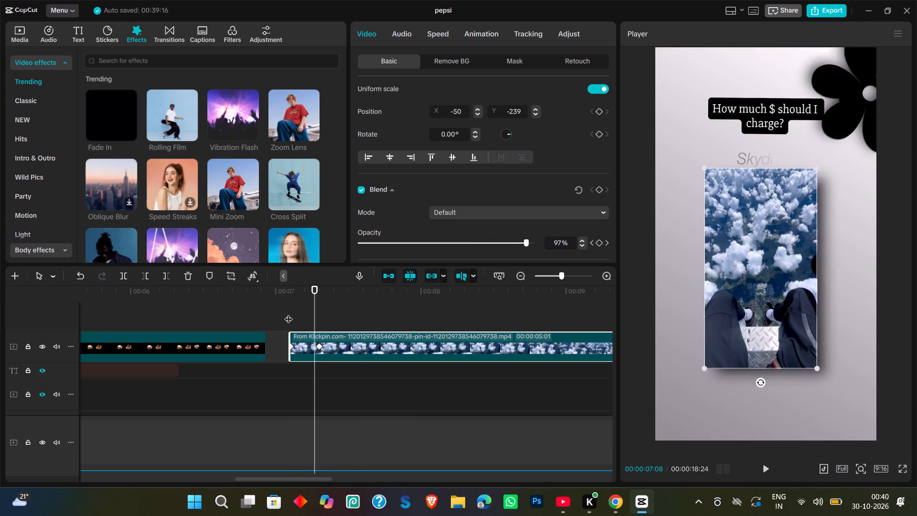
{"action": "key", "text": "Right"}
{"action": "key", "text": "Right"}
{"action": "key", "text": "Right"}
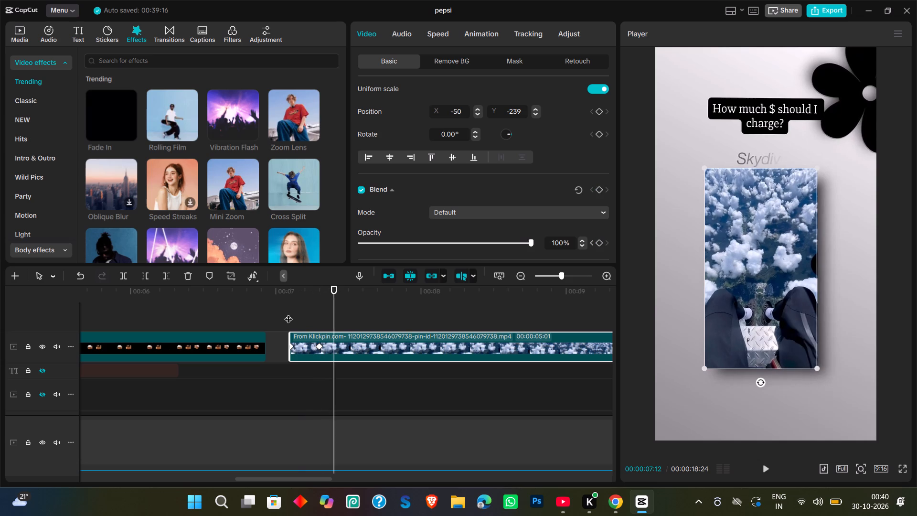
{"action": "key", "text": "Right"}
{"action": "key", "text": "Right"}
{"action": "key", "text": "Right"}
{"action": "key", "text": "Right"}
{"action": "key", "text": "Right"}
{"action": "key", "text": "Right"}
{"action": "key", "text": "Right"}
{"action": "key", "text": "Right"}
{"action": "key", "text": "Right"}
{"action": "key", "text": "Right"}
{"action": "key", "text": "Right"}
{"action": "key", "text": "Right"}
{"action": "key", "text": "Right"}
{"action": "key", "text": "Right"}
{"action": "key", "text": "Right"}
{"action": "key", "text": "Right"}
{"action": "key", "text": "Right"}
{"action": "key", "text": "Right"}
{"action": "key", "text": "Right"}
{"action": "key", "text": "Right"}
{"action": "key", "text": "Right"}
{"action": "key", "text": "Right"}
{"action": "key", "text": "Right"}
{"action": "key", "text": "Right"}
{"action": "key", "text": "Right"}
{"action": "key", "text": "Right"}
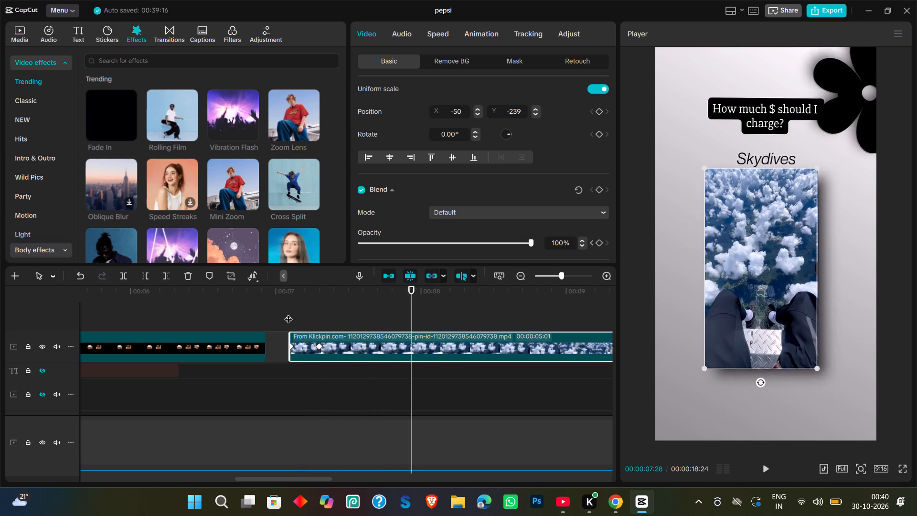
{"action": "key", "text": "Right"}
{"action": "key", "text": "Right"}
{"action": "key", "text": "Right"}
{"action": "key", "text": "Right"}
{"action": "key", "text": "Right"}
{"action": "key", "text": "Right"}
{"action": "key", "text": "Right"}
{"action": "key", "text": "Right"}
{"action": "key", "text": "Right"}
{"action": "key", "text": "Right"}
{"action": "key", "text": "Right"}
{"action": "key", "text": "Right"}
{"action": "key", "text": "Right"}
{"action": "key", "text": "Right"}
{"action": "key", "text": "Right"}
{"action": "key", "text": "Right"}
{"action": "key", "text": "Right"}
{"action": "key", "text": "Right"}
{"action": "key", "text": "Right"}
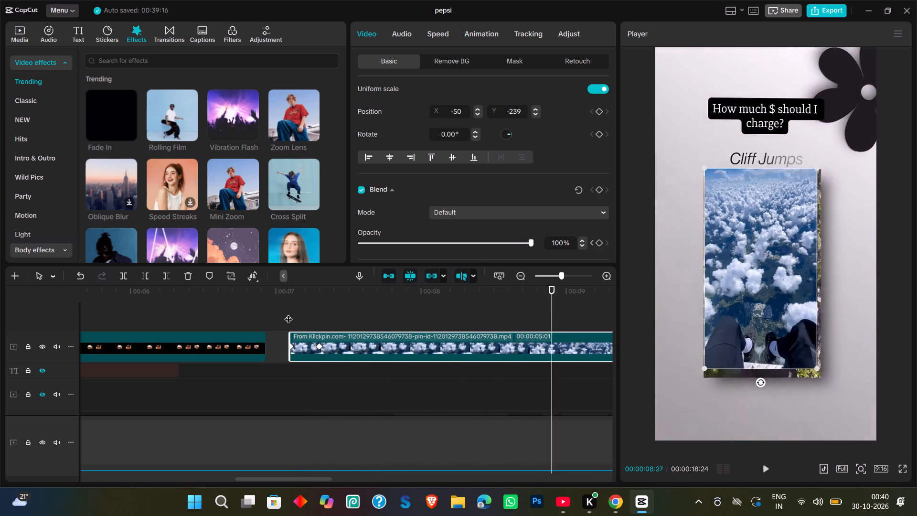
Split the skydiving clip at 00:00:09:15, where the skydiver comes into view, and delete the part before the cut.
{"action": "scroll", "coordinate": [413, 391], "scroll_direction": "left", "scroll_amount": 1}
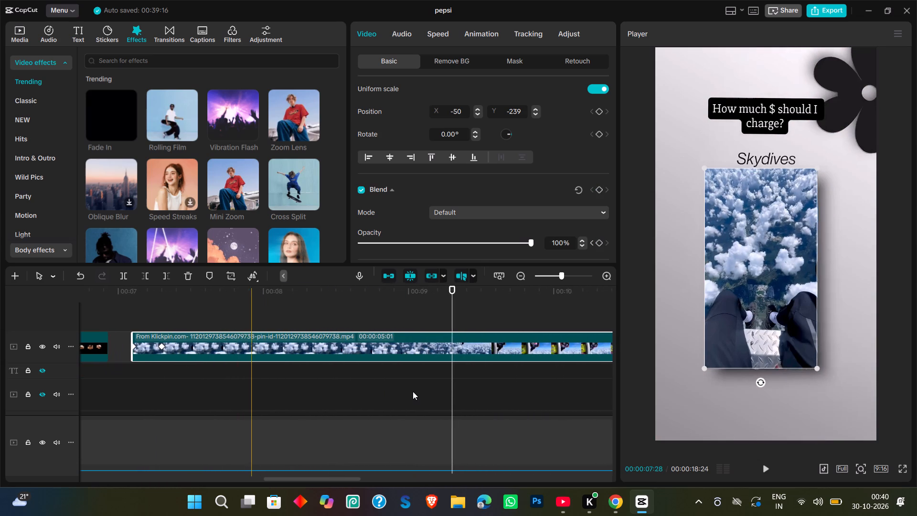
{"action": "key", "text": "Right"}
{"action": "key", "text": "Right"}
{"action": "key", "text": "Right"}
{"action": "key", "text": "Right"}
{"action": "key", "text": "Right"}
{"action": "key", "text": "Right"}
{"action": "key", "text": "Right"}
{"action": "key", "text": "Right"}
{"action": "key", "text": "Right"}
{"action": "key", "text": "Right"}
{"action": "key", "text": "Right"}
{"action": "key", "text": "Right"}
{"action": "key", "text": "Right"}
{"action": "key", "text": "Right"}
{"action": "key", "text": "Right"}
{"action": "key", "text": "Right"}
{"action": "key", "text": "Right"}
{"action": "key", "text": "Right"}
{"action": "key", "text": "Right"}
{"action": "key", "text": "Right"}
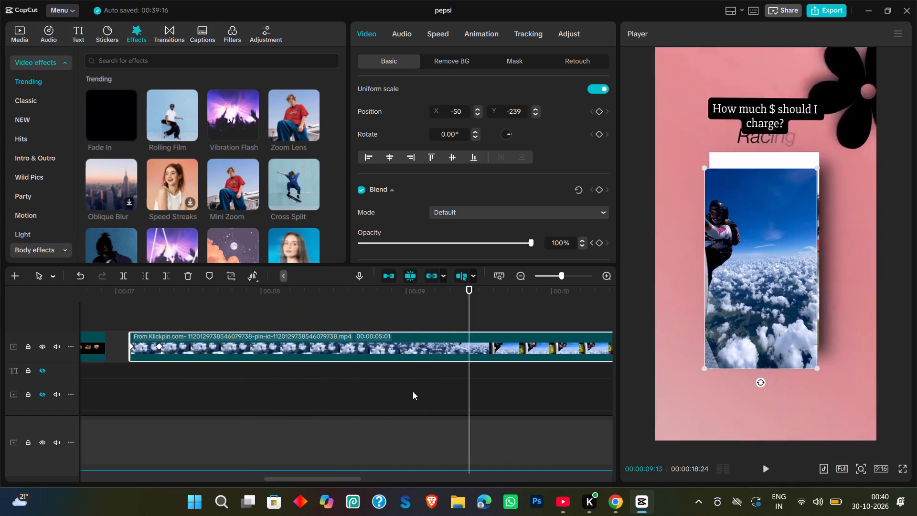
{"action": "left_click", "coordinate": [477, 355]}
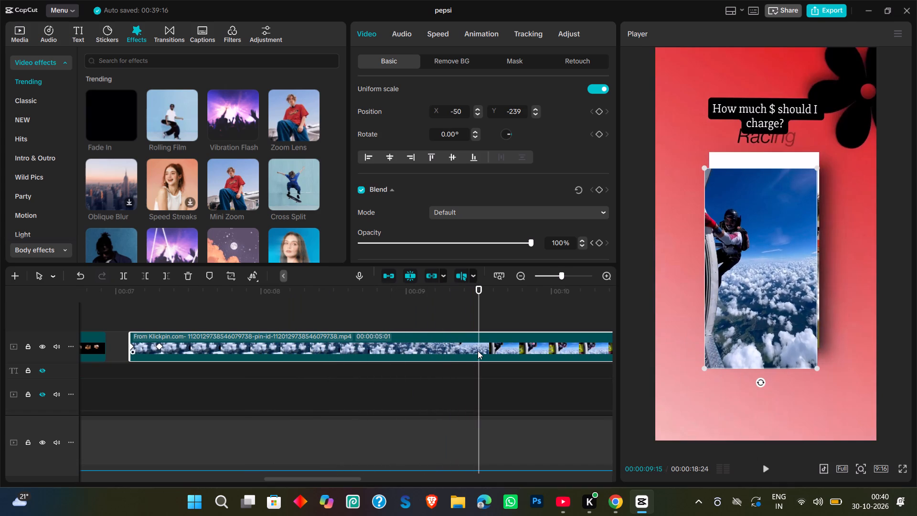
{"action": "key", "text": "ctrl+b"}
{"action": "left_click", "coordinate": [436, 343]}
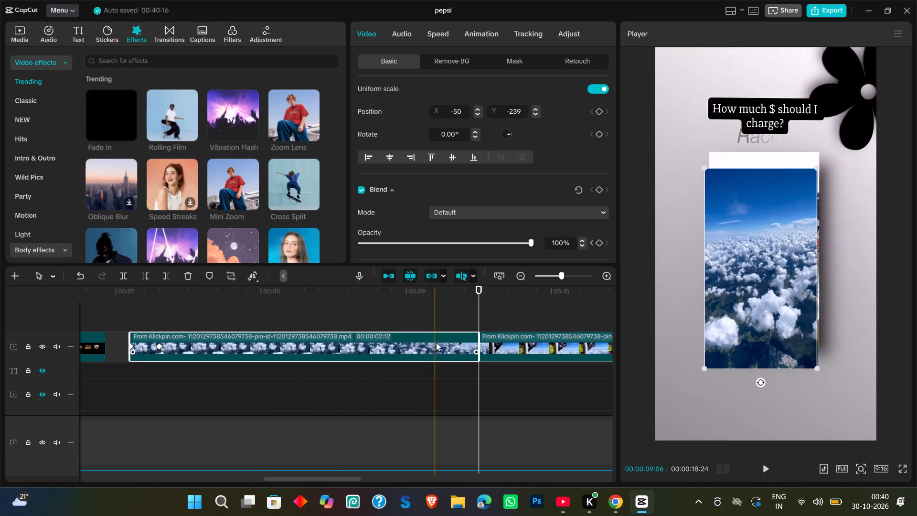
{"action": "key", "text": "Delete"}
Move the remaining skydiving clip back along its track to start at 00:00:07:01, after Compound clip16.
{"action": "left_click_drag", "start_coordinate": [515, 349], "coordinate": [256, 350]}
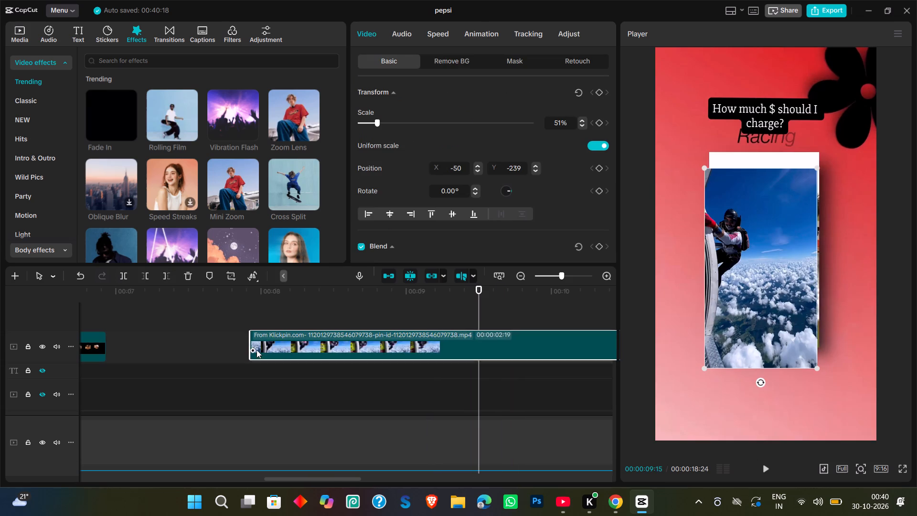
{"action": "left_click_drag", "start_coordinate": [256, 350], "coordinate": [536, 352]}
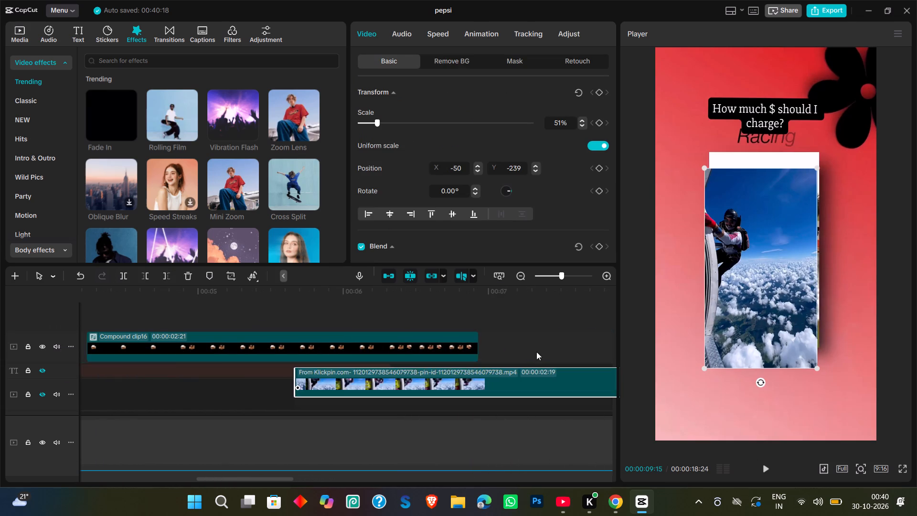
{"action": "left_click_drag", "start_coordinate": [536, 352], "coordinate": [531, 348]}
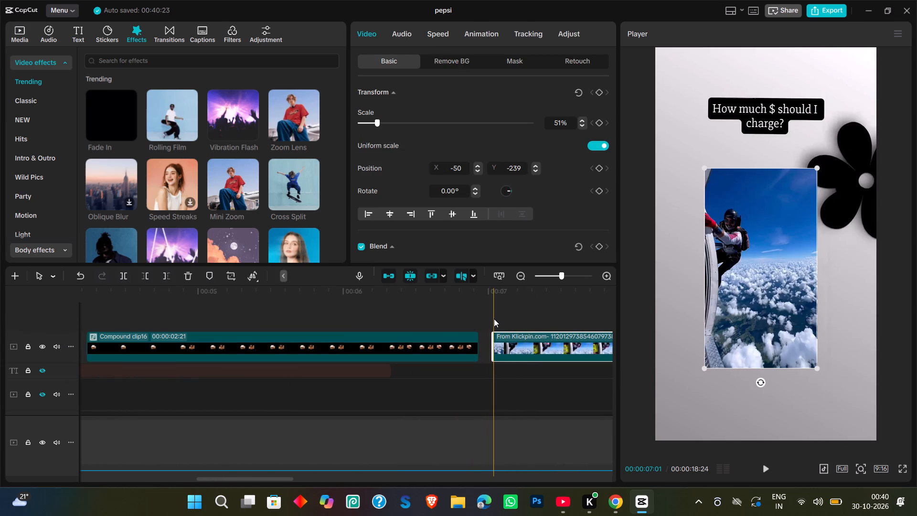
{"action": "key", "text": "Right"}
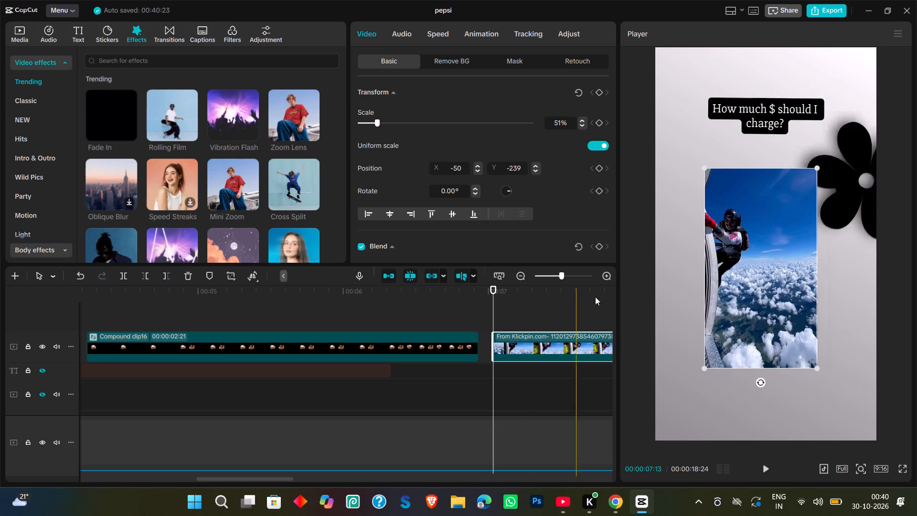
Reposition the skydiving clip lower in the frame, horizontally centred, at X 0, Y -525.
{"action": "left_click_drag", "start_coordinate": [740, 248], "coordinate": [738, 329]}
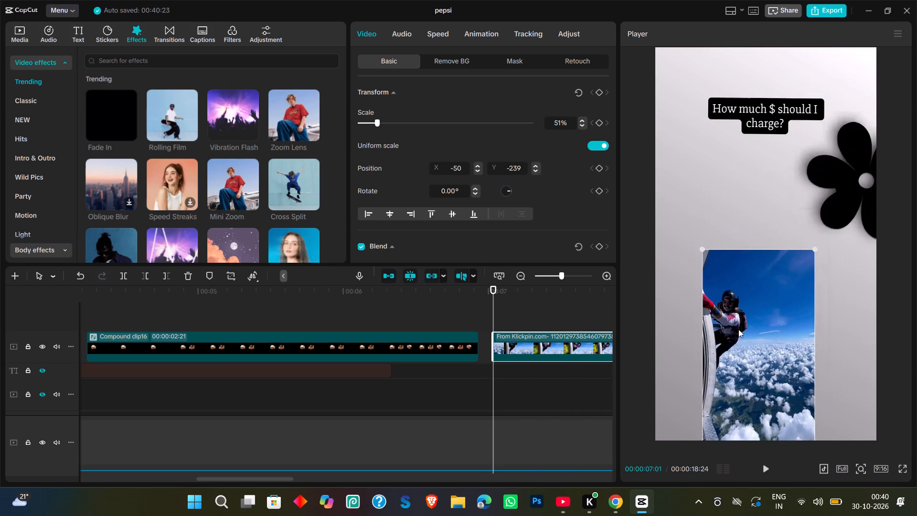
{"action": "left_click_drag", "start_coordinate": [738, 329], "coordinate": [744, 278]}
Find the frame where the reference's card begins to appear and move the skydiving clip to start at 00:00:07:02.
{"action": "key", "text": "Right"}
{"action": "key", "text": "Right"}
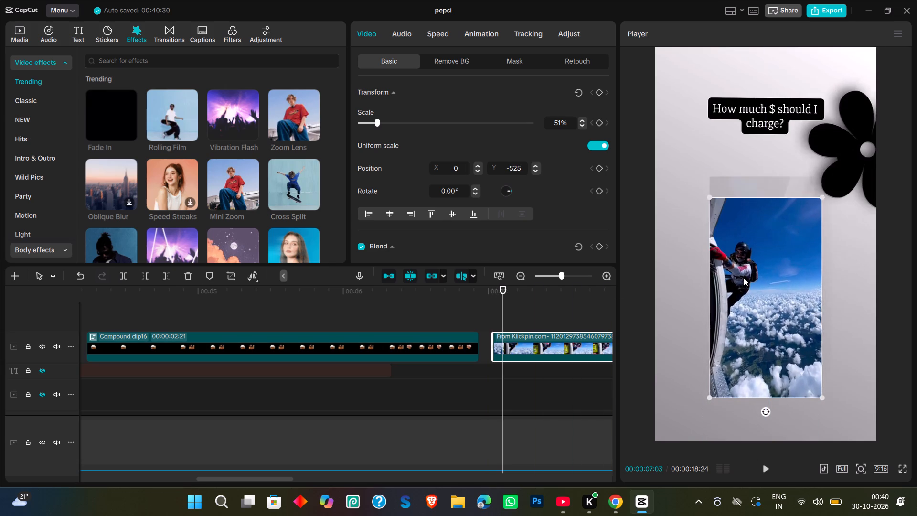
{"action": "key", "text": "Left"}
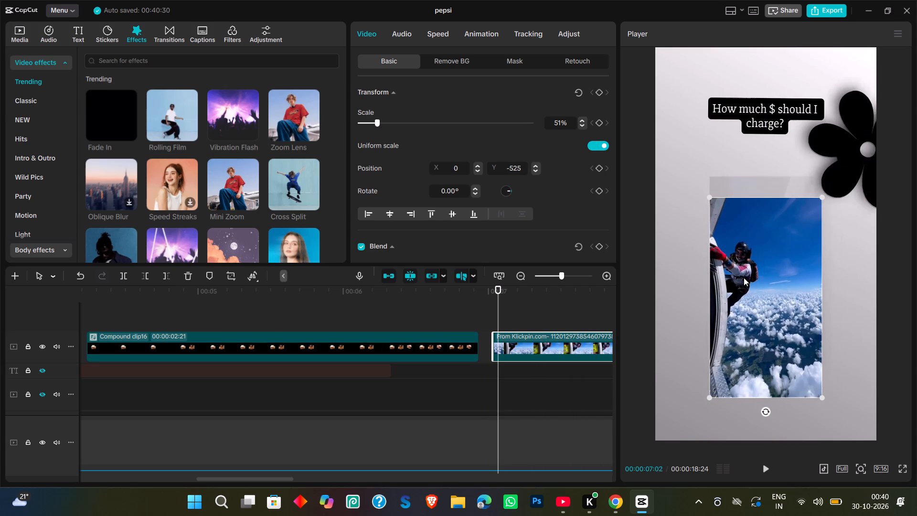
{"action": "left_click_drag", "start_coordinate": [549, 352], "coordinate": [554, 353]}
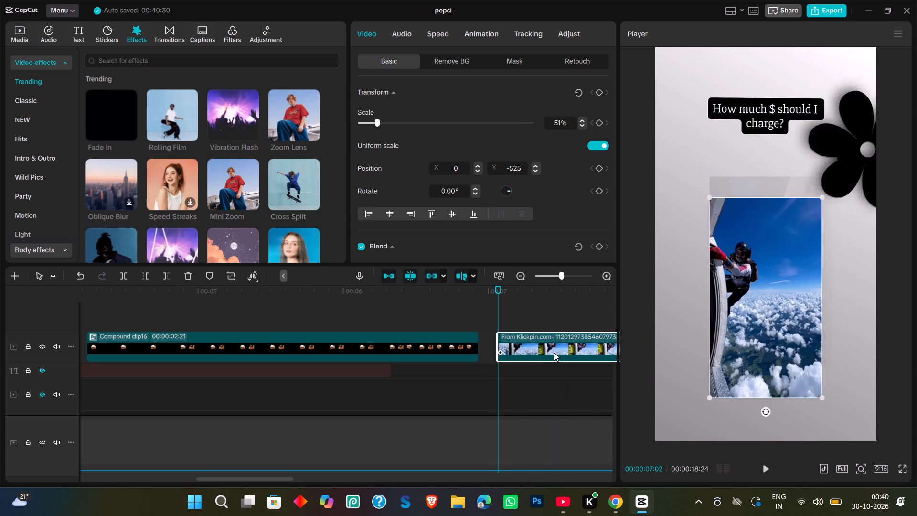
{"action": "left_click_drag", "start_coordinate": [554, 353], "coordinate": [555, 353]}
Set the skydiving clip's opacity to 38% at 00:00:07:02 and add an opacity keyframe there.
{"action": "scroll", "coordinate": [509, 234], "scroll_direction": "down", "scroll_amount": 1}
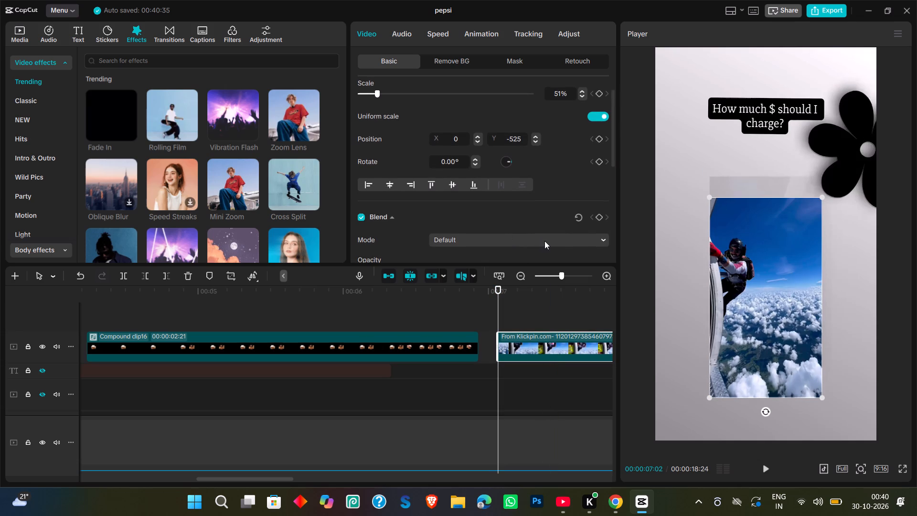
{"action": "left_click", "coordinate": [555, 241]}
{"action": "left_click", "coordinate": [555, 241]}
{"action": "scroll", "coordinate": [438, 230], "scroll_direction": "down", "scroll_amount": 1}
{"action": "left_click", "coordinate": [420, 255]}
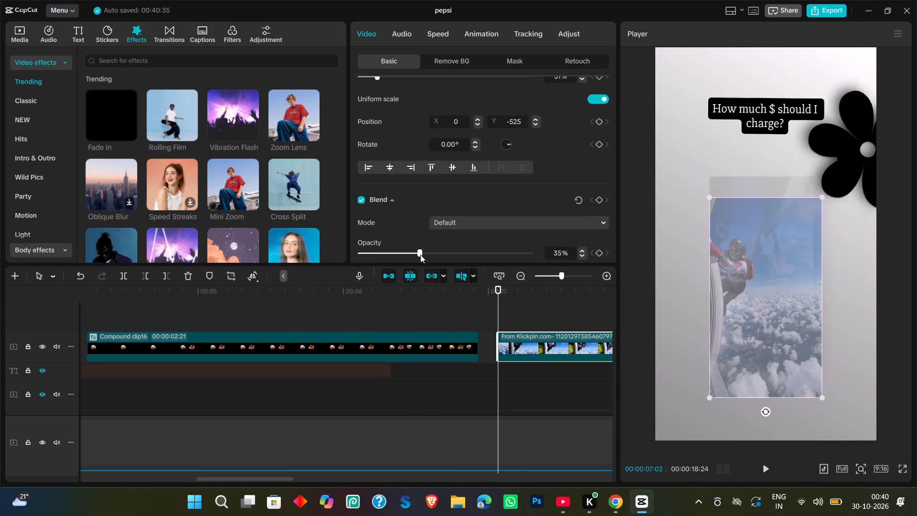
{"action": "left_click", "coordinate": [425, 253]}
{"action": "left_click", "coordinate": [599, 257]}
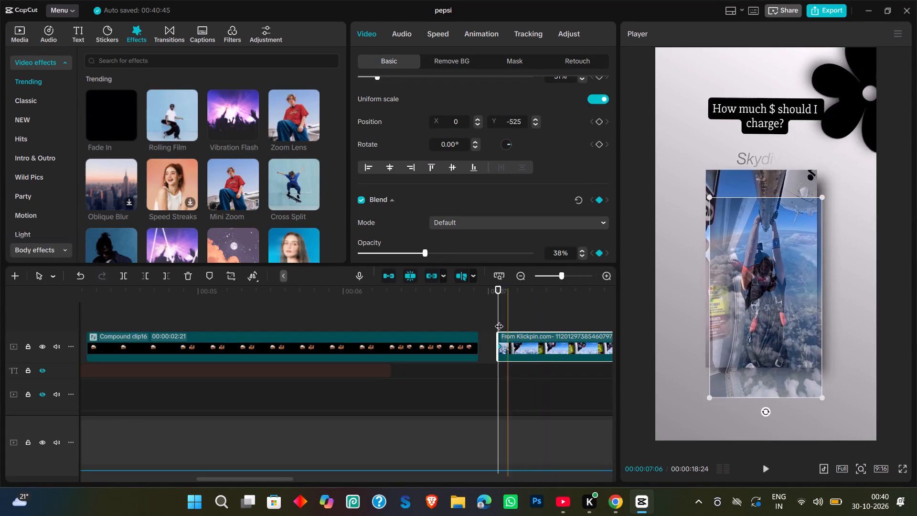
Add a second opacity keyframe to the skydiving clip at 00:00:07:08 with the opacity at 100%.
{"action": "key", "text": "Right"}
{"action": "key", "text": "Right"}
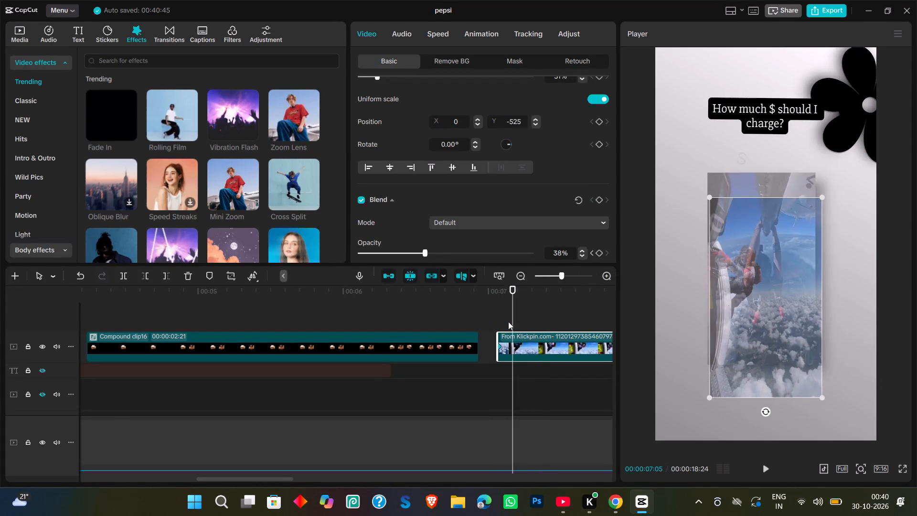
{"action": "key", "text": "Right"}
{"action": "key", "text": "Right"}
{"action": "key", "text": "Right"}
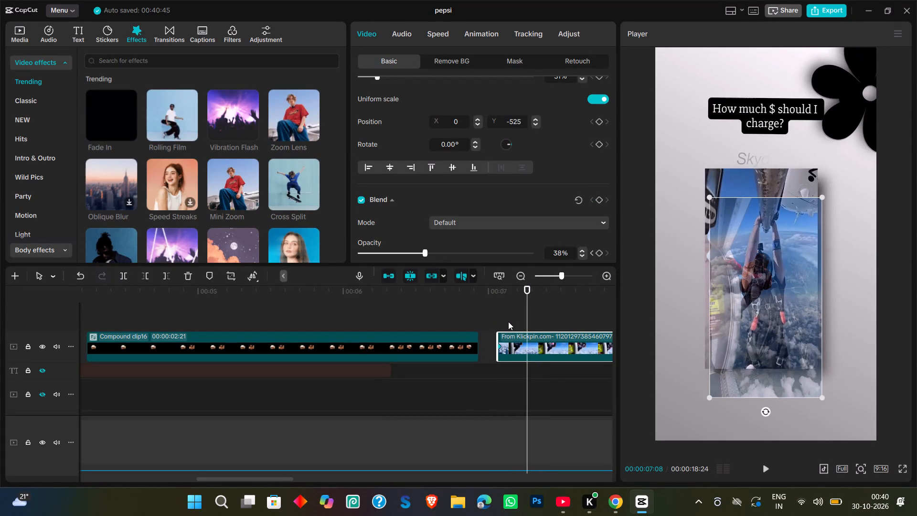
{"action": "left_click", "coordinate": [597, 257]}
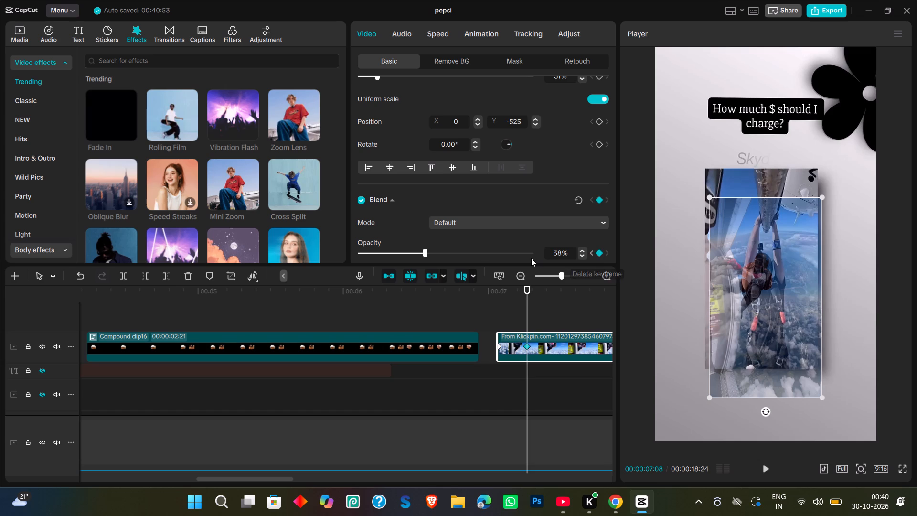
{"action": "left_click", "coordinate": [532, 253]}
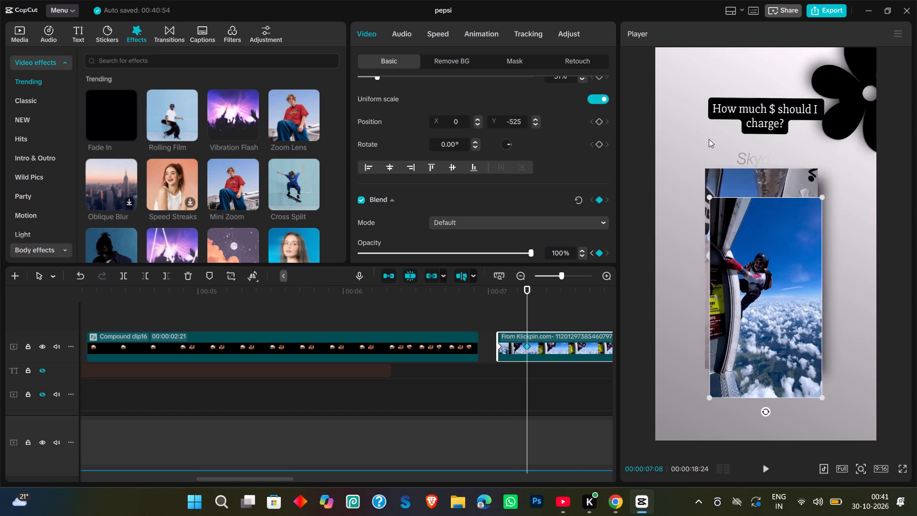
Examine the skydiving clip against the reference cards frame by frame from 00:00:07:08 to 00:00:09:01.
{"action": "key", "text": "Right"}
{"action": "key", "text": "Right"}
{"action": "key", "text": "Right"}
{"action": "key", "text": "Right"}
{"action": "key", "text": "Right"}
{"action": "key", "text": "Right"}
{"action": "key", "text": "Right"}
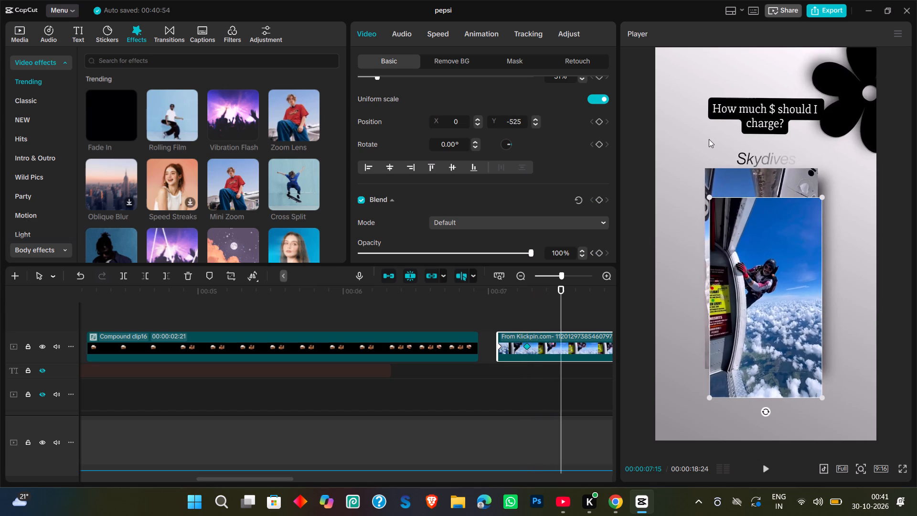
{"action": "key", "text": "Right"}
{"action": "key", "text": "Right"}
{"action": "key", "text": "Right"}
{"action": "key", "text": "Right"}
{"action": "key", "text": "Right"}
{"action": "key", "text": "Right"}
{"action": "key", "text": "Right"}
{"action": "key", "text": "Right"}
{"action": "key", "text": "Right"}
{"action": "key", "text": "Right"}
{"action": "key", "text": "Right"}
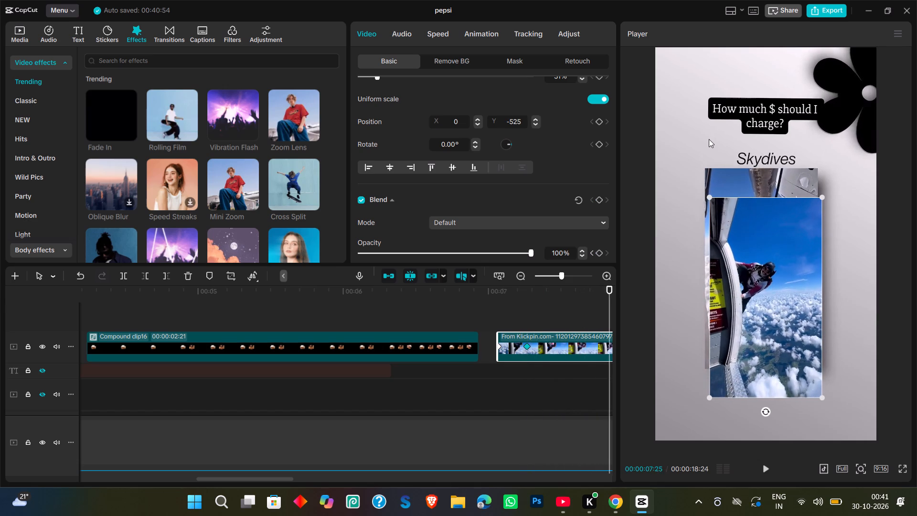
{"action": "key", "text": "Right"}
{"action": "scroll", "coordinate": [581, 299], "scroll_direction": "left", "scroll_amount": 1}
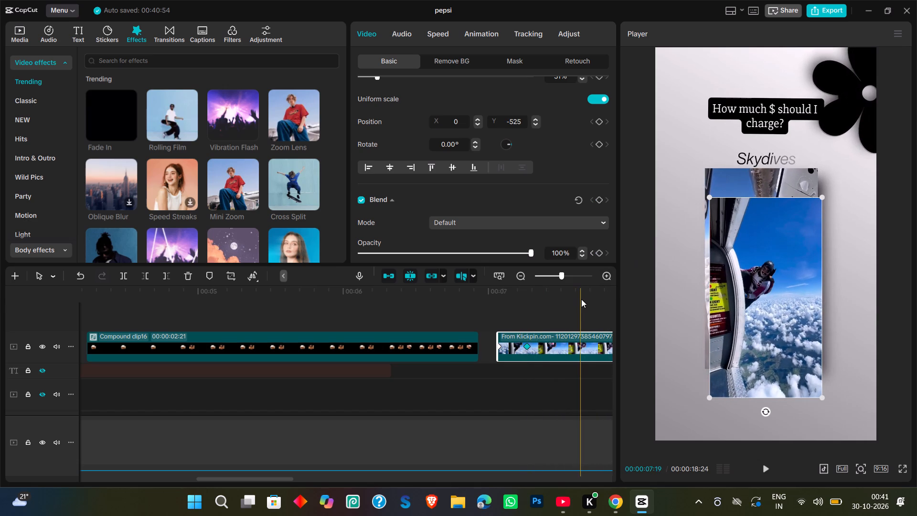
{"action": "scroll", "coordinate": [581, 299], "scroll_direction": "left", "scroll_amount": 1}
{"action": "key", "text": "Right"}
{"action": "key", "text": "Right"}
{"action": "key", "text": "Right"}
{"action": "key", "text": "Right"}
{"action": "key", "text": "Right"}
{"action": "key", "text": "Right"}
{"action": "key", "text": "Right"}
{"action": "key", "text": "Right"}
{"action": "key", "text": "Right"}
{"action": "key", "text": "Right"}
{"action": "key", "text": "Right"}
{"action": "key", "text": "Right"}
{"action": "key", "text": "Right"}
{"action": "key", "text": "Right"}
{"action": "key", "text": "Right"}
{"action": "key", "text": "Right"}
{"action": "key", "text": "Right"}
{"action": "key", "text": "Right"}
{"action": "key", "text": "Right"}
{"action": "key", "text": "Right"}
{"action": "key", "text": "Right"}
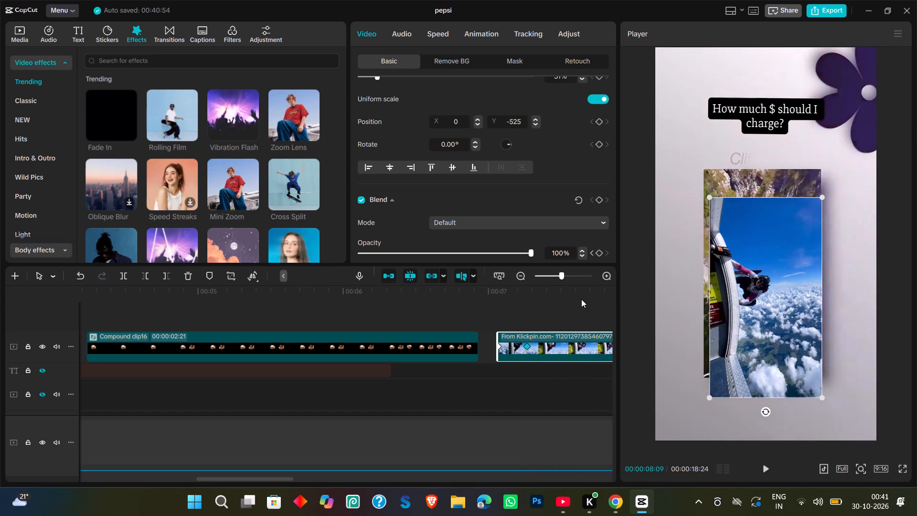
{"action": "scroll", "coordinate": [581, 299], "scroll_direction": "left", "scroll_amount": 1}
{"action": "scroll", "coordinate": [587, 343], "scroll_direction": "left", "scroll_amount": 1}
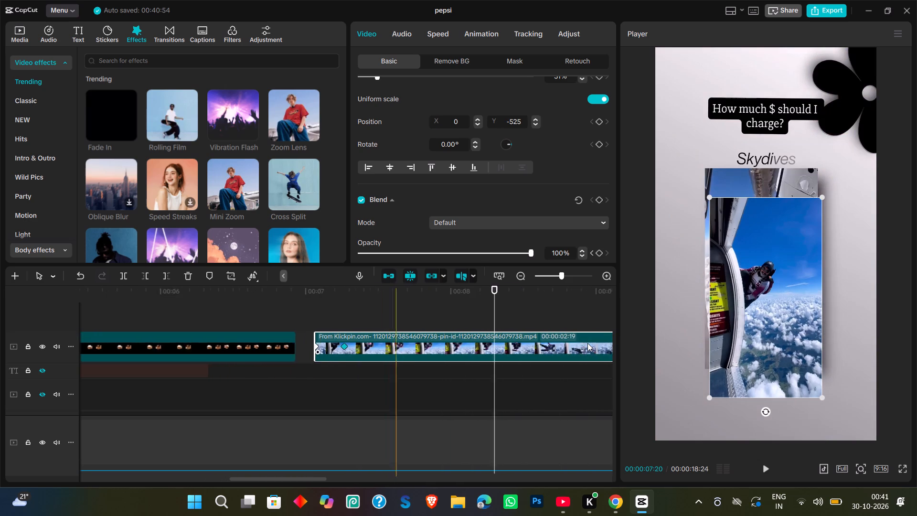
{"action": "scroll", "coordinate": [587, 343], "scroll_direction": "left", "scroll_amount": 1}
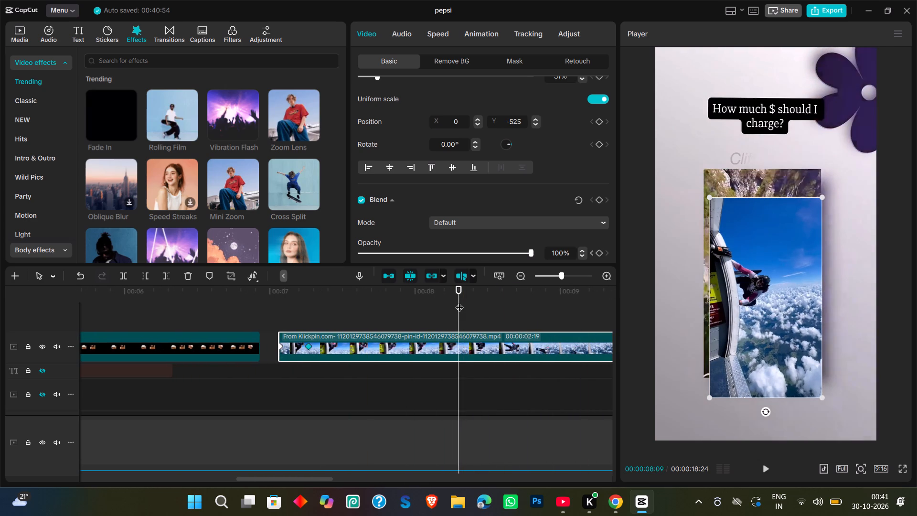
{"action": "key", "text": "Right"}
{"action": "key", "text": "Right"}
{"action": "key", "text": "Right"}
{"action": "key", "text": "Right"}
{"action": "key", "text": "Right"}
{"action": "key", "text": "Right"}
{"action": "key", "text": "Right"}
{"action": "key", "text": "Right"}
{"action": "key", "text": "Right"}
{"action": "key", "text": "Right"}
{"action": "key", "text": "Right"}
{"action": "key", "text": "Right"}
{"action": "key", "text": "Right"}
{"action": "key", "text": "Right"}
{"action": "key", "text": "Right"}
{"action": "key", "text": "Right"}
{"action": "key", "text": "Right"}
{"action": "key", "text": "Right"}
{"action": "key", "text": "Right"}
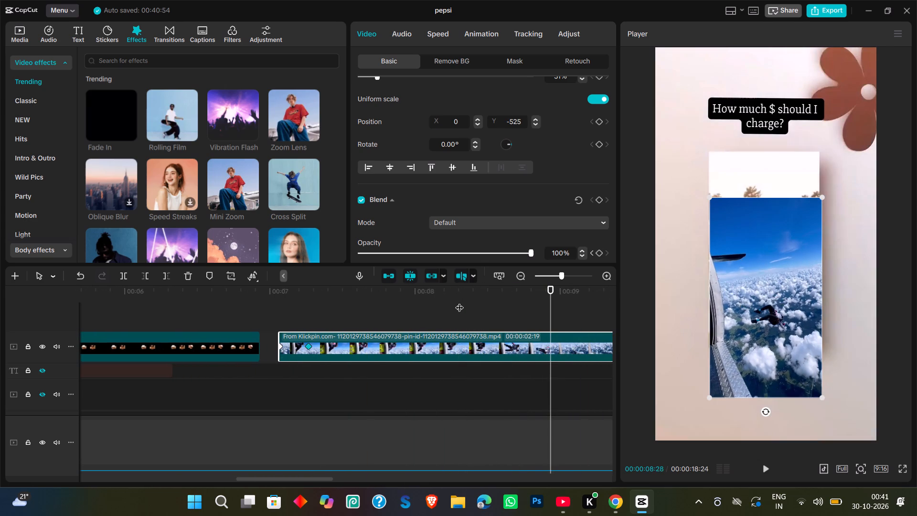
{"action": "key", "text": "Right"}
{"action": "key", "text": "Right"}
{"action": "key", "text": "Right"}
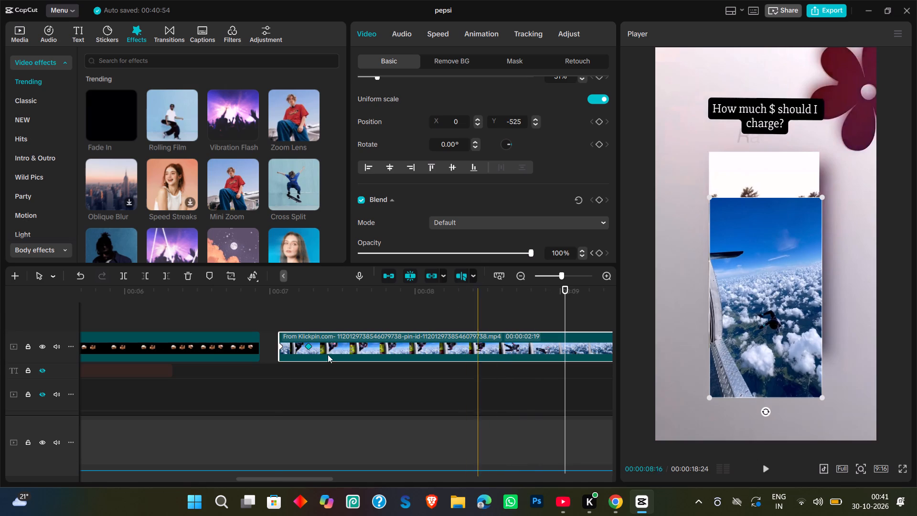
Reposition the skydiving clip lower in the frame and off-centre, at X 125, Y -941.
{"action": "left_click_drag", "start_coordinate": [733, 257], "coordinate": [746, 302]}
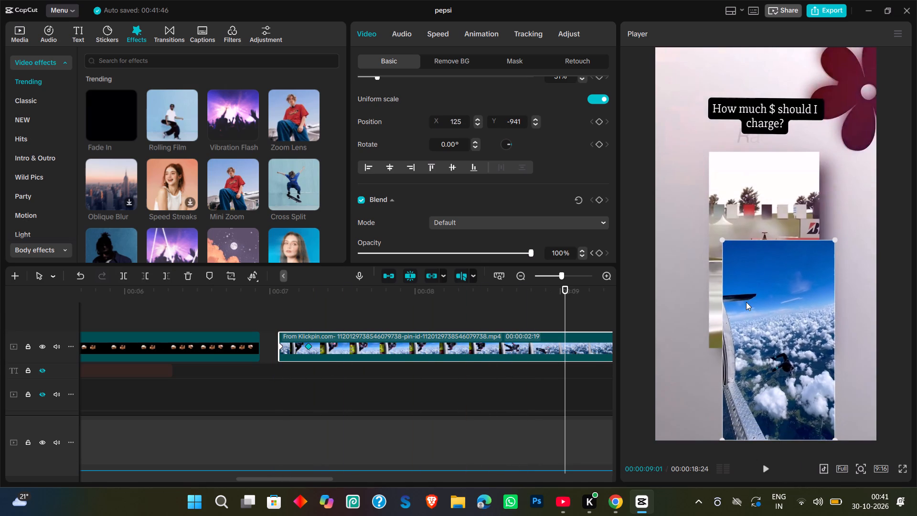
Find the frame where the skydiver leaves the plane, split the skydiving clip there at 00:00:08:14, and delete the portion before the cut.
{"action": "key", "text": "Left"}
{"action": "key", "text": "Left"}
{"action": "key", "text": "Left"}
{"action": "key", "text": "Left"}
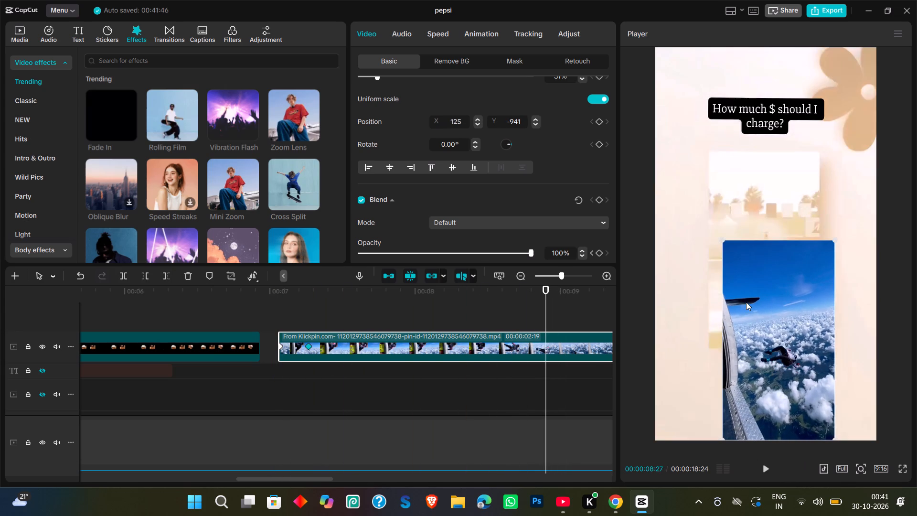
{"action": "key", "text": "Left"}
{"action": "key", "text": "Left"}
{"action": "key", "text": "Left"}
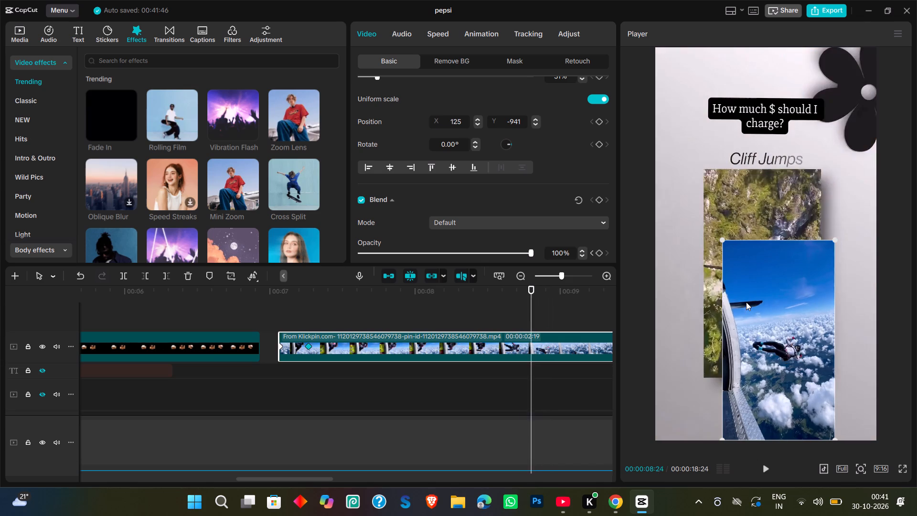
{"action": "key", "text": "Left"}
{"action": "key", "text": "Left"}
{"action": "key", "text": "Left"}
{"action": "key", "text": "Left"}
{"action": "key", "text": "Left"}
{"action": "key", "text": "Left"}
{"action": "key", "text": "Left"}
{"action": "key", "text": "Left"}
{"action": "key", "text": "Left"}
{"action": "key", "text": "Left"}
{"action": "key", "text": "Left"}
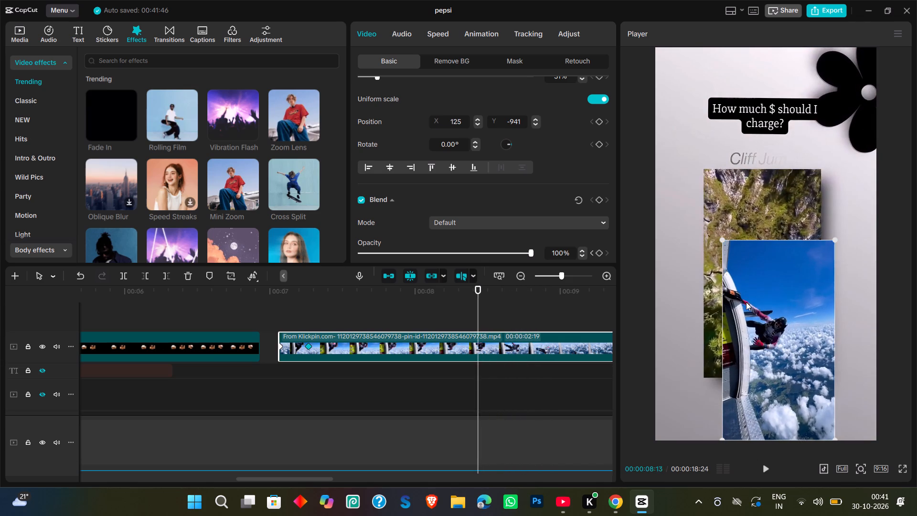
{"action": "key", "text": "Left"}
{"action": "key", "text": "Left"}
{"action": "key", "text": "Left"}
{"action": "key", "text": "Left"}
{"action": "key", "text": "Left"}
{"action": "key", "text": "Left"}
{"action": "key", "text": "Left"}
{"action": "key", "text": "Left"}
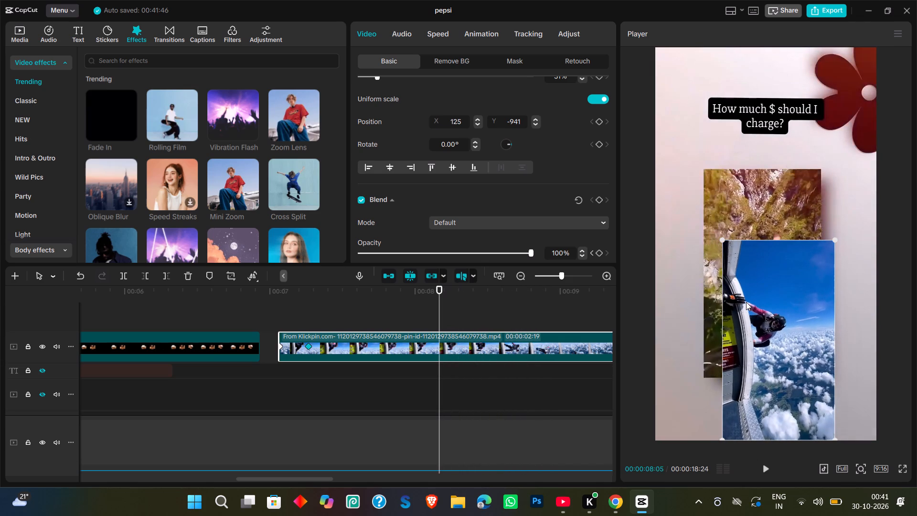
{"action": "key", "text": "Left"}
{"action": "key", "text": "Left"}
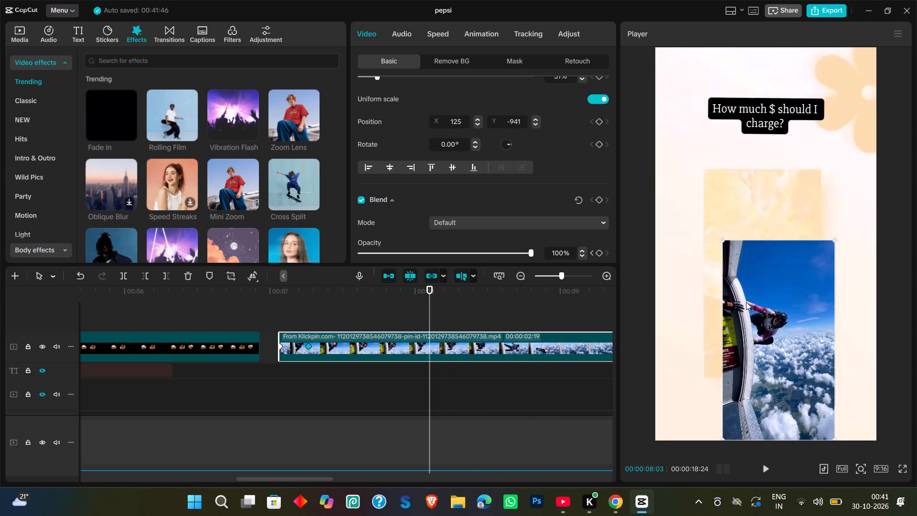
{"action": "key", "text": "Left"}
{"action": "key", "text": "Left"}
{"action": "key", "text": "Left"}
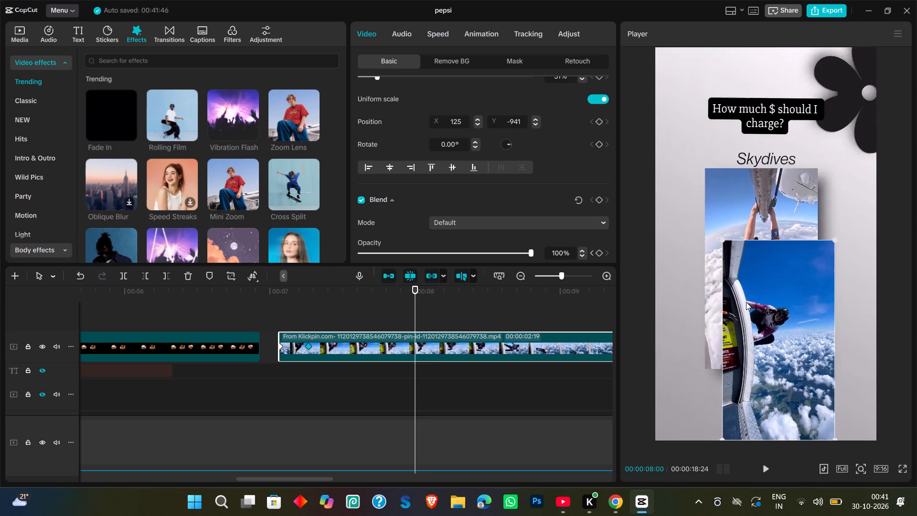
{"action": "key", "text": "Left"}
{"action": "key", "text": "Left"}
{"action": "key", "text": "Right"}
{"action": "key", "text": "Right"}
{"action": "key", "text": "Right"}
{"action": "key", "text": "Right"}
{"action": "key", "text": "Right"}
{"action": "key", "text": "Right"}
{"action": "key", "text": "Right"}
{"action": "key", "text": "Right"}
{"action": "key", "text": "Right"}
{"action": "key", "text": "Right"}
{"action": "key", "text": "Right"}
{"action": "key", "text": "Right"}
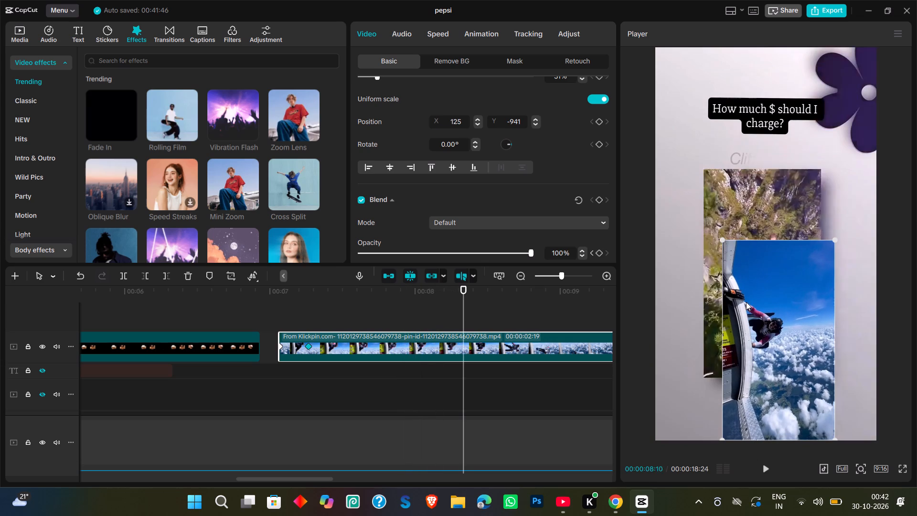
{"action": "key", "text": "Right"}
{"action": "key", "text": "Right"}
{"action": "key", "text": "Right"}
{"action": "key", "text": "Right"}
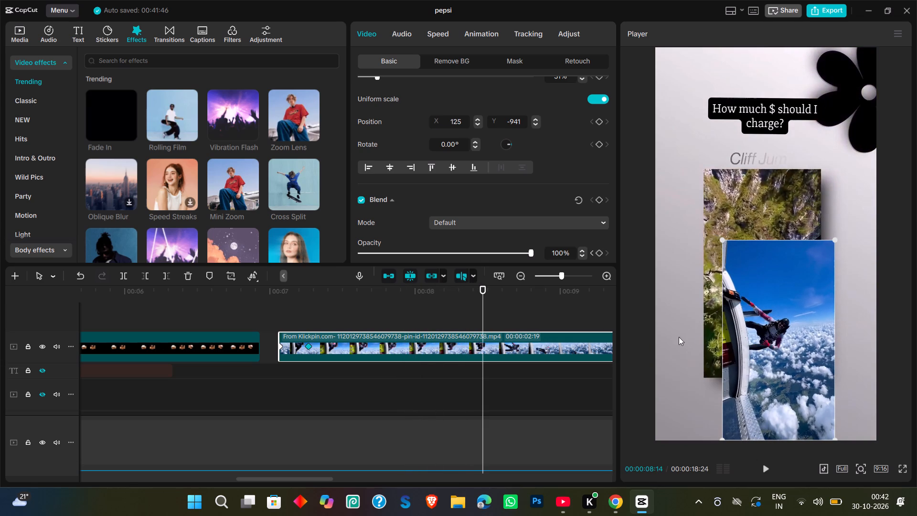
{"action": "left_click", "coordinate": [480, 353]}
{"action": "key", "text": "ctrl+b"}
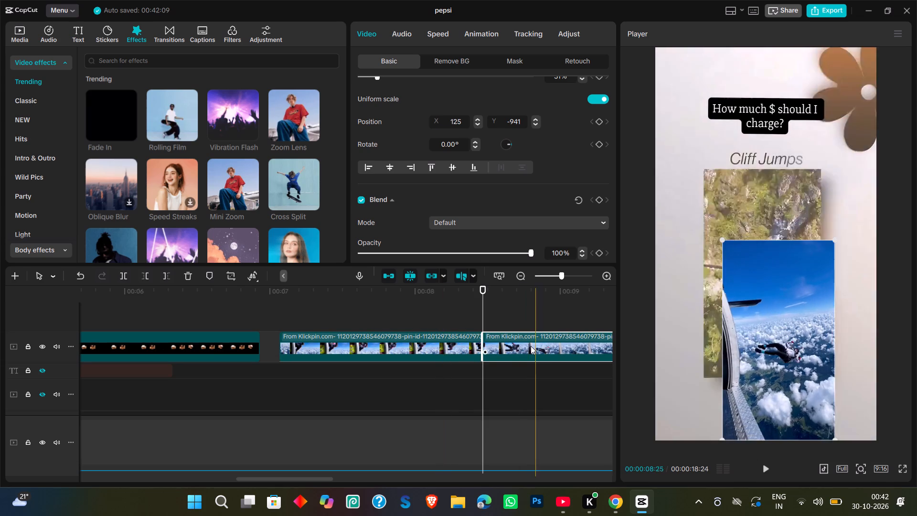
{"action": "left_click", "coordinate": [442, 350]}
{"action": "key", "text": "Delete"}
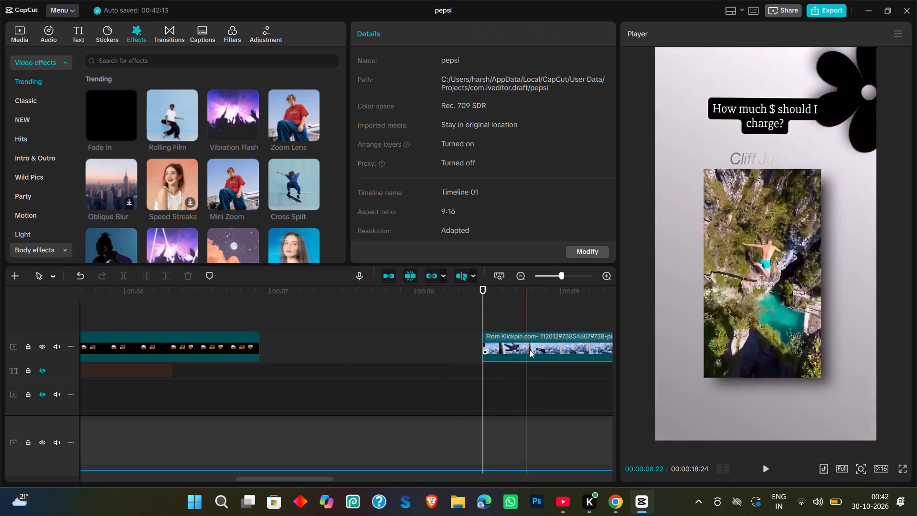
Move the remaining skydiving clip earlier on its track so that it starts at 00:00:07:02.
{"action": "left_click_drag", "start_coordinate": [532, 350], "coordinate": [334, 351]}
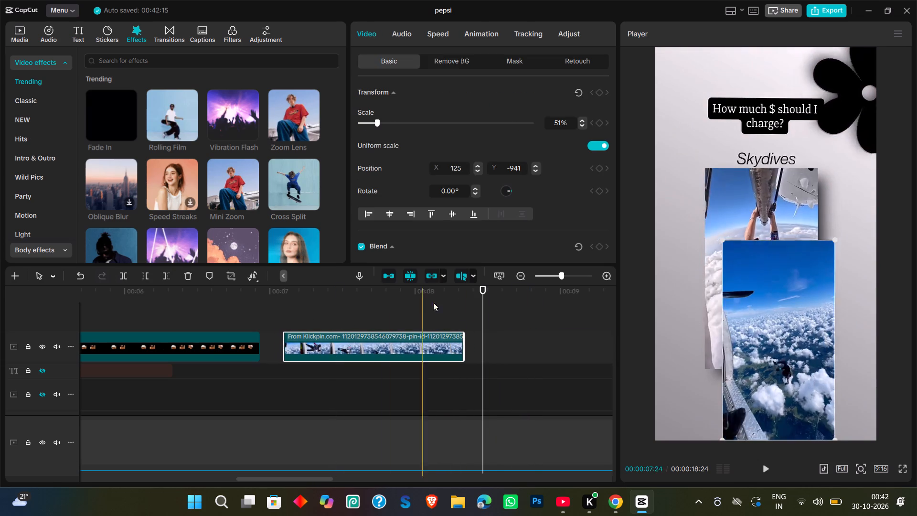
{"action": "left_click_drag", "start_coordinate": [481, 288], "coordinate": [281, 285]}
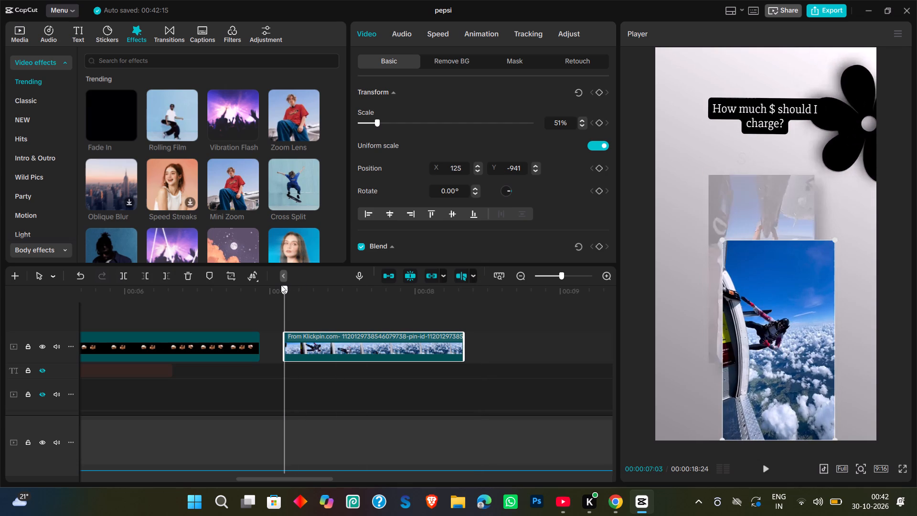
{"action": "key", "text": "Left"}
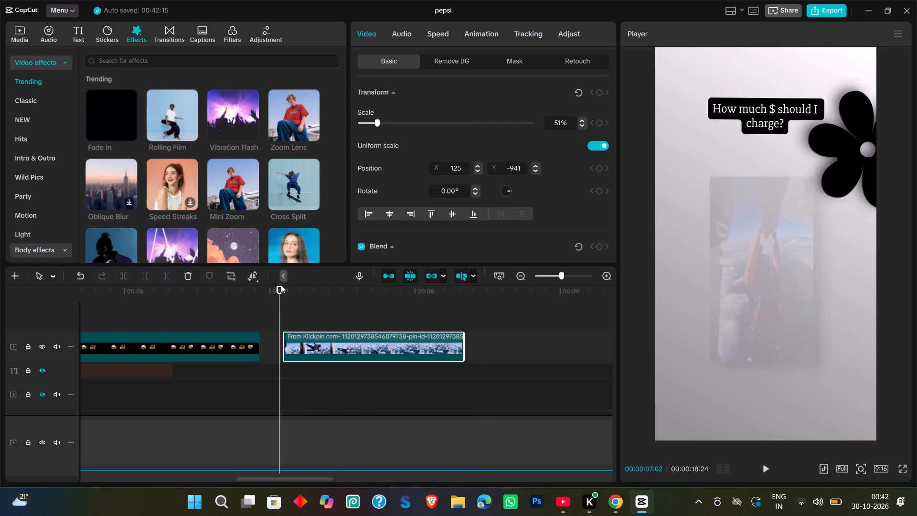
{"action": "key", "text": "Left"}
{"action": "key", "text": "Right"}
{"action": "left_click_drag", "start_coordinate": [310, 336], "coordinate": [307, 338]}
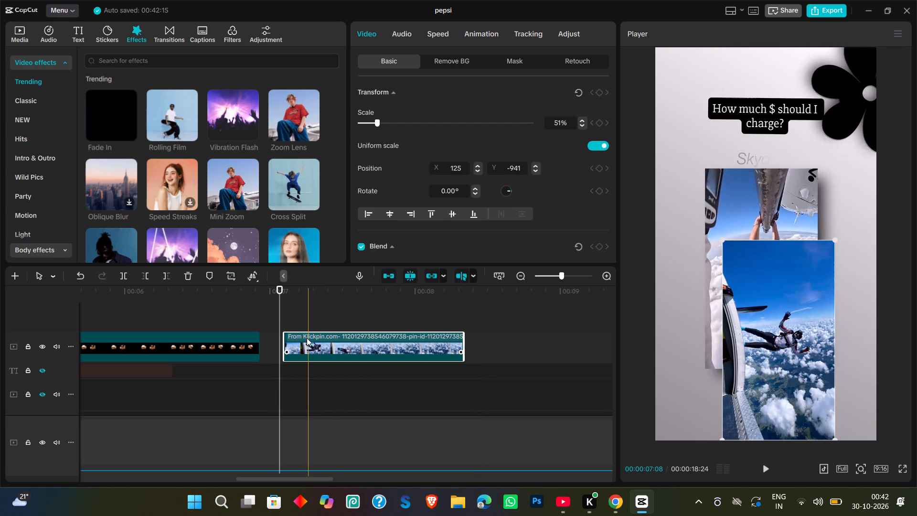
{"action": "left_click_drag", "start_coordinate": [307, 338], "coordinate": [306, 338]}
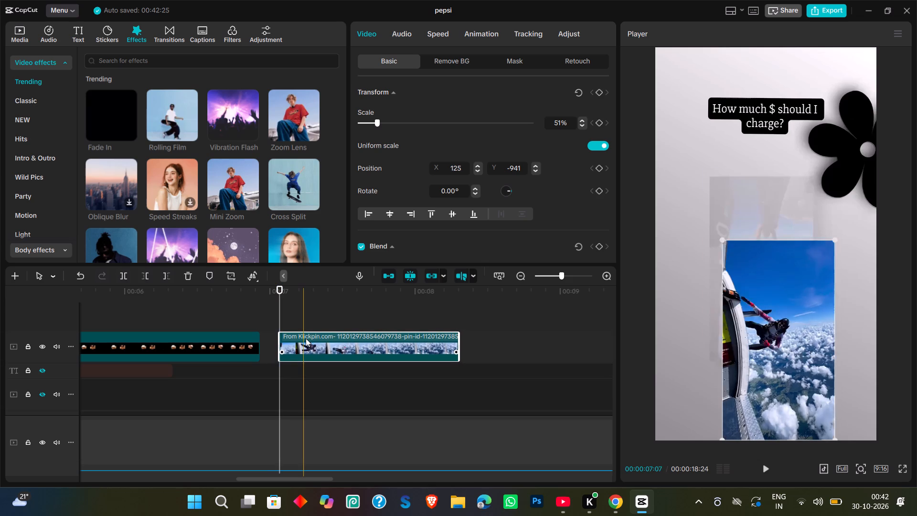
Set the skydiving clip's opacity to 38% at 00:00:07:02 and add an opacity keyframe there.
{"action": "scroll", "coordinate": [444, 213], "scroll_direction": "down", "scroll_amount": 1}
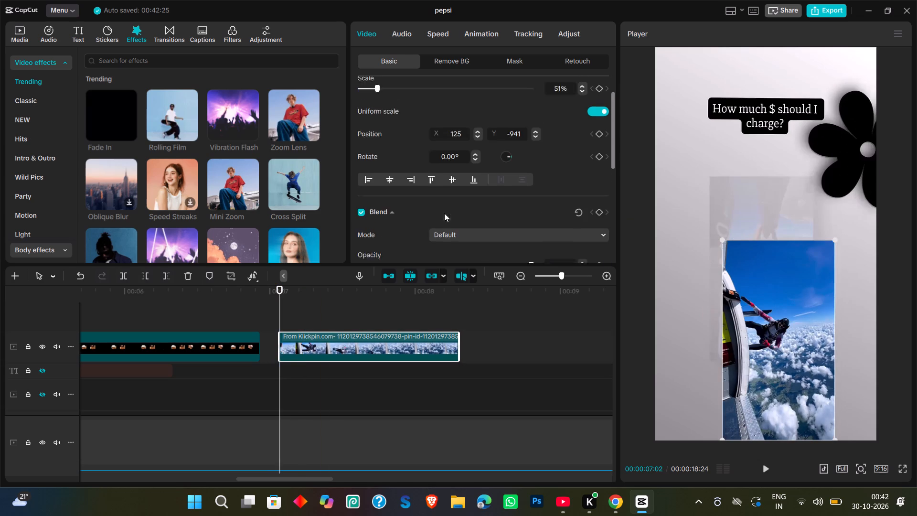
{"action": "scroll", "coordinate": [444, 213], "scroll_direction": "down", "scroll_amount": 2}
{"action": "left_click", "coordinate": [404, 232]}
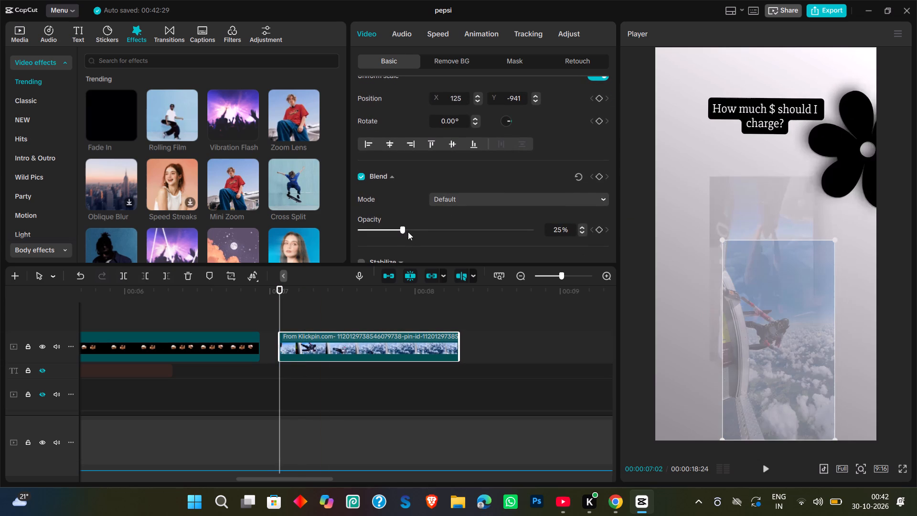
{"action": "left_click", "coordinate": [414, 231]}
{"action": "left_click", "coordinate": [425, 228]}
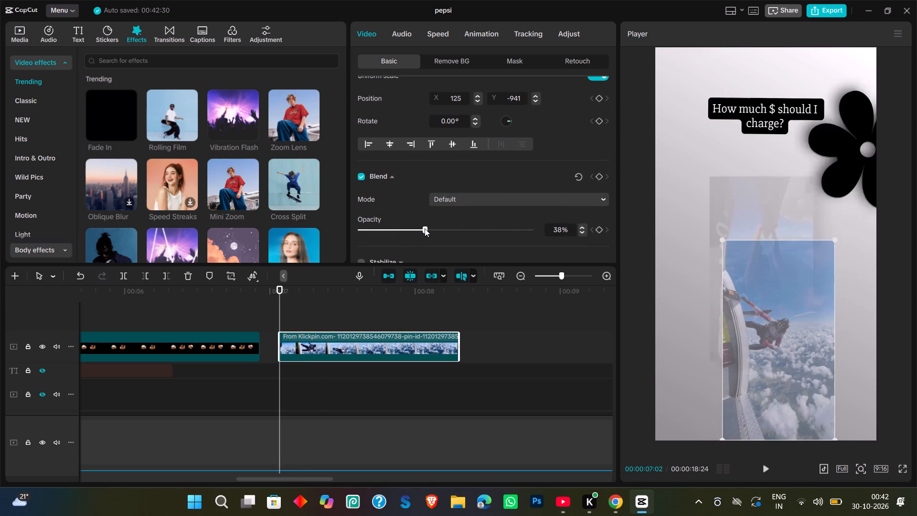
{"action": "left_click", "coordinate": [597, 228]}
Add a second opacity keyframe to the skydiving clip at 00:00:07:07, keeping the opacity at 38%.
{"action": "key", "text": "Right"}
{"action": "key", "text": "Right"}
{"action": "key", "text": "Right"}
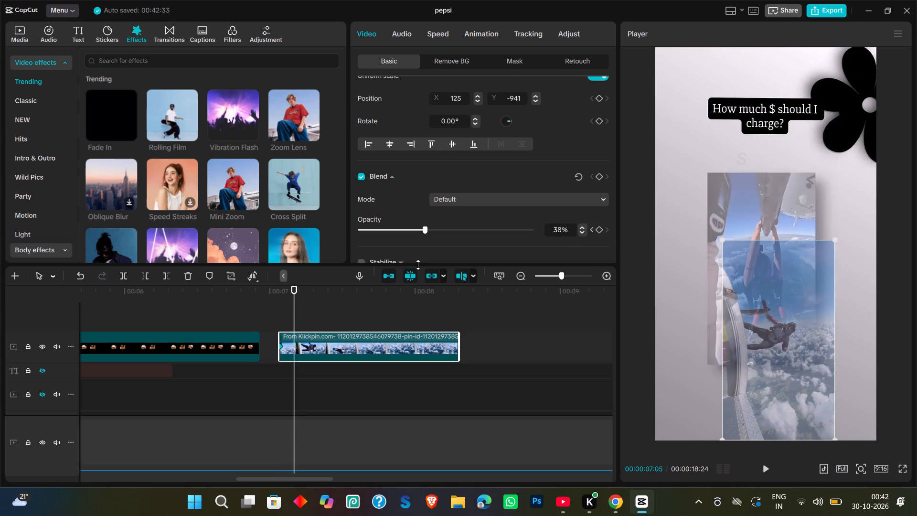
{"action": "key", "text": "Right"}
{"action": "key", "text": "Right"}
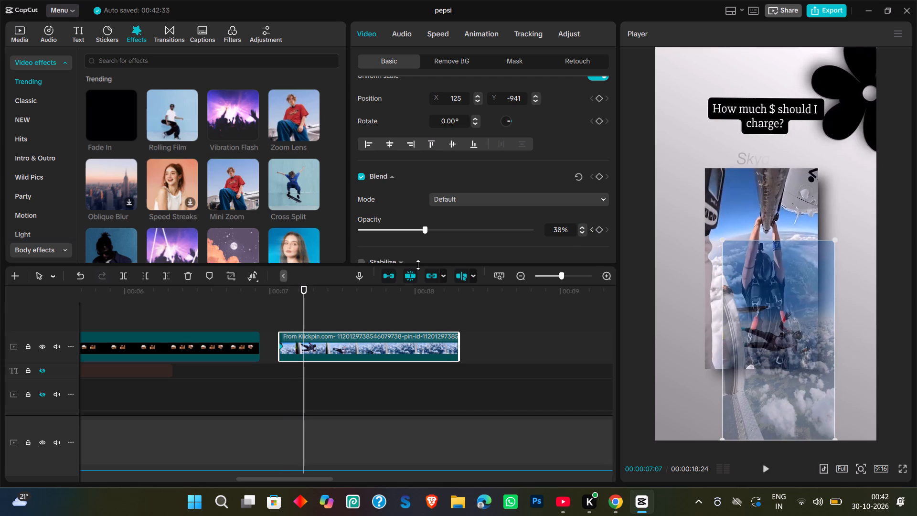
{"action": "left_click", "coordinate": [597, 228]}
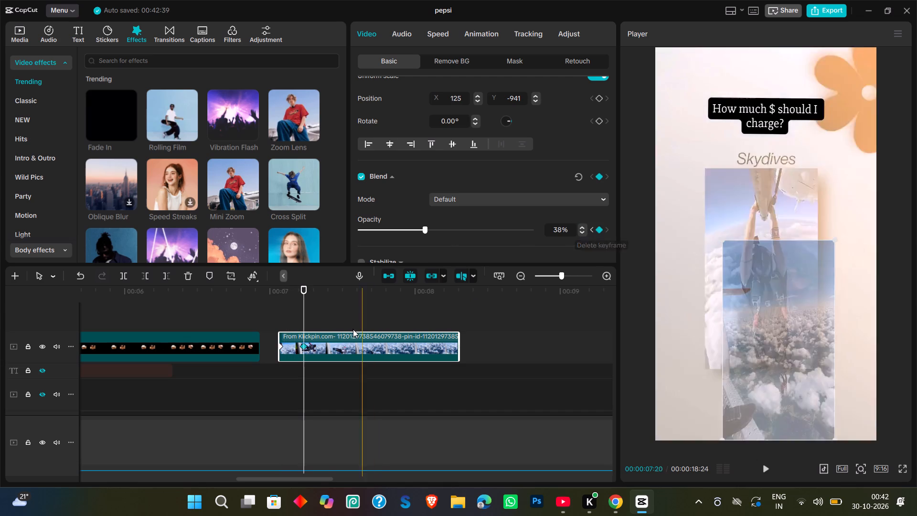
Apply Ease out to the skydiving clip's opacity keyframe at 00:00:07:07 and preview the playback briefly.
{"action": "right_click", "coordinate": [303, 347]}
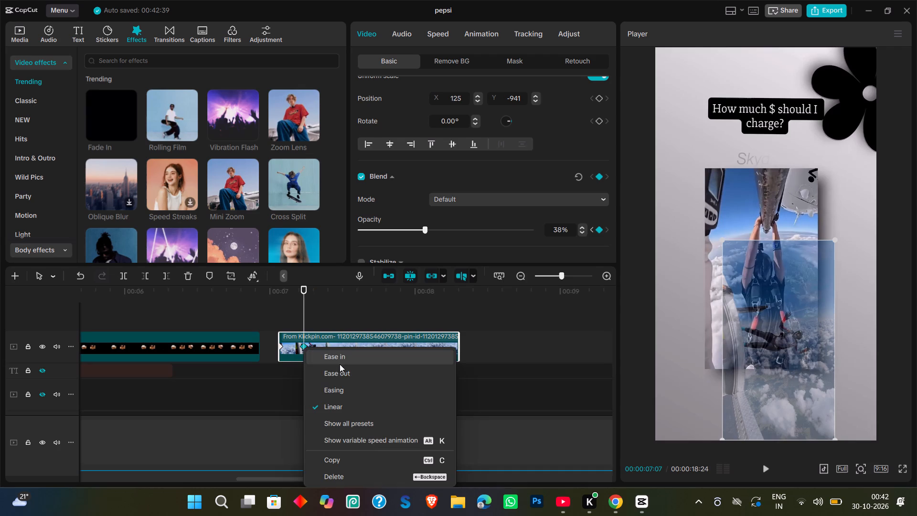
{"action": "left_click", "coordinate": [340, 374]}
{"action": "key", "text": "space"}
{"action": "key", "text": "space"}
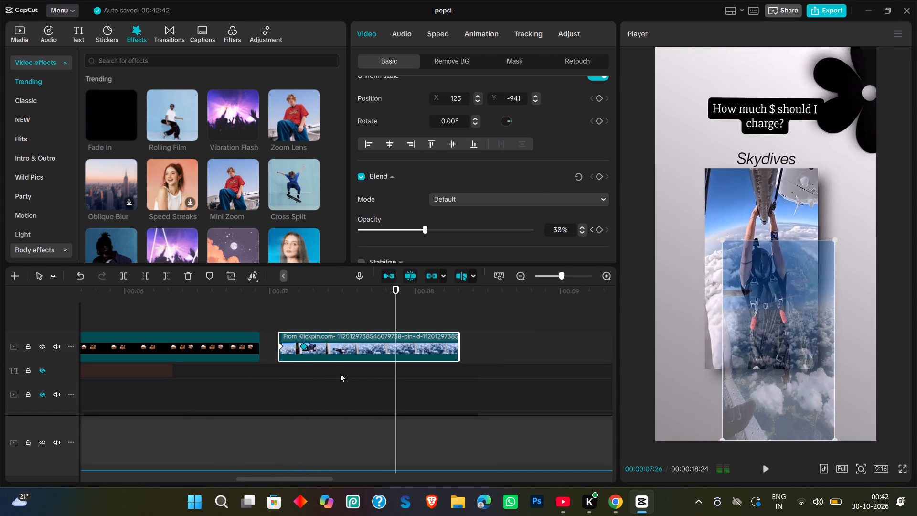
Split the skydiving clip at 00:00:08:03, where the background changes scene, and delete the portion after the cut.
{"action": "key", "text": "Right"}
{"action": "key", "text": "Right"}
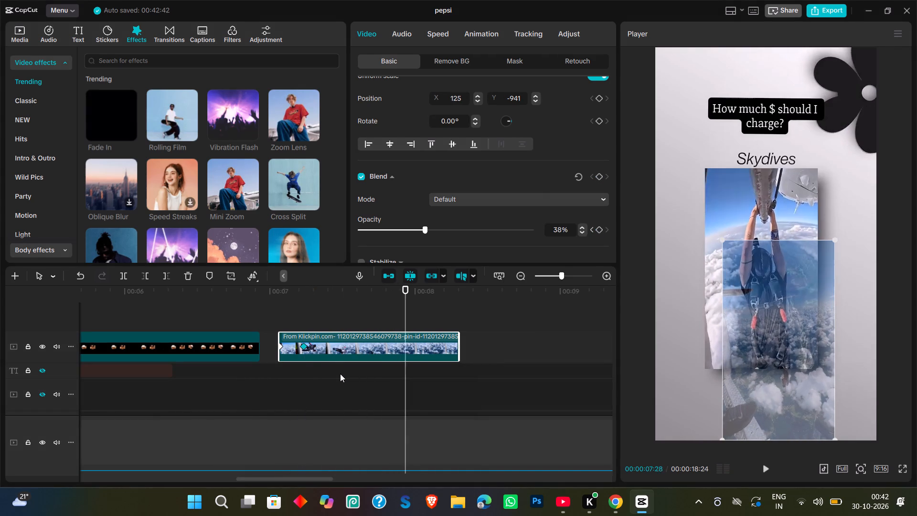
{"action": "key", "text": "Right"}
{"action": "key", "text": "Right"}
{"action": "key", "text": "Right"}
{"action": "key", "text": "Right"}
{"action": "key", "text": "Right"}
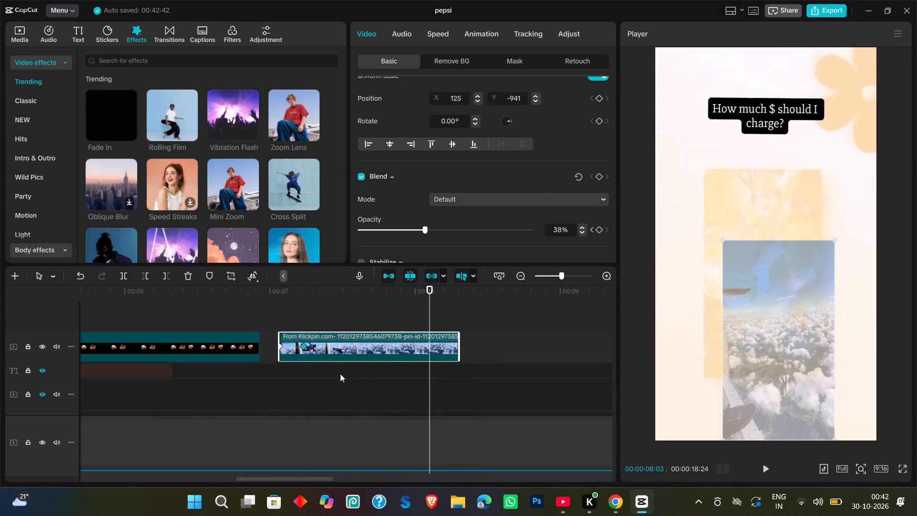
{"action": "key", "text": "Right"}
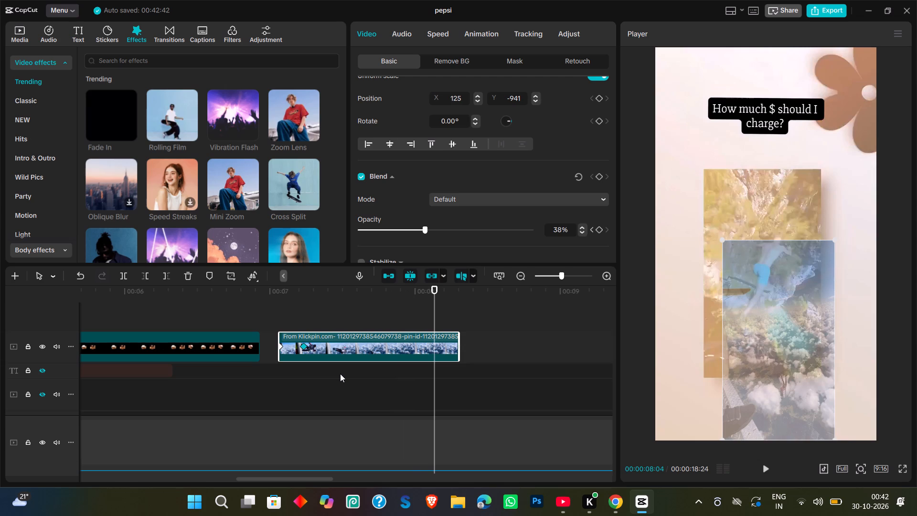
{"action": "key", "text": "Left"}
{"action": "key", "text": "Left"}
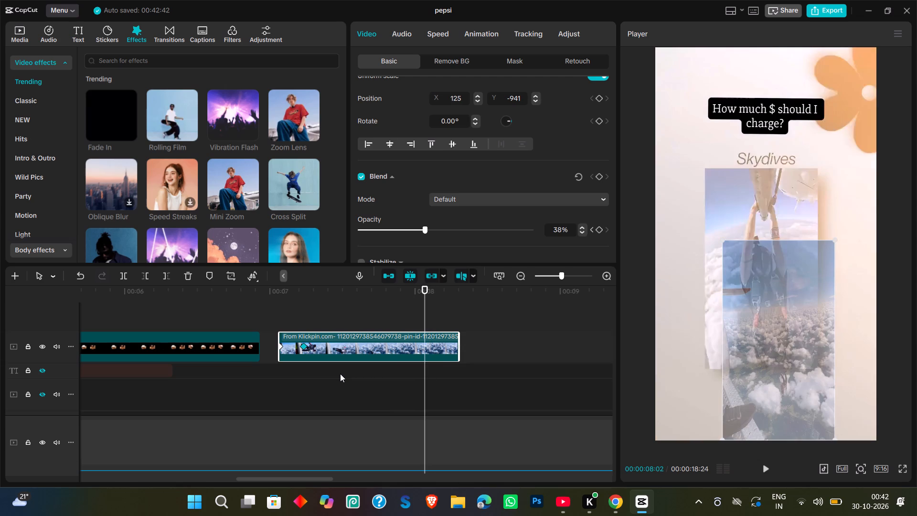
{"action": "key", "text": "Right"}
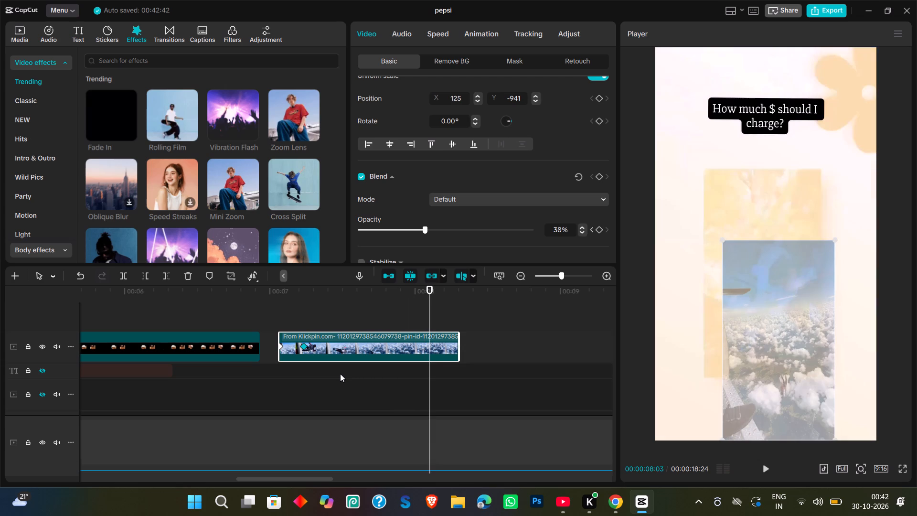
{"action": "key", "text": "Left"}
{"action": "key", "text": "Right"}
{"action": "key", "text": "ctrl+b"}
{"action": "key", "text": "Delete"}
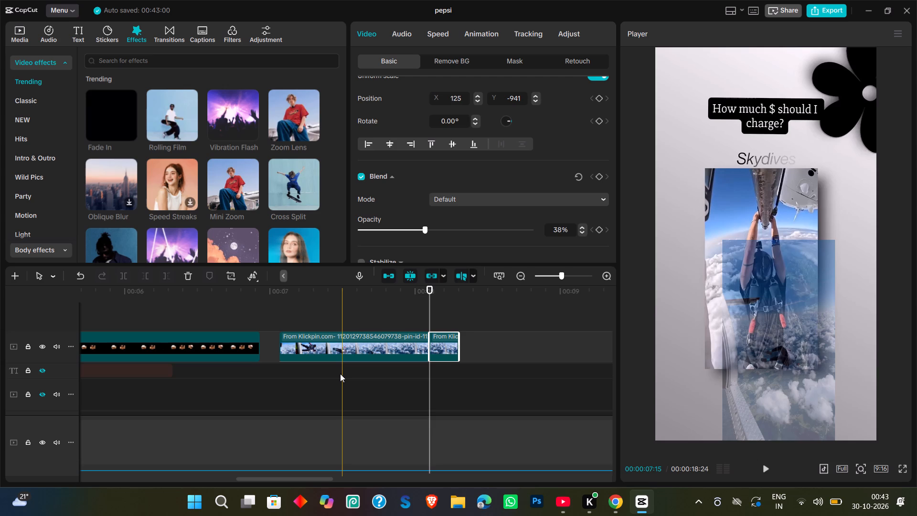
Search Windows for "camera" and open the Camera app.
{"action": "left_click", "coordinate": [188, 492]}
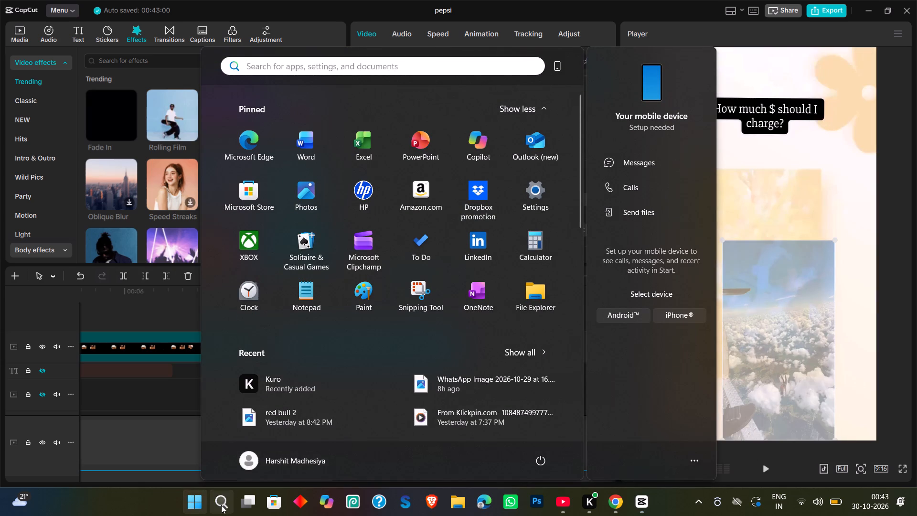
{"action": "left_click", "coordinate": [221, 505]}
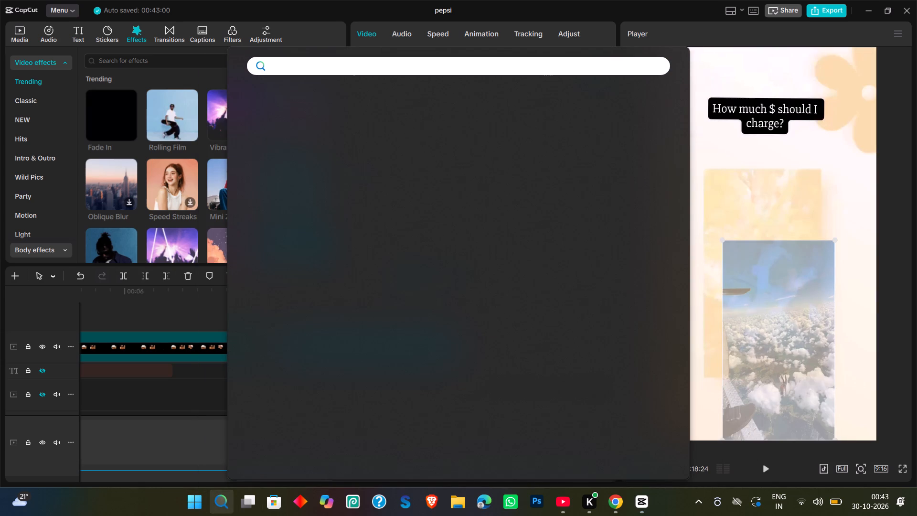
{"action": "type", "text": "camera"}
{"action": "key", "text": "Return"}
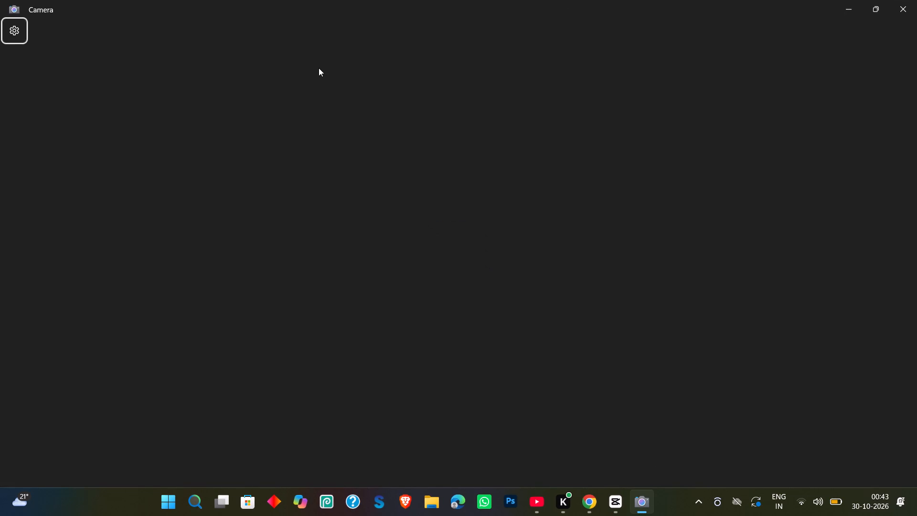
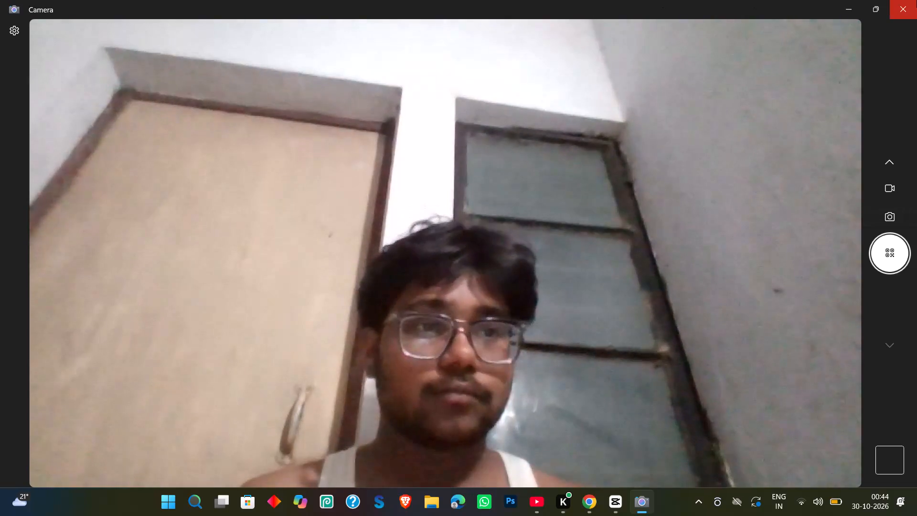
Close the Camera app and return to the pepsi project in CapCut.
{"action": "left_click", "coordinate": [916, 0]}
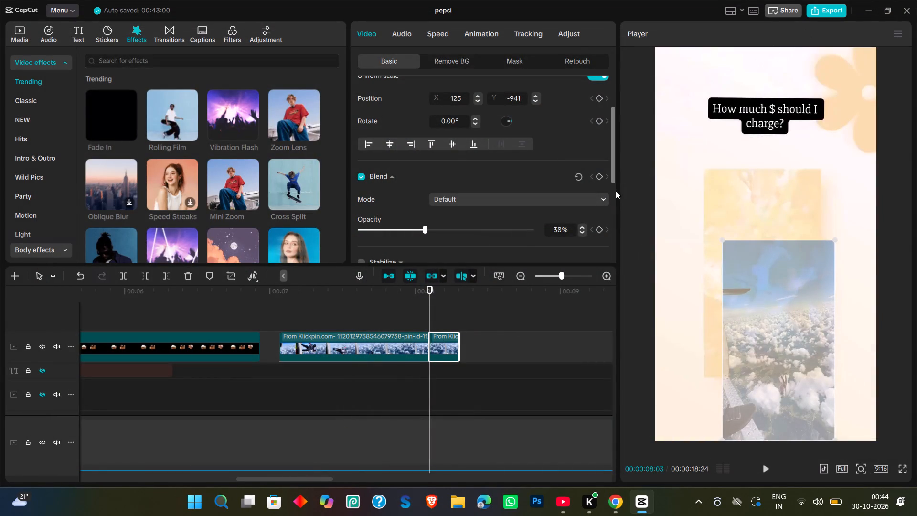
Delete the leftover part of the skydiving clip after 00:00:08:03 and place the playhead at the remaining clip's end.
{"action": "key", "text": "Delete"}
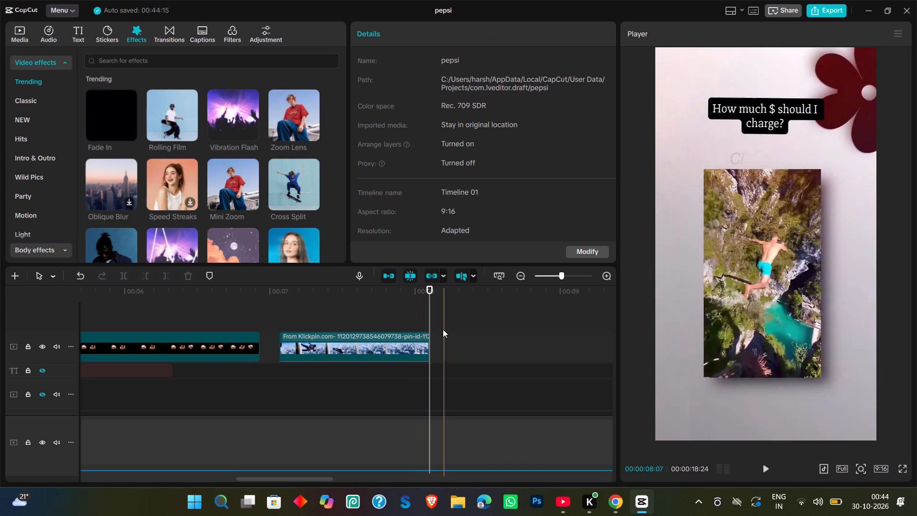
{"action": "left_click_drag", "start_coordinate": [431, 300], "coordinate": [423, 294]}
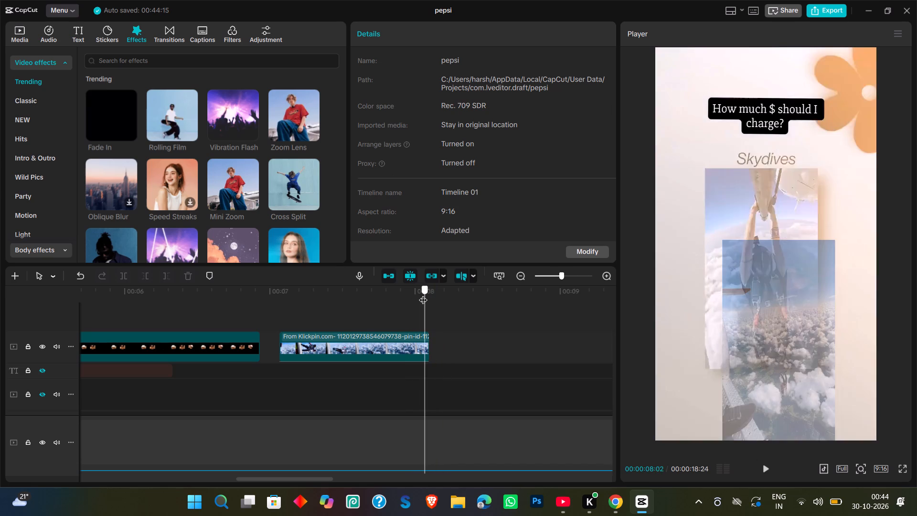
{"action": "left_click_drag", "start_coordinate": [423, 294], "coordinate": [426, 295]}
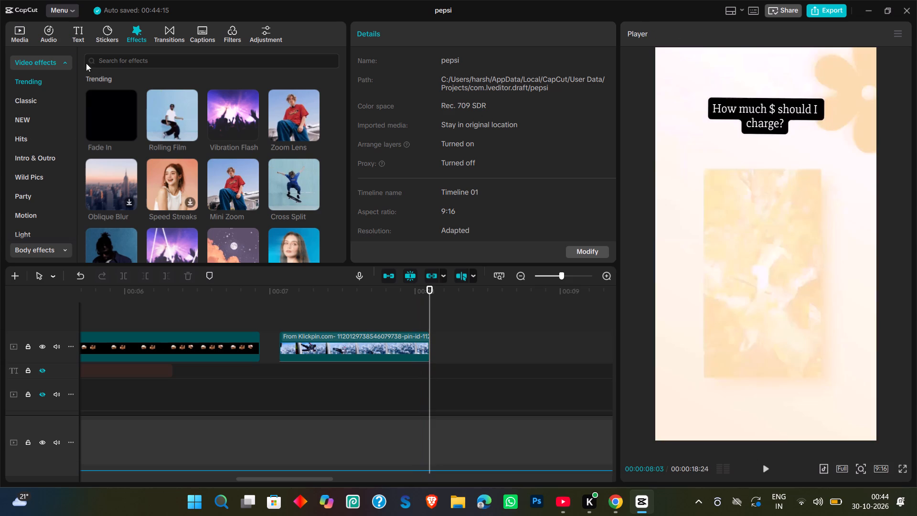
Insert the 12-second cliff-jump clip from the project media directly after the skydiving clip at 00:00:08:03.
{"action": "left_click", "coordinate": [12, 32]}
{"action": "scroll", "coordinate": [250, 194], "scroll_direction": "down", "scroll_amount": 1}
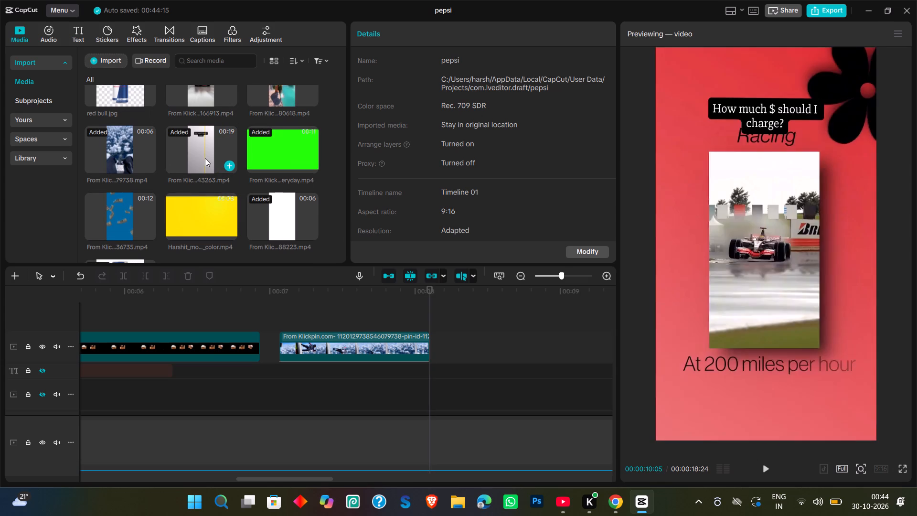
{"action": "scroll", "coordinate": [180, 153], "scroll_direction": "up", "scroll_amount": 1}
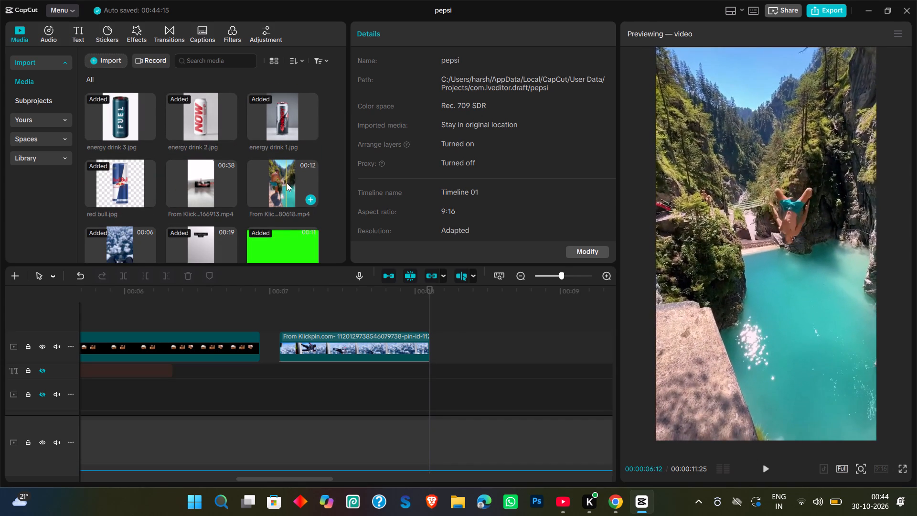
{"action": "left_click_drag", "start_coordinate": [276, 184], "coordinate": [432, 345]}
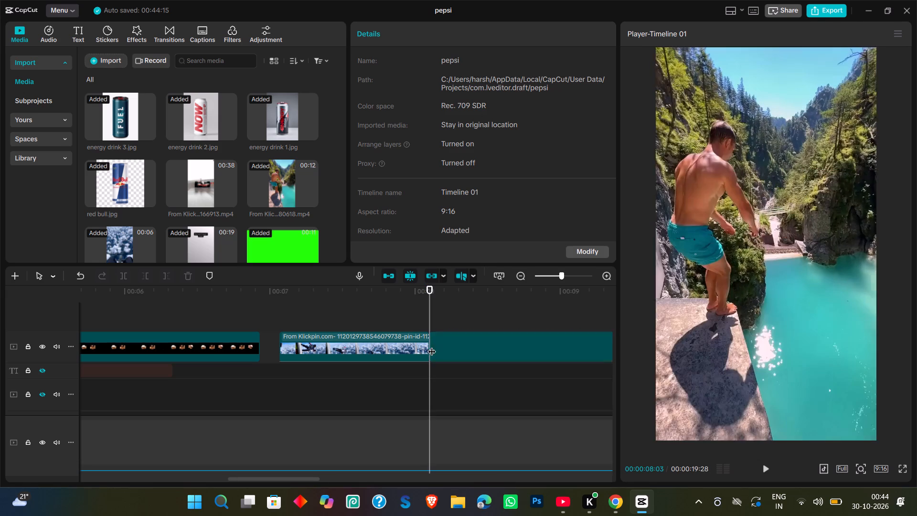
Split the cliff-jump clip at 00:00:12:21, where the man is in mid-air, and delete the portion before the cut.
{"action": "scroll", "coordinate": [470, 342], "scroll_direction": "left", "scroll_amount": 1}
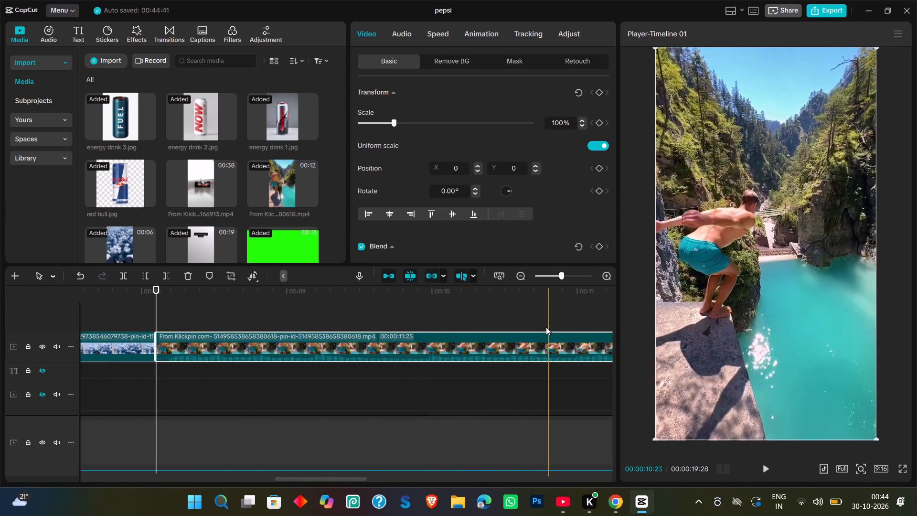
{"action": "scroll", "coordinate": [546, 327], "scroll_direction": "left", "scroll_amount": 2}
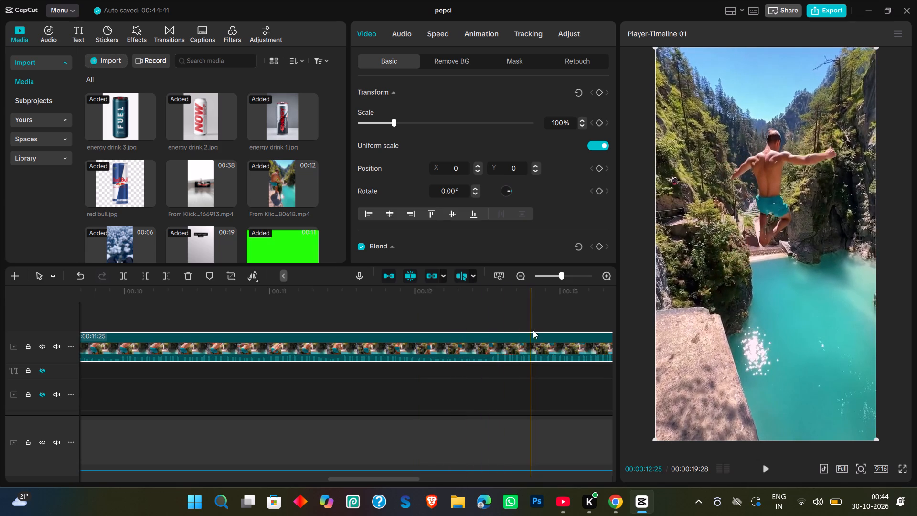
{"action": "left_click", "coordinate": [518, 334]}
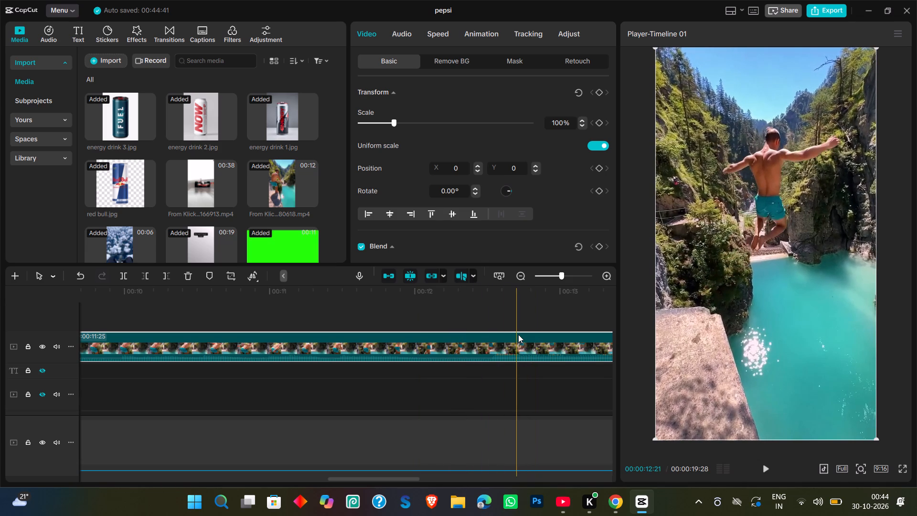
{"action": "key", "text": "ctrl+b"}
{"action": "left_click", "coordinate": [496, 338]}
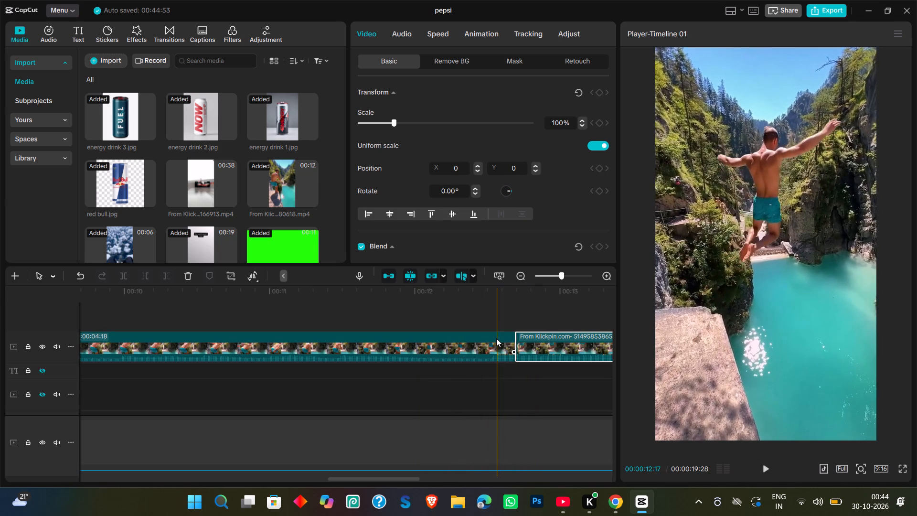
{"action": "key", "text": "Delete"}
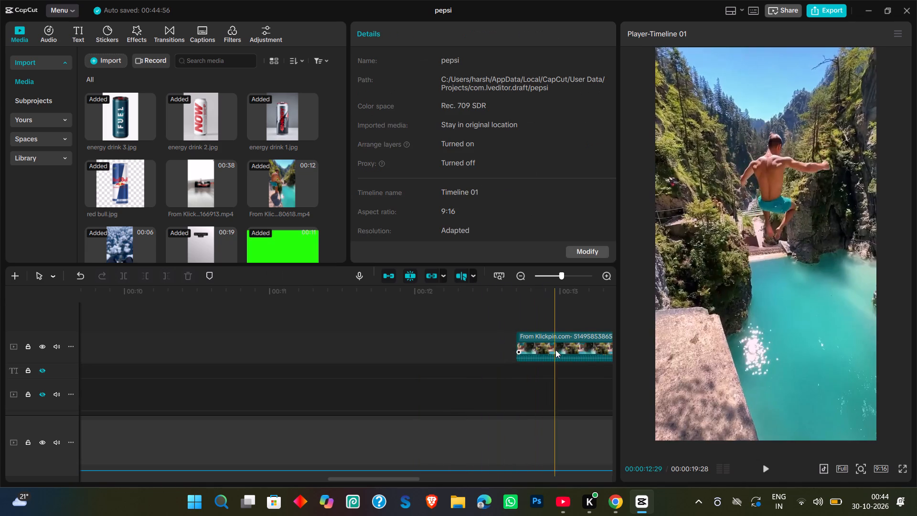
Move the remaining cliff-jump clip back to start at 00:00:08:03, directly after the skydiving clip.
{"action": "left_click_drag", "start_coordinate": [555, 350], "coordinate": [75, 339]}
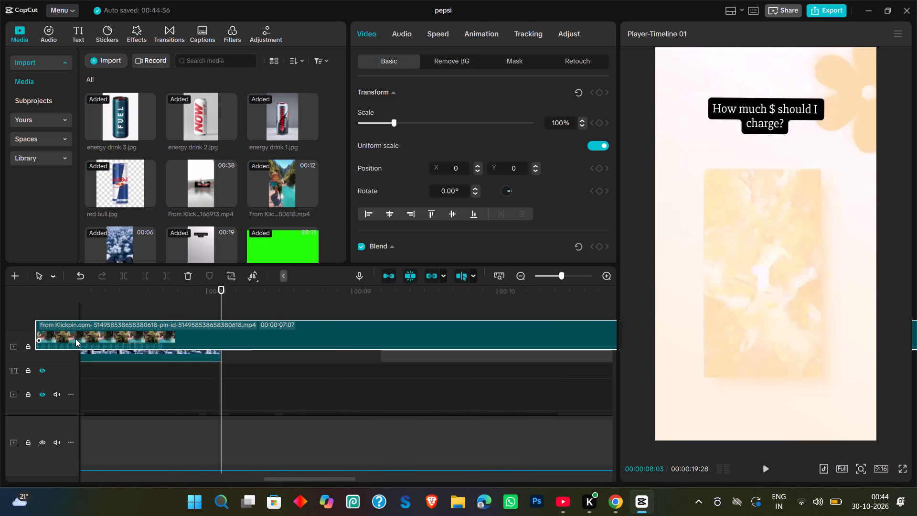
{"action": "left_click_drag", "start_coordinate": [75, 339], "coordinate": [710, 330]}
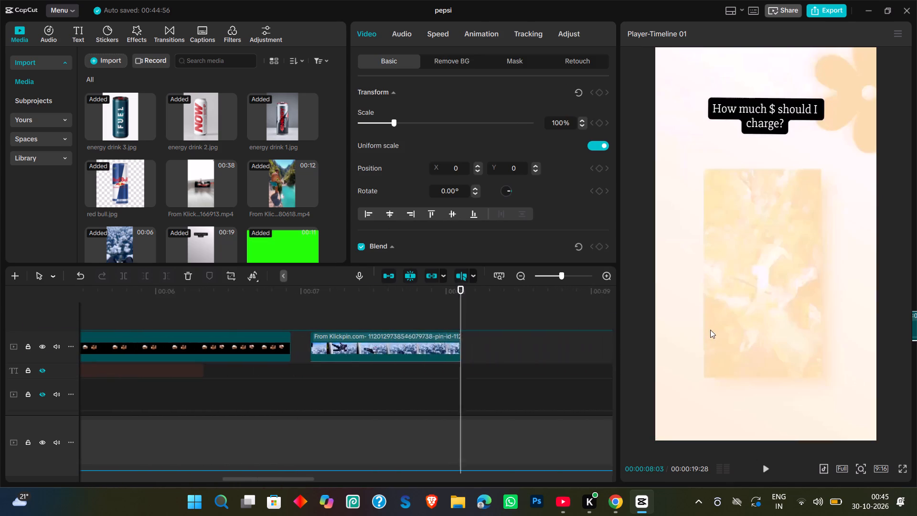
{"action": "left_click_drag", "start_coordinate": [710, 330], "coordinate": [380, 351]}
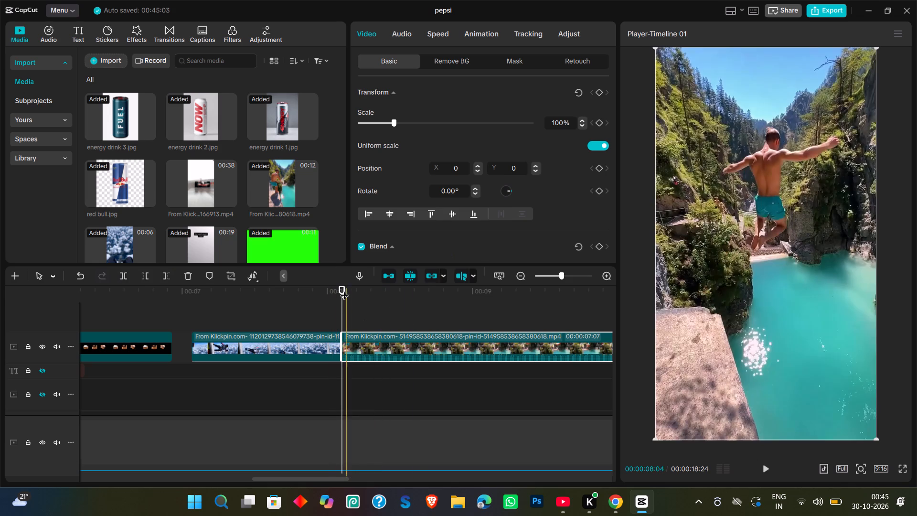
Scale the cliff-jump clip to 53% and align it over the reference picture at position X -32, Y -262.
{"action": "left_click_drag", "start_coordinate": [341, 290], "coordinate": [309, 293]}
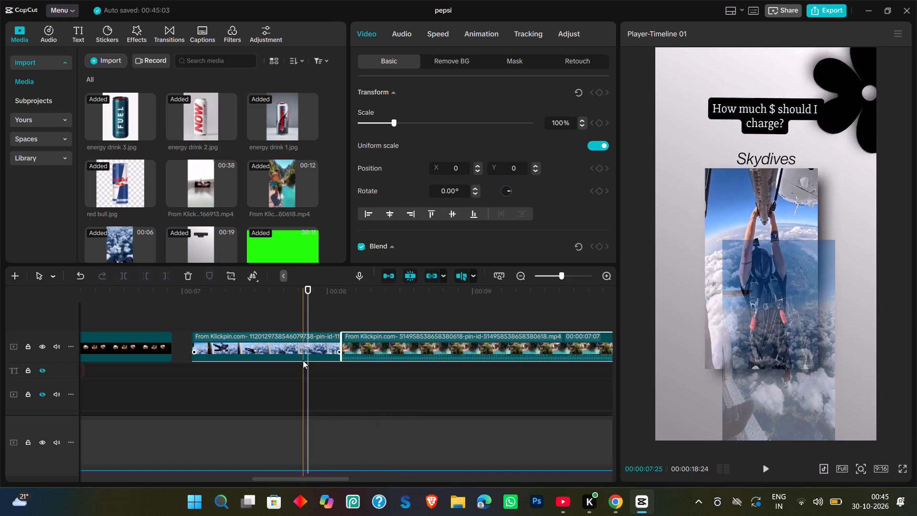
{"action": "left_click", "coordinate": [310, 346]}
{"action": "left_click_drag", "start_coordinate": [308, 291], "coordinate": [316, 290]}
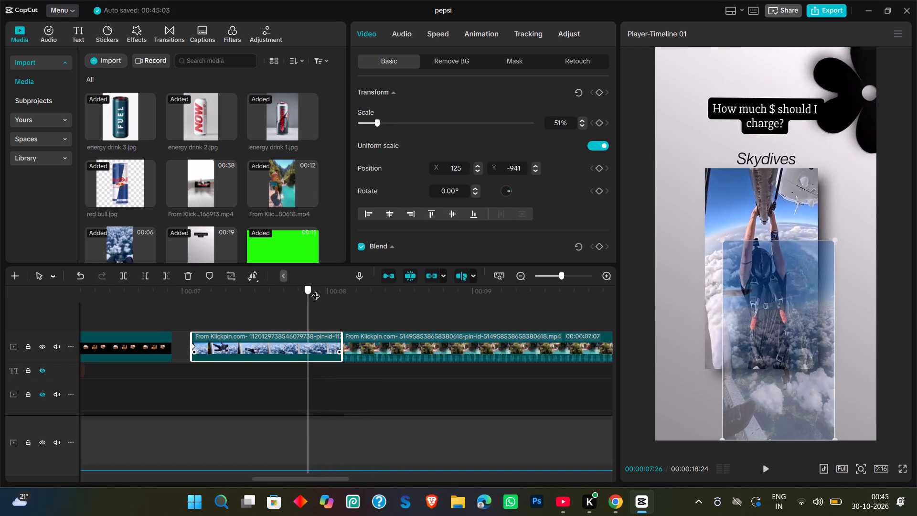
{"action": "left_click_drag", "start_coordinate": [316, 290], "coordinate": [345, 289]}
{"action": "left_click", "coordinate": [363, 331]}
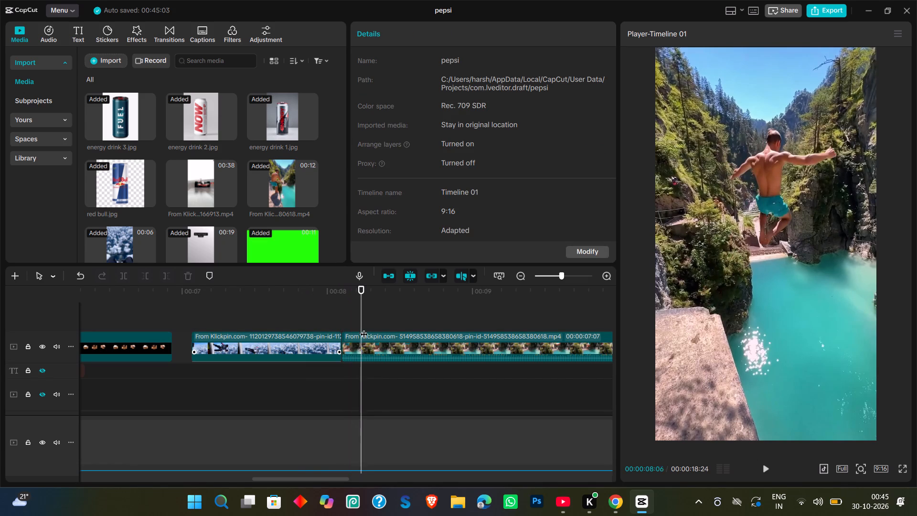
{"action": "left_click", "coordinate": [376, 335]}
{"action": "left_click_drag", "start_coordinate": [394, 127], "coordinate": [382, 127]}
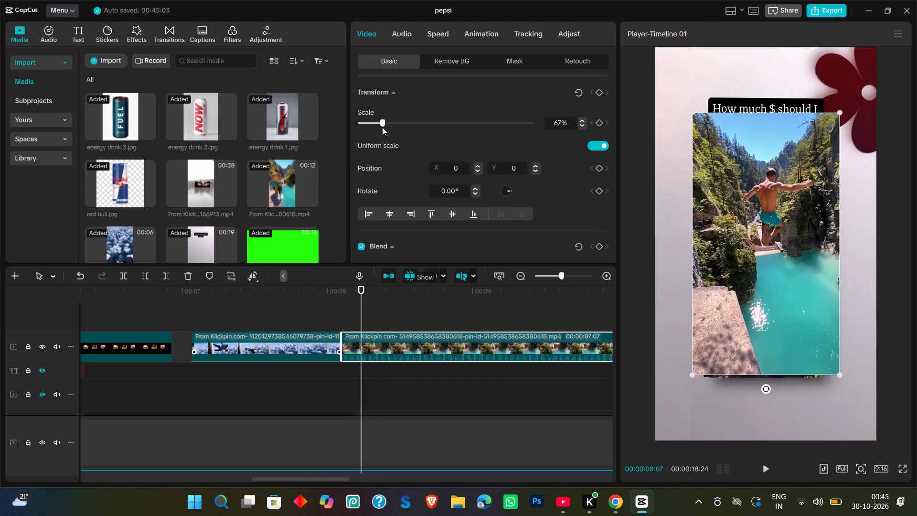
{"action": "left_click_drag", "start_coordinate": [382, 127], "coordinate": [380, 129]}
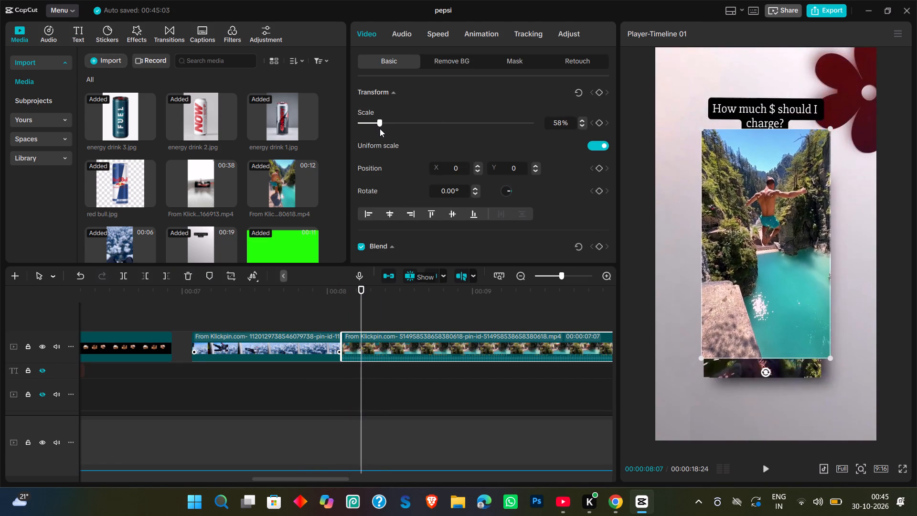
{"action": "left_click_drag", "start_coordinate": [380, 129], "coordinate": [379, 129]}
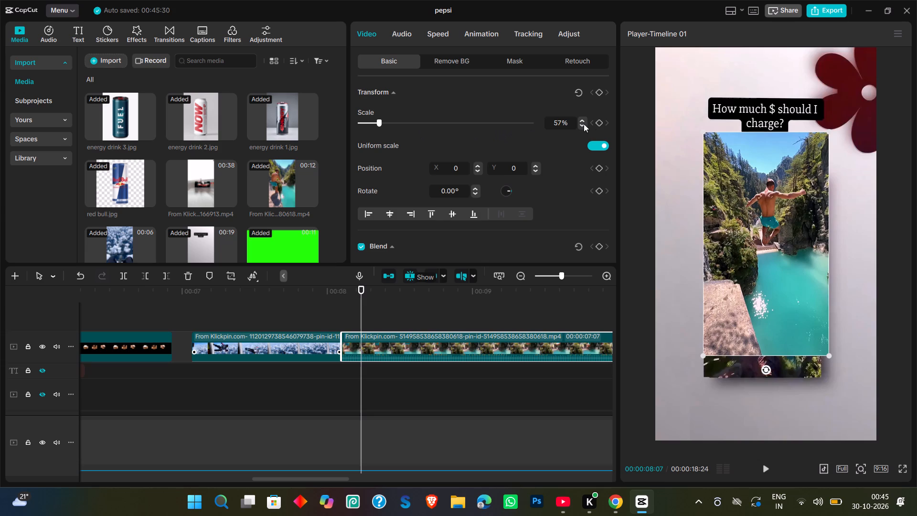
{"action": "double_click", "coordinate": [584, 124]}
{"action": "triple_click", "coordinate": [584, 124]}
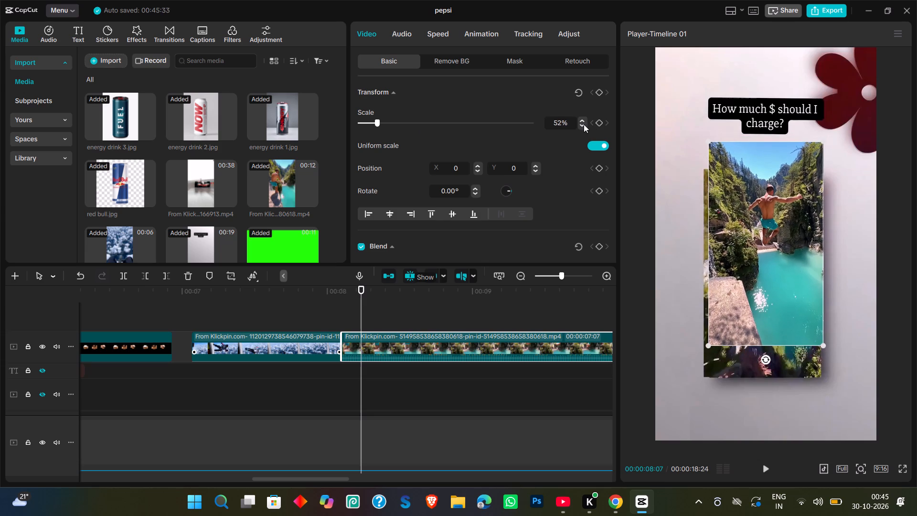
{"action": "left_click", "coordinate": [584, 124]}
{"action": "left_click_drag", "start_coordinate": [766, 209], "coordinate": [761, 237]}
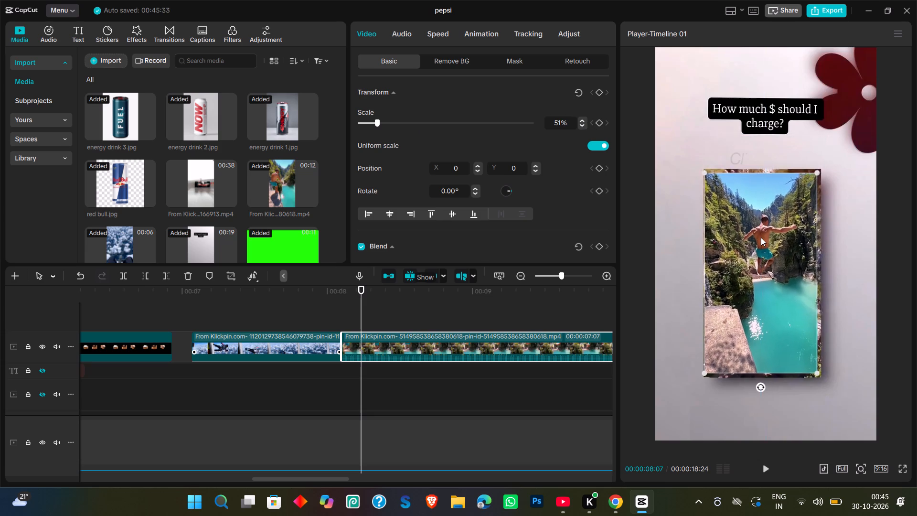
{"action": "left_click_drag", "start_coordinate": [761, 237], "coordinate": [763, 236]}
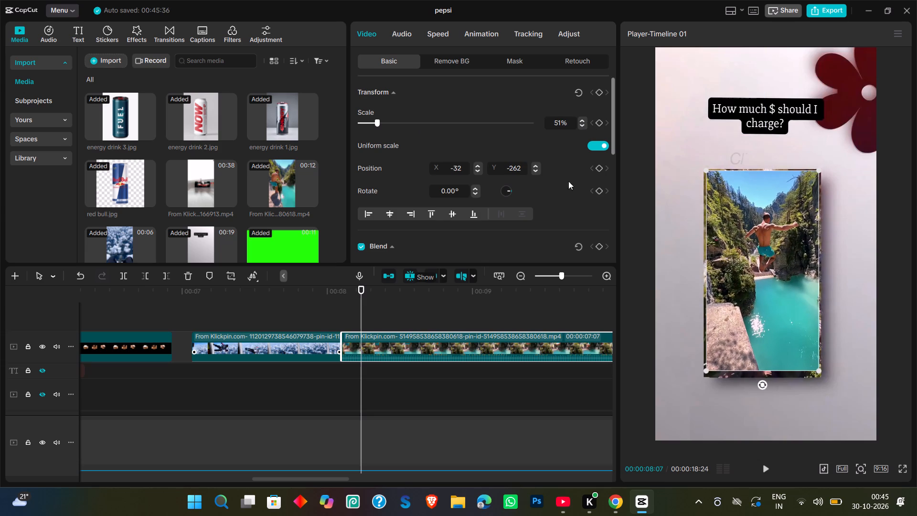
{"action": "double_click", "coordinate": [582, 120]}
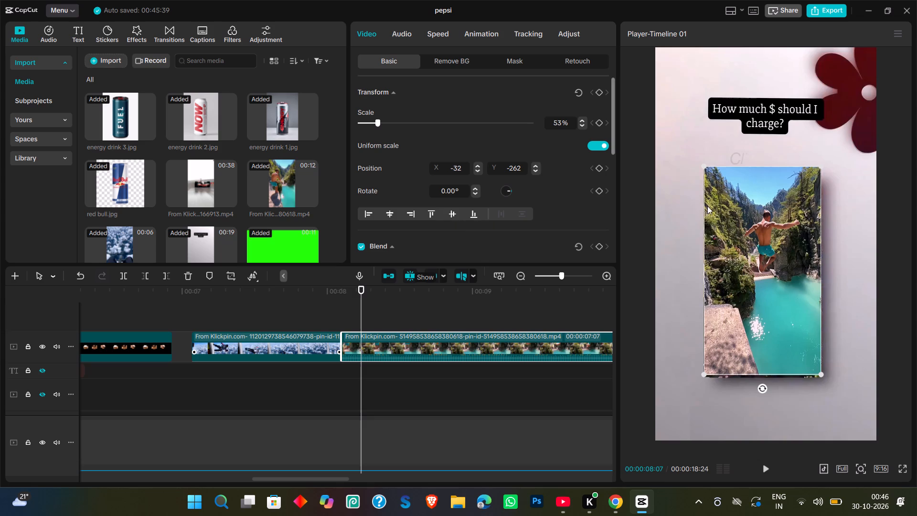
Move the cliff-jump clip lower in the frame, to about position X -47, Y -685.
{"action": "left_click_drag", "start_coordinate": [768, 246], "coordinate": [770, 292]}
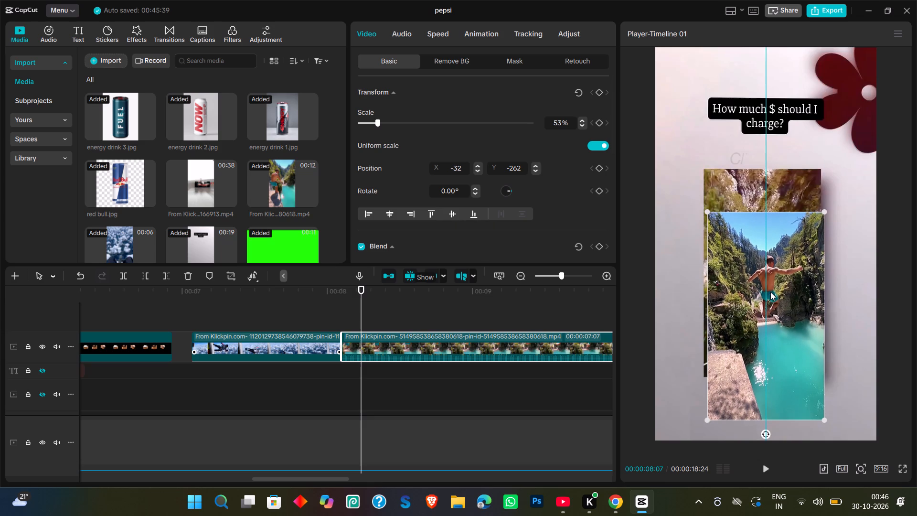
{"action": "left_click_drag", "start_coordinate": [770, 292], "coordinate": [768, 290]}
Split the cliff-jump clip at 00:00:08:26, where the background changes scene, and delete the portion after the cut.
{"action": "key", "text": "Right"}
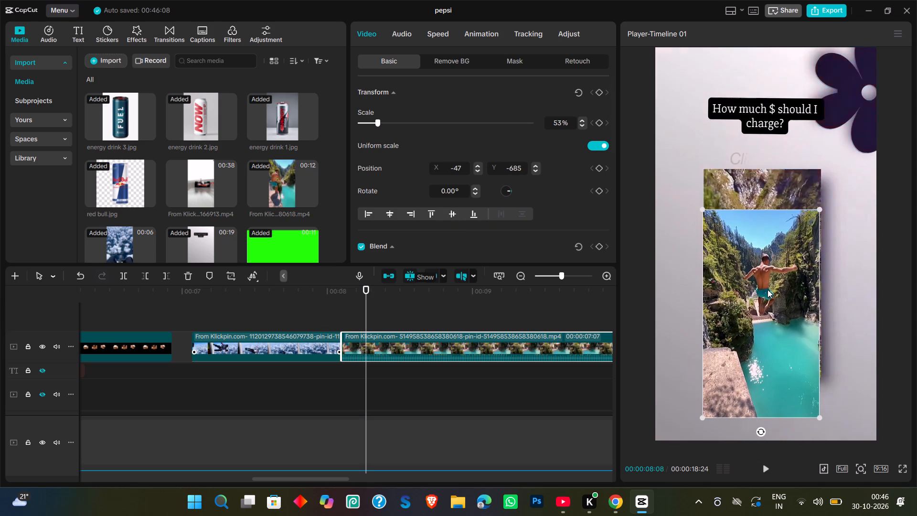
{"action": "key", "text": "Right"}
{"action": "key", "text": "Right"}
{"action": "key", "text": "Right"}
{"action": "key", "text": "Right"}
{"action": "key", "text": "Right"}
{"action": "key", "text": "Right"}
{"action": "key", "text": "Right"}
{"action": "key", "text": "Right"}
{"action": "key", "text": "Right"}
{"action": "key", "text": "Right"}
{"action": "key", "text": "Right"}
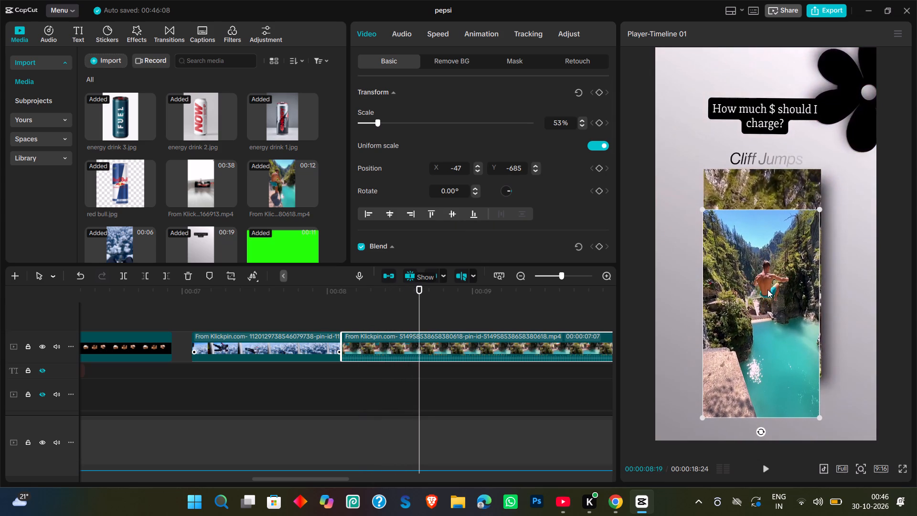
{"action": "key", "text": "Right"}
{"action": "key", "text": "Right"}
{"action": "key", "text": "Right"}
{"action": "key", "text": "Right"}
{"action": "key", "text": "Right"}
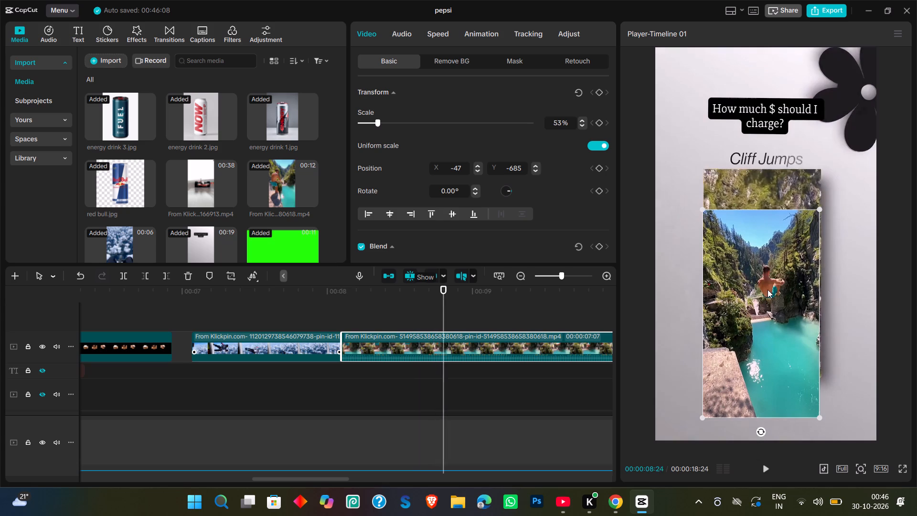
{"action": "key", "text": "Right"}
{"action": "key", "text": "Right"}
{"action": "key", "text": "Right"}
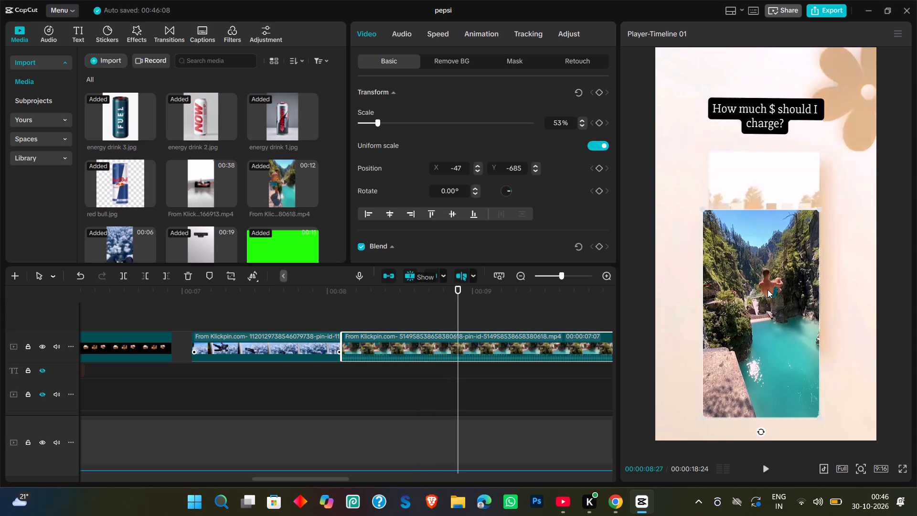
{"action": "key", "text": "Left"}
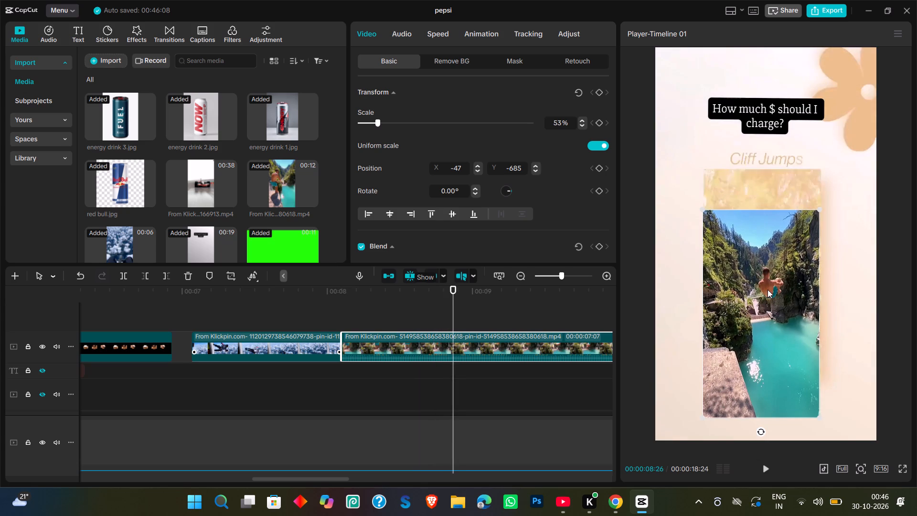
{"action": "key", "text": "ctrl+b"}
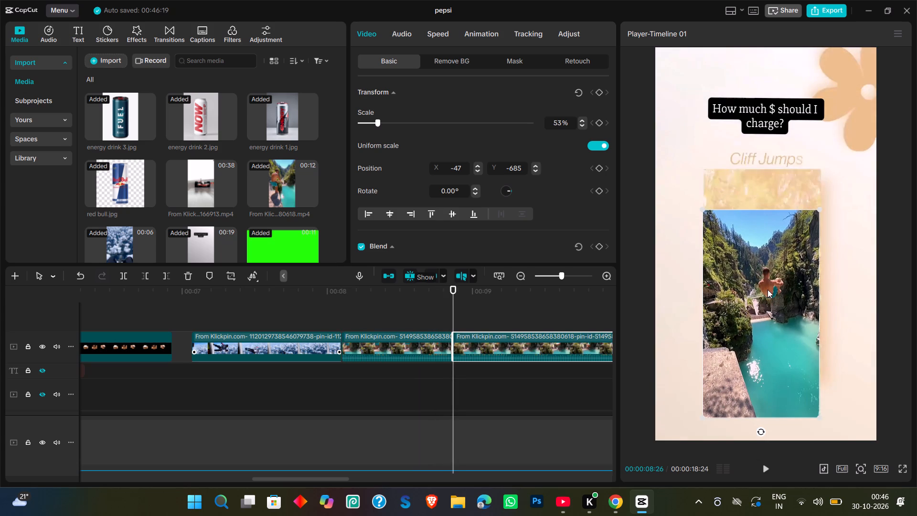
{"action": "key", "text": "Delete"}
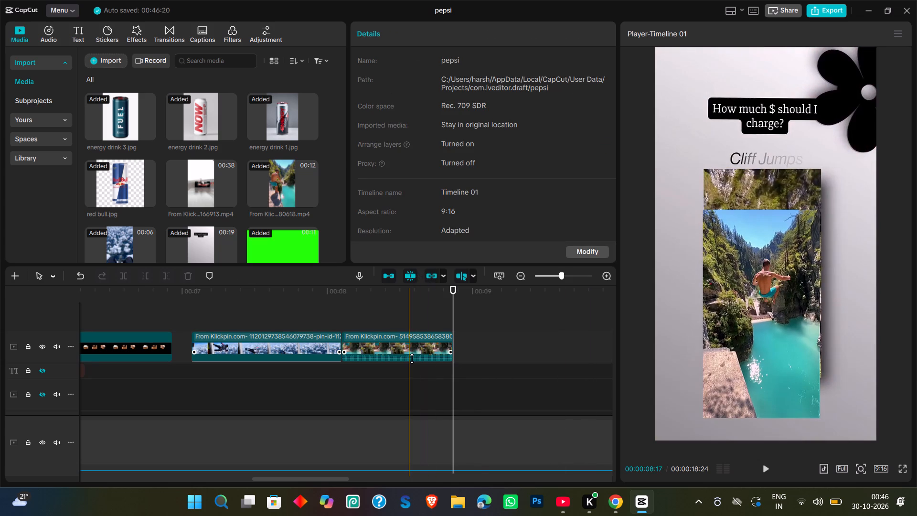
Lower the cliff-jump clip's audio volume all the way down to silence it.
{"action": "left_click_drag", "start_coordinate": [412, 358], "coordinate": [412, 365]}
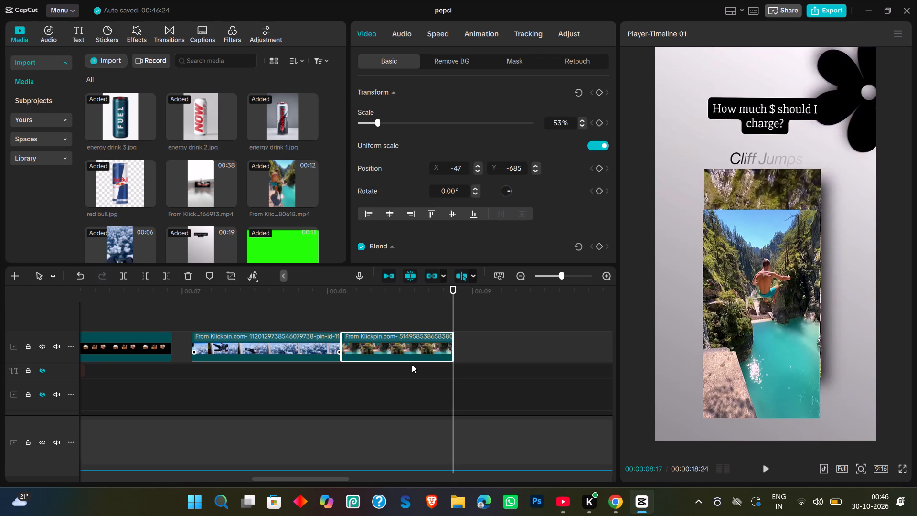
{"action": "key", "text": "Right"}
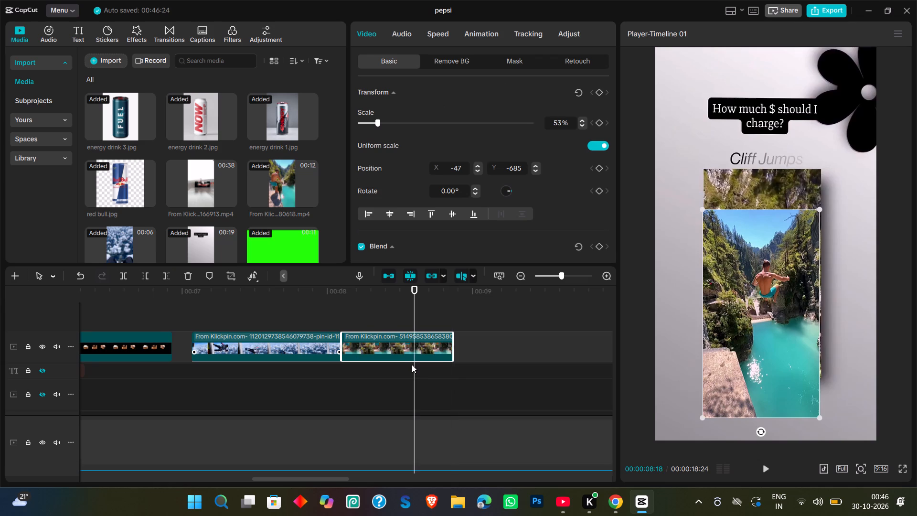
Find where the cliff-jump scene ends and add the Formula racing car clip directly after the cliff-jump clip on the timeline.
{"action": "key", "text": "Right"}
{"action": "key", "text": "Right"}
{"action": "key", "text": "Right"}
{"action": "key", "text": "Right"}
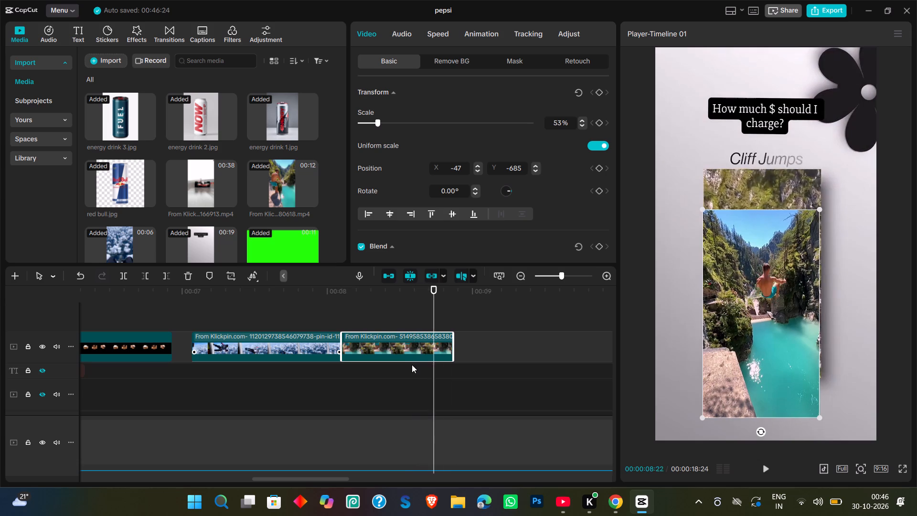
{"action": "key", "text": "Right"}
{"action": "key", "text": "Right"}
{"action": "key", "text": "Right"}
{"action": "key", "text": "Right"}
{"action": "key", "text": "Right"}
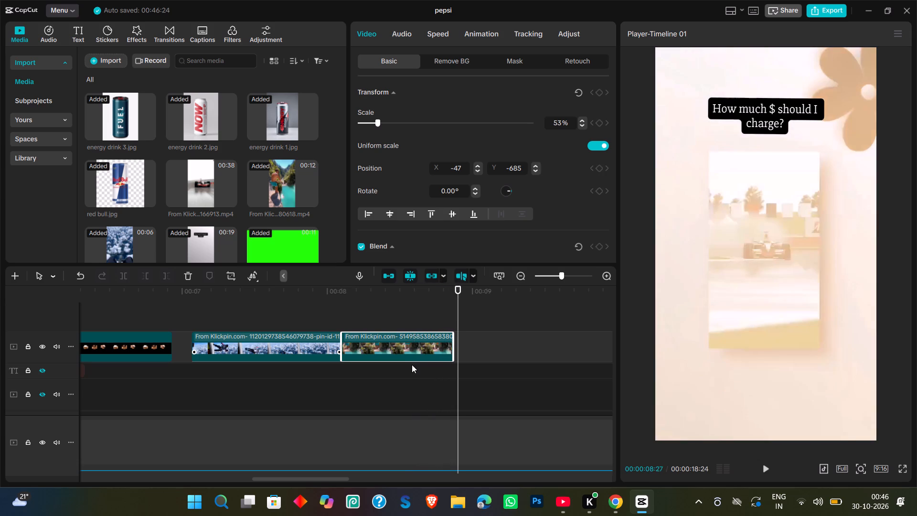
{"action": "scroll", "coordinate": [240, 195], "scroll_direction": "down", "scroll_amount": 1}
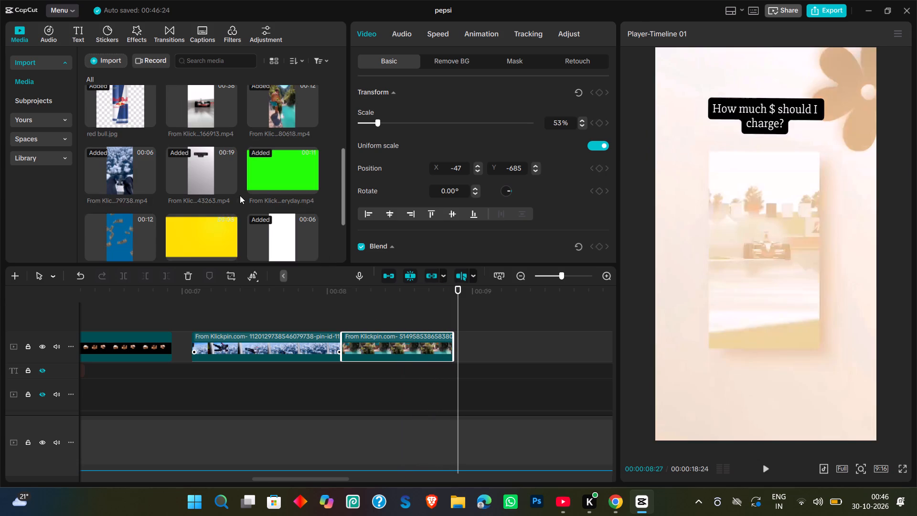
{"action": "scroll", "coordinate": [172, 124], "scroll_direction": "up", "scroll_amount": 1}
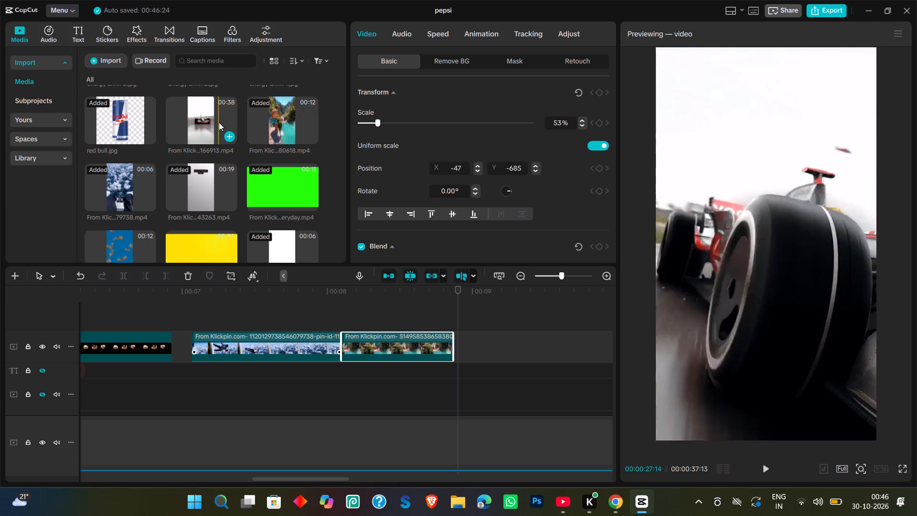
{"action": "right_click", "coordinate": [206, 116]}
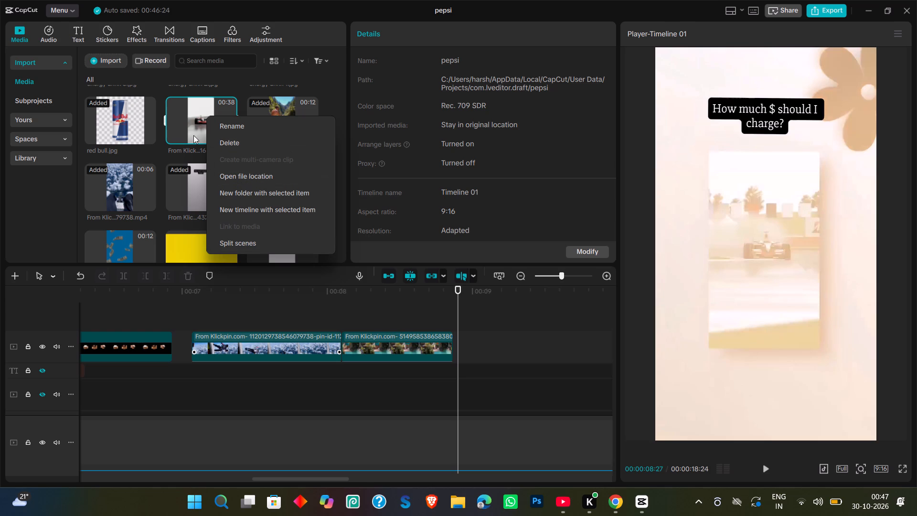
{"action": "left_click_drag", "start_coordinate": [198, 135], "coordinate": [378, 254]}
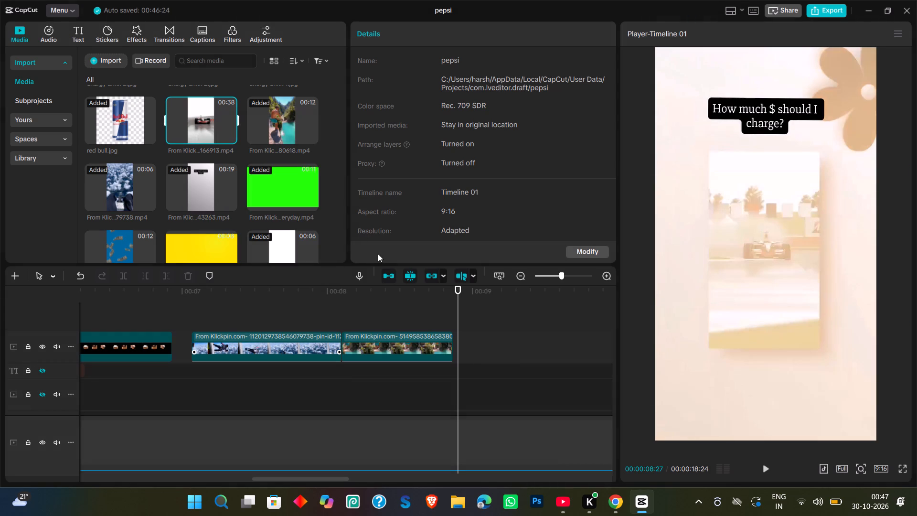
{"action": "left_click_drag", "start_coordinate": [378, 254], "coordinate": [201, 100]}
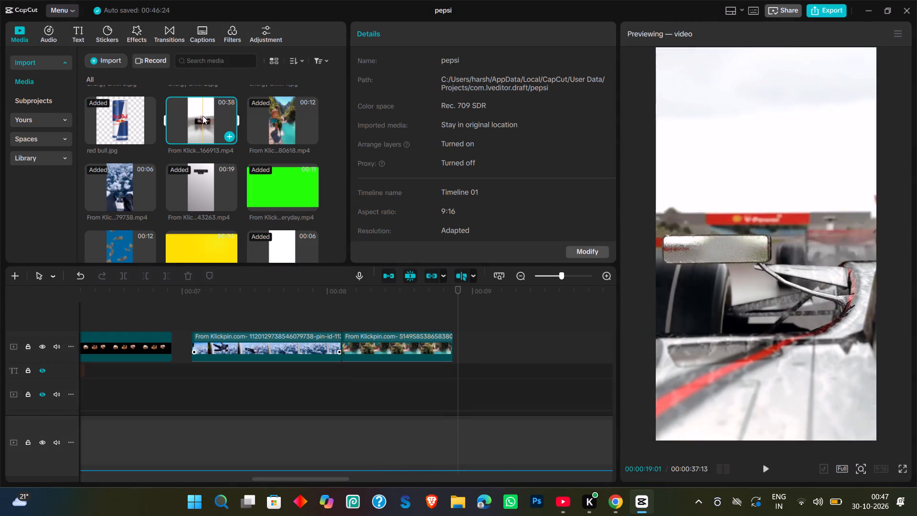
{"action": "left_click_drag", "start_coordinate": [203, 117], "coordinate": [452, 348]}
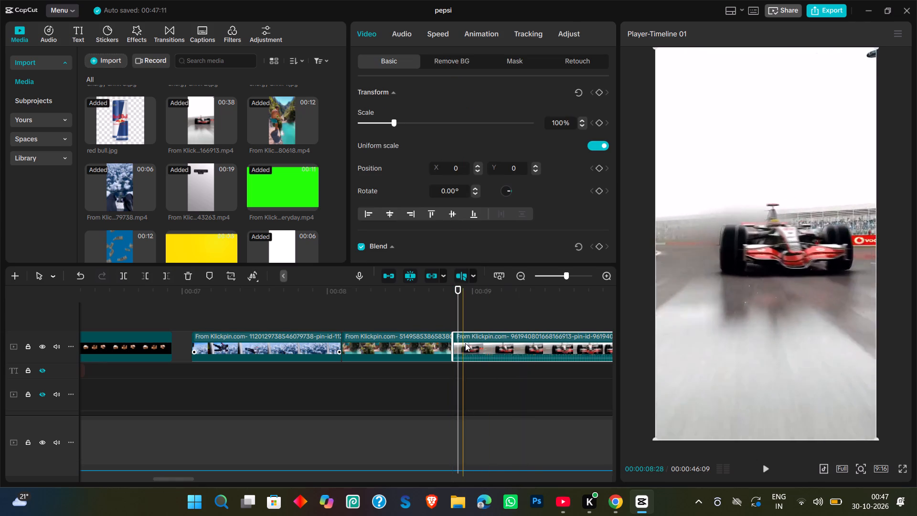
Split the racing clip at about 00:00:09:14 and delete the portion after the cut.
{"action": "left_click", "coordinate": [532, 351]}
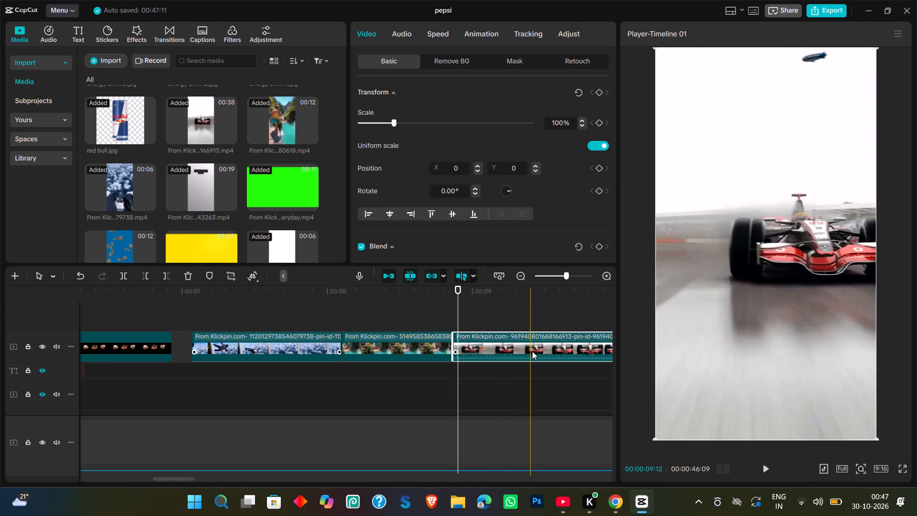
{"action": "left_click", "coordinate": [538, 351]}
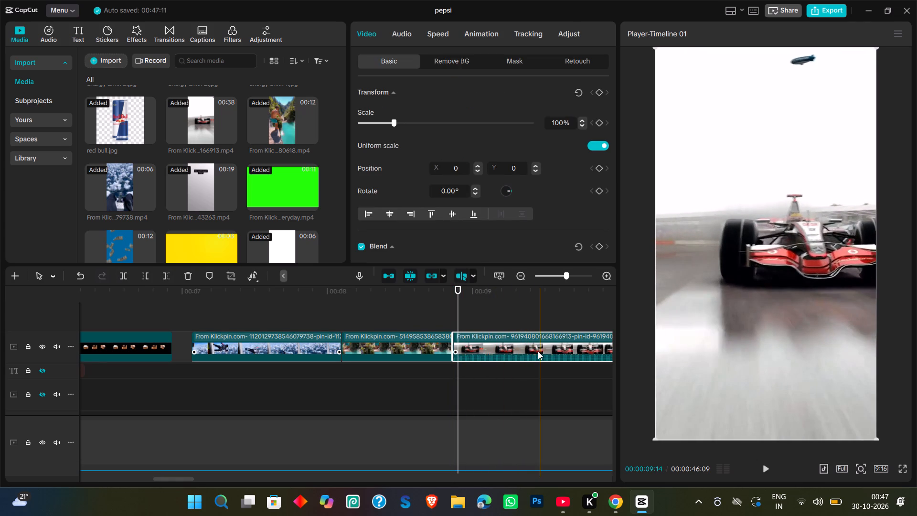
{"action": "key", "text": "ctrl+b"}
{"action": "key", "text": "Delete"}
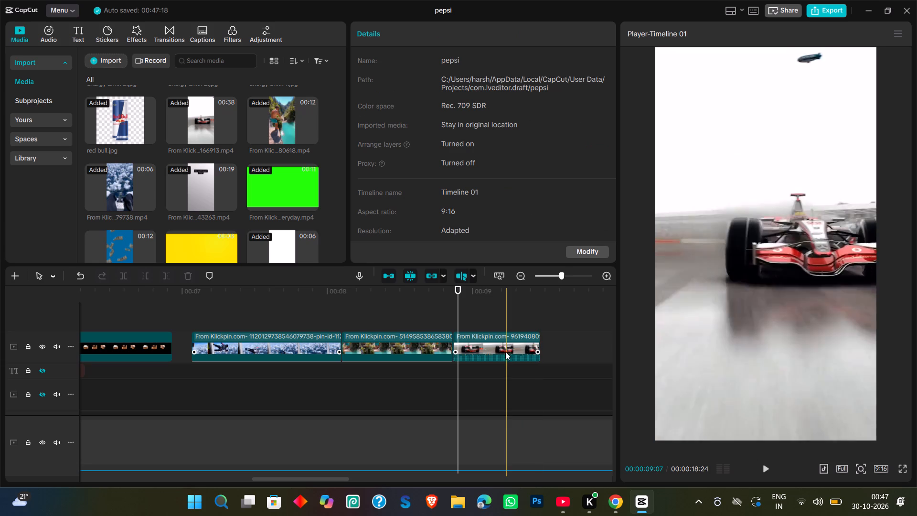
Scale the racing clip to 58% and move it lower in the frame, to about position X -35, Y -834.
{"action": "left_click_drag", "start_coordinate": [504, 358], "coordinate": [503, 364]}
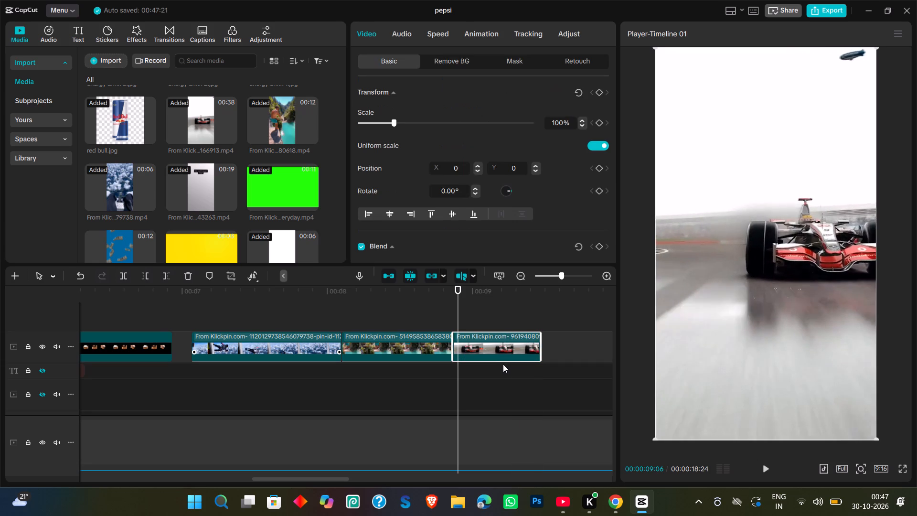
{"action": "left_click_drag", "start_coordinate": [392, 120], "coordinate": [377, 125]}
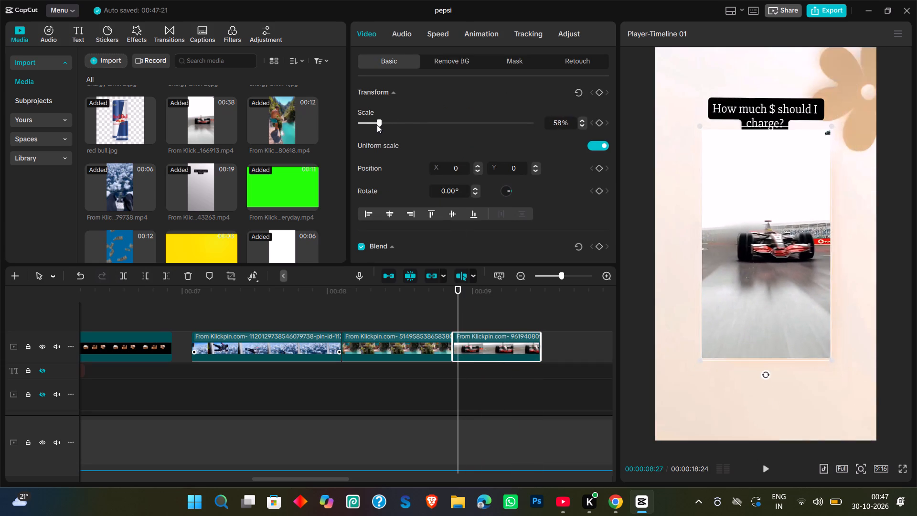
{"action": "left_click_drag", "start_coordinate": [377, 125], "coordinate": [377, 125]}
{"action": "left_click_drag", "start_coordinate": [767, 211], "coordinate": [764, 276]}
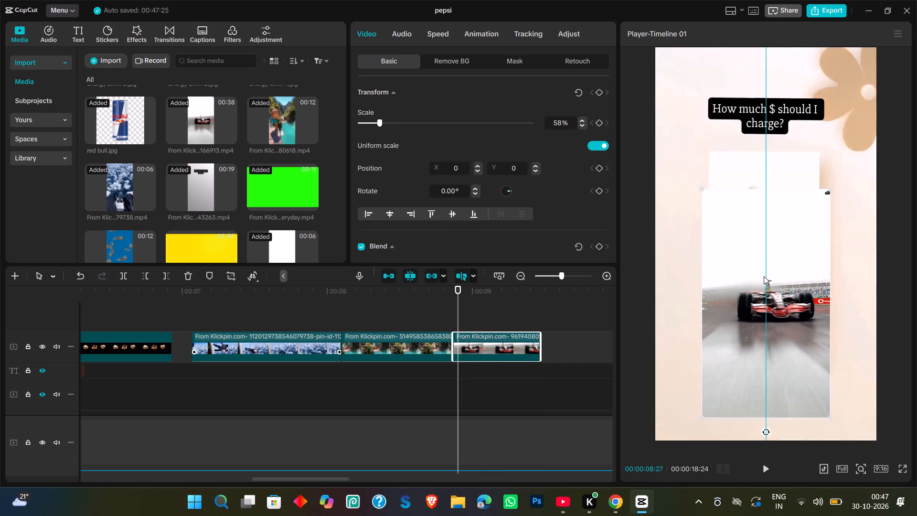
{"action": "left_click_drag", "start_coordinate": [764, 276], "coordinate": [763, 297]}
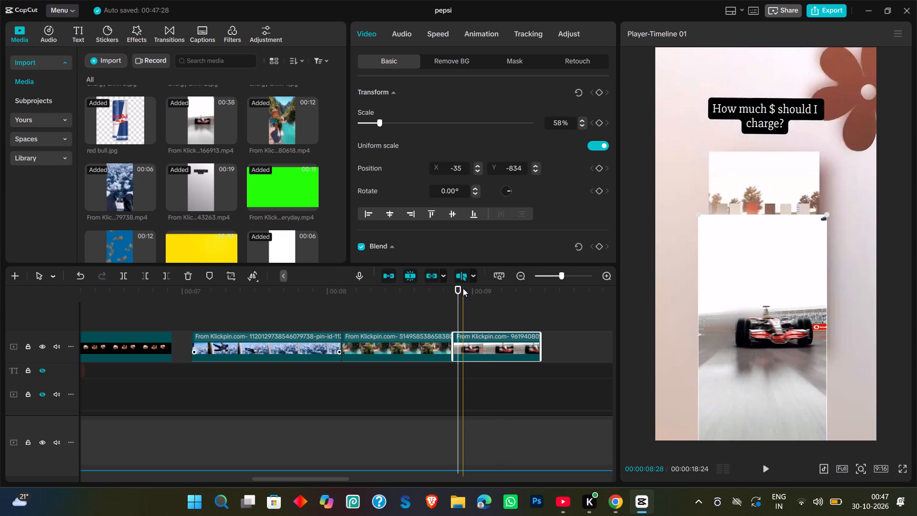
Step through the reference's Racing scene frame by frame to examine how long it lasts.
{"action": "left_click_drag", "start_coordinate": [462, 289], "coordinate": [455, 289]}
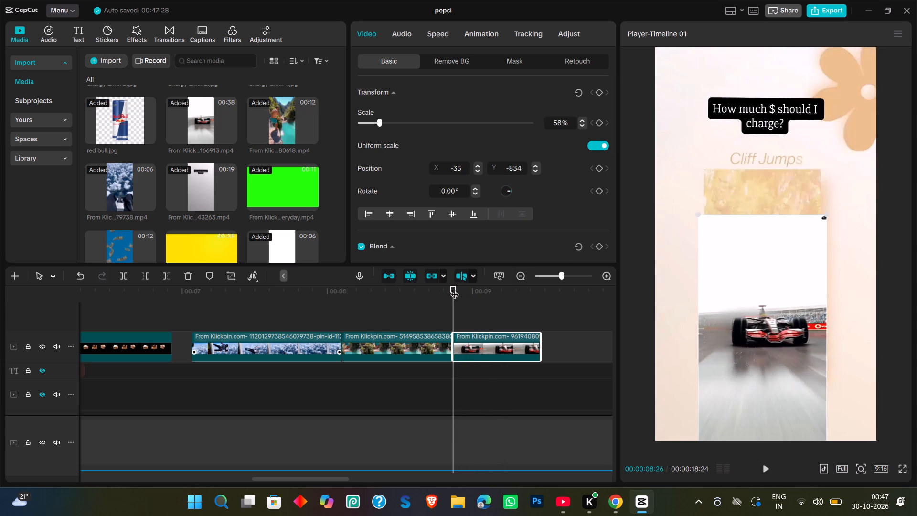
{"action": "key", "text": "Right"}
{"action": "key", "text": "Right"}
{"action": "key", "text": "Right"}
{"action": "key", "text": "Right"}
{"action": "key", "text": "Right"}
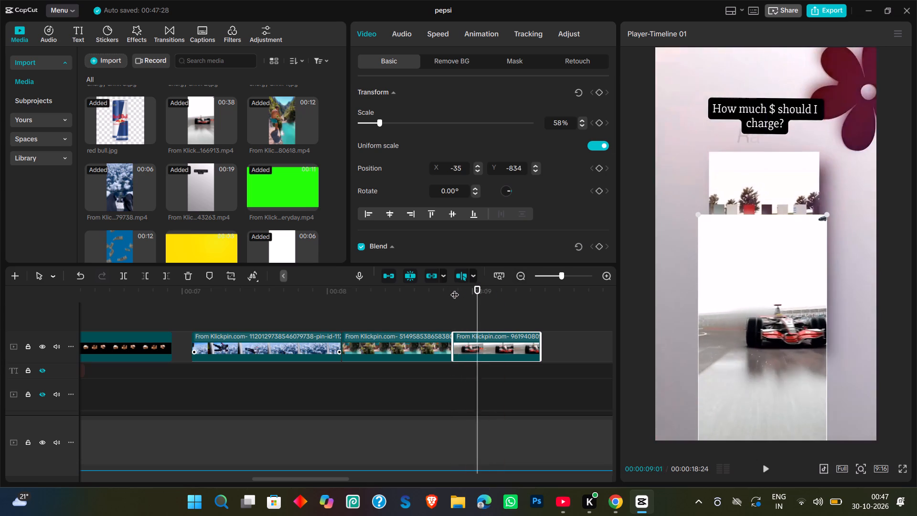
{"action": "key", "text": "Right"}
{"action": "key", "text": "Right"}
{"action": "key", "text": "Right"}
{"action": "key", "text": "Right"}
{"action": "key", "text": "Right"}
{"action": "key", "text": "Right"}
{"action": "key", "text": "Right"}
{"action": "key", "text": "Right"}
{"action": "key", "text": "Right"}
{"action": "key", "text": "Right"}
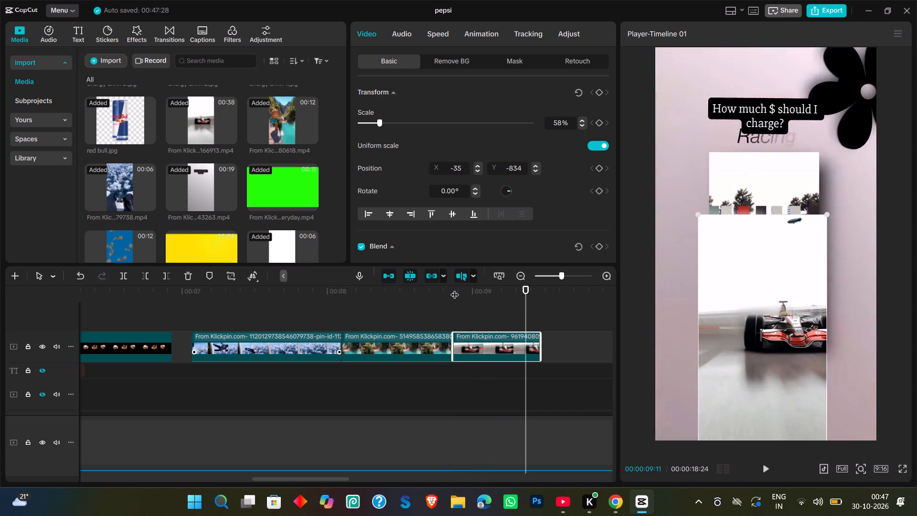
{"action": "key", "text": "Right"}
{"action": "key", "text": "Right"}
{"action": "key", "text": "Right"}
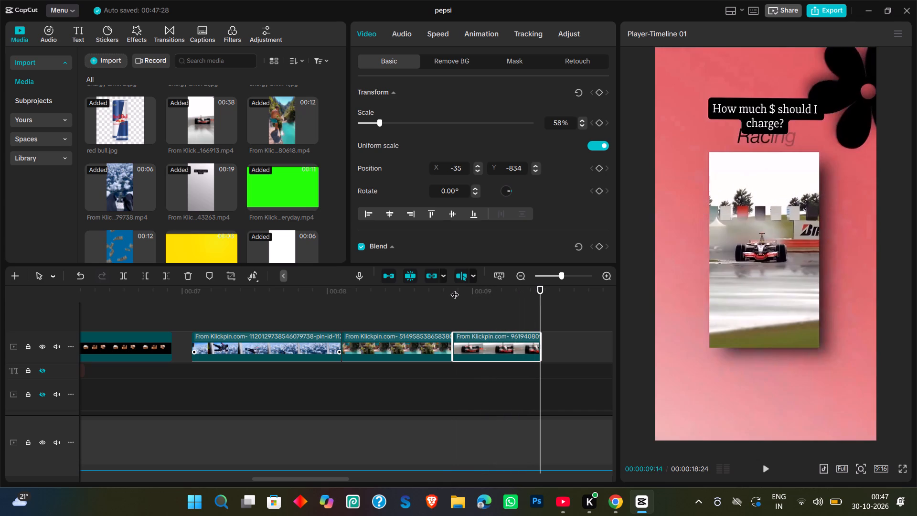
{"action": "key", "text": "Right"}
{"action": "key", "text": "Right"}
{"action": "key", "text": "Right"}
{"action": "key", "text": "Right"}
{"action": "key", "text": "Right"}
{"action": "key", "text": "Right"}
{"action": "key", "text": "Right"}
{"action": "key", "text": "Right"}
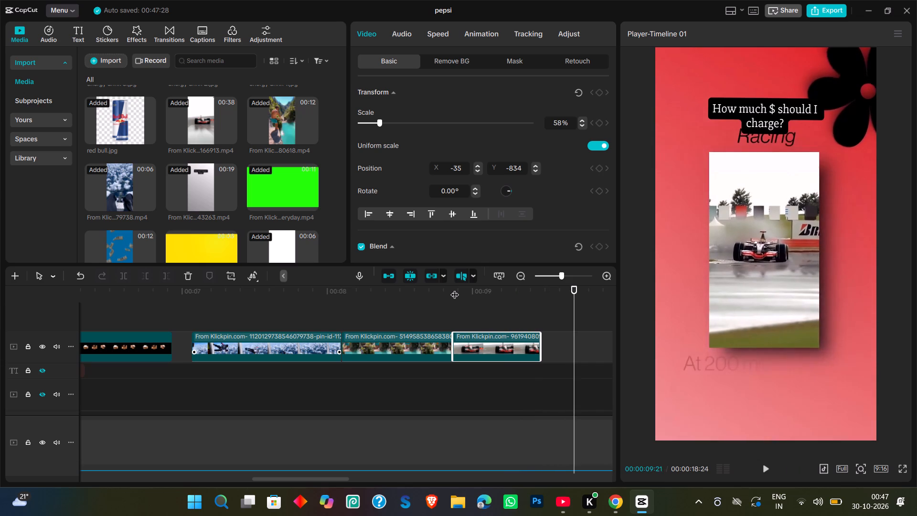
{"action": "key", "text": "Right"}
{"action": "key", "text": "Right"}
{"action": "key", "text": "Right"}
{"action": "key", "text": "Right"}
{"action": "key", "text": "Right"}
{"action": "key", "text": "Right"}
{"action": "key", "text": "Right"}
{"action": "key", "text": "Right"}
{"action": "key", "text": "Right"}
{"action": "key", "text": "Right"}
{"action": "key", "text": "Right"}
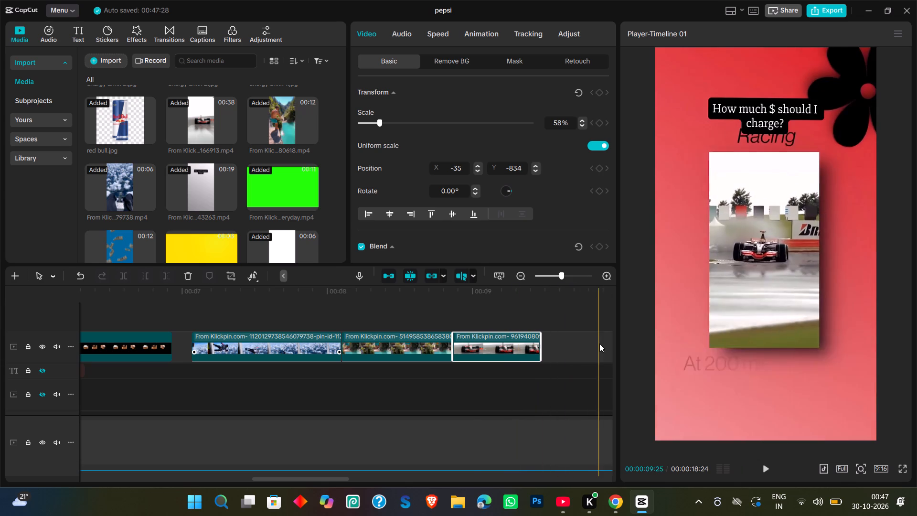
{"action": "scroll", "coordinate": [603, 345], "scroll_direction": "left", "scroll_amount": 1}
{"action": "key", "text": "Right"}
{"action": "key", "text": "Right"}
{"action": "key", "text": "Right"}
{"action": "key", "text": "Right"}
{"action": "key", "text": "Right"}
{"action": "key", "text": "Right"}
{"action": "key", "text": "Right"}
{"action": "key", "text": "Right"}
{"action": "key", "text": "Right"}
{"action": "key", "text": "Right"}
{"action": "key", "text": "Right"}
{"action": "key", "text": "Right"}
{"action": "key", "text": "Right"}
{"action": "key", "text": "Right"}
{"action": "key", "text": "Right"}
{"action": "key", "text": "Right"}
{"action": "key", "text": "Right"}
{"action": "key", "text": "Right"}
{"action": "key", "text": "Right"}
{"action": "key", "text": "Right"}
{"action": "key", "text": "Right"}
{"action": "key", "text": "Right"}
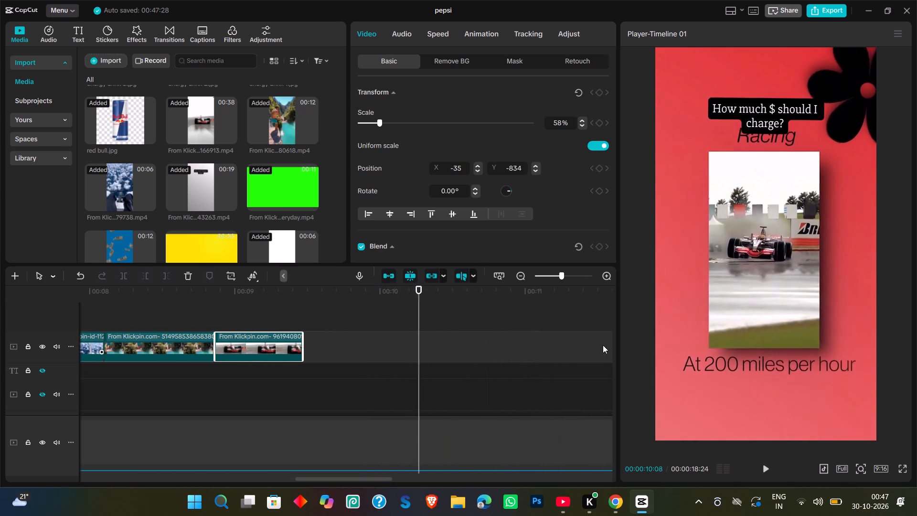
{"action": "key", "text": "Left"}
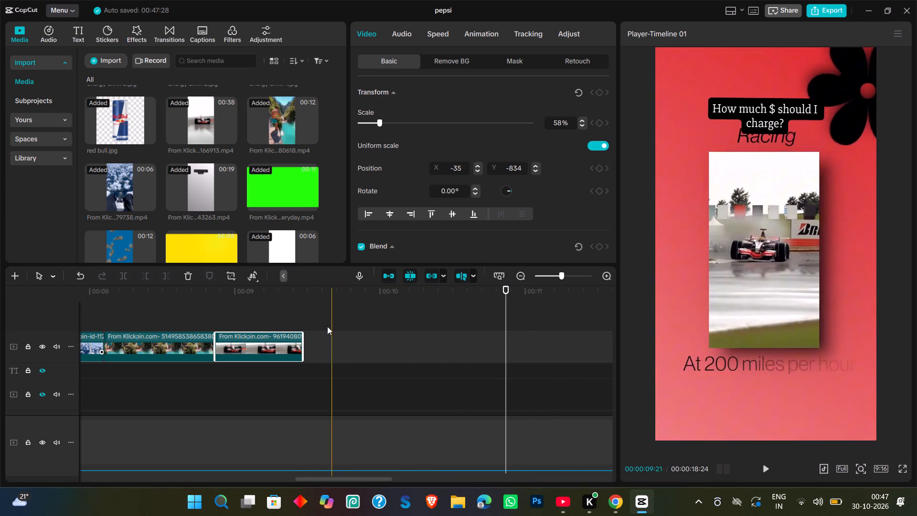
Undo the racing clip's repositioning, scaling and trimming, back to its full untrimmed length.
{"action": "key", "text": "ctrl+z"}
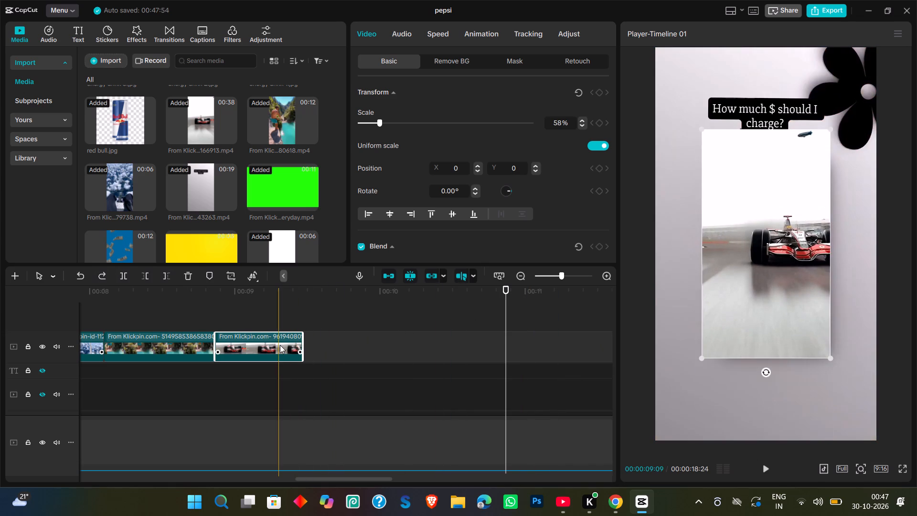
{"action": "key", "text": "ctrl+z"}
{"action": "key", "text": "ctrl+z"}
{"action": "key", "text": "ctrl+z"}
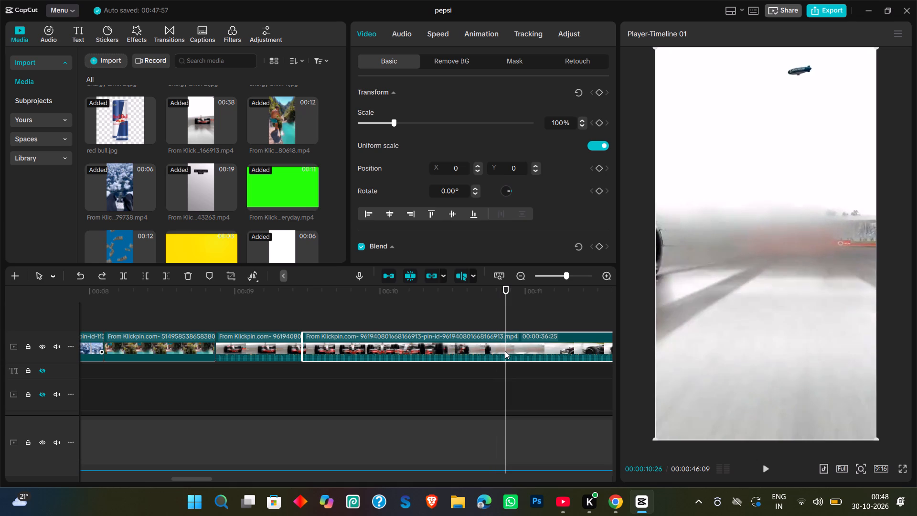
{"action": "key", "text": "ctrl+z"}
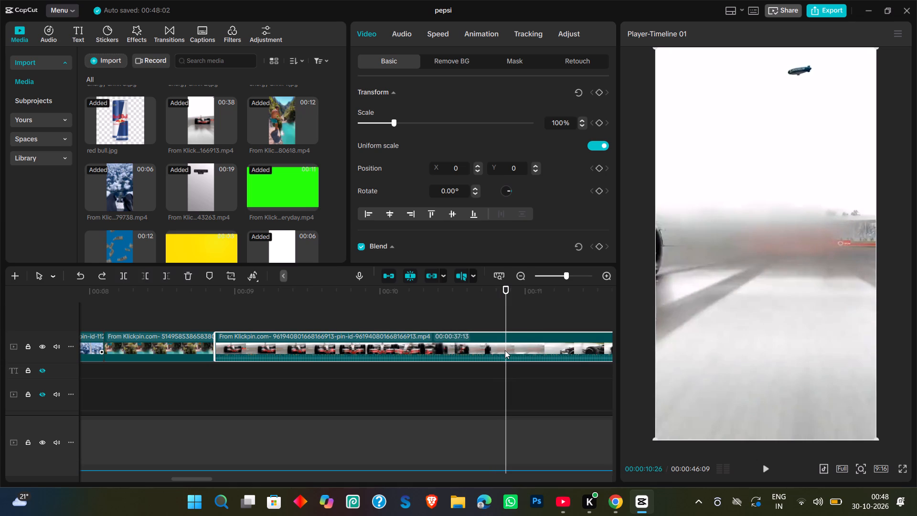
Split the racing clip at 00:00:10:26 and delete the portion after the cut.
{"action": "key", "text": "ctrl+b"}
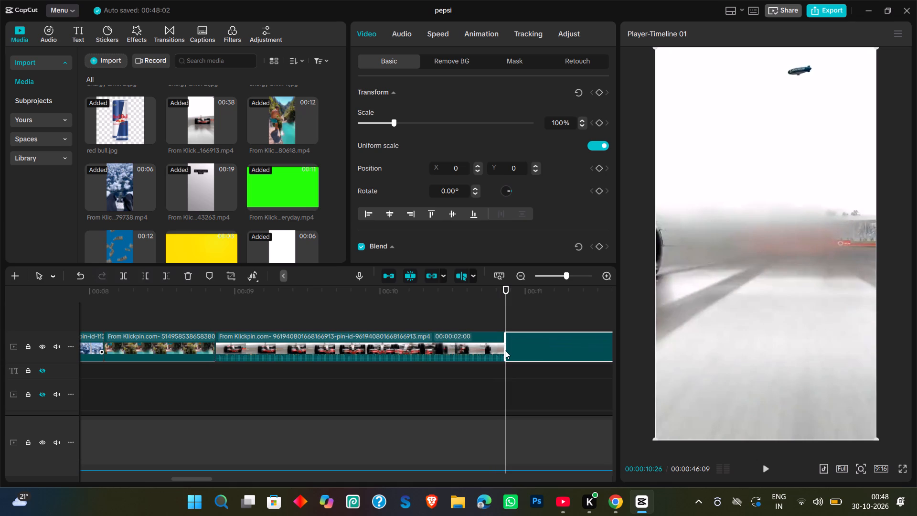
{"action": "key", "text": "Delete"}
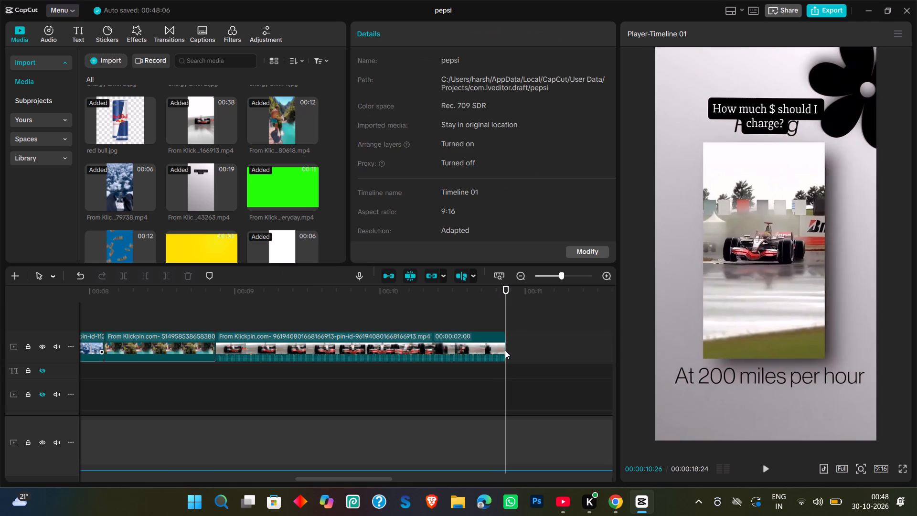
Scale the racing clip to 53% and align it over the reference's racing picture at position X 0, Y -117.
{"action": "left_click_drag", "start_coordinate": [503, 296], "coordinate": [391, 295]}
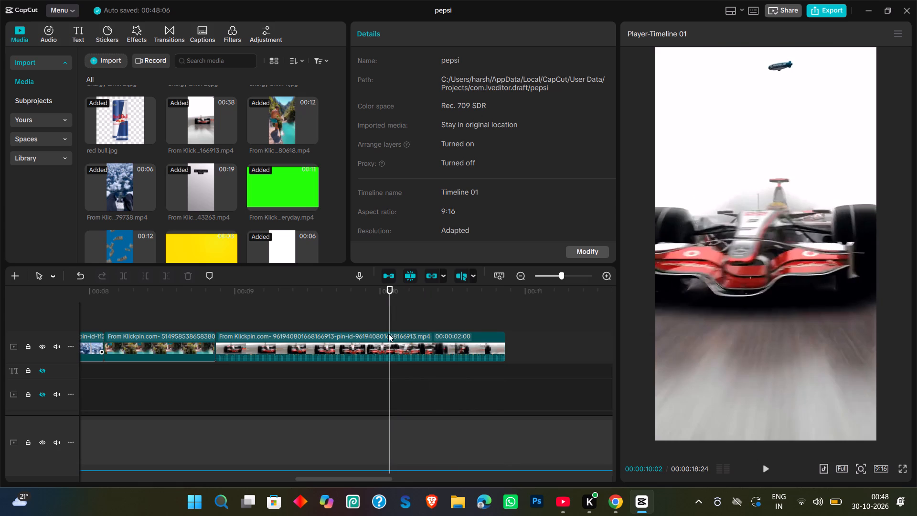
{"action": "left_click", "coordinate": [387, 340]}
{"action": "left_click_drag", "start_coordinate": [396, 125], "coordinate": [388, 125]}
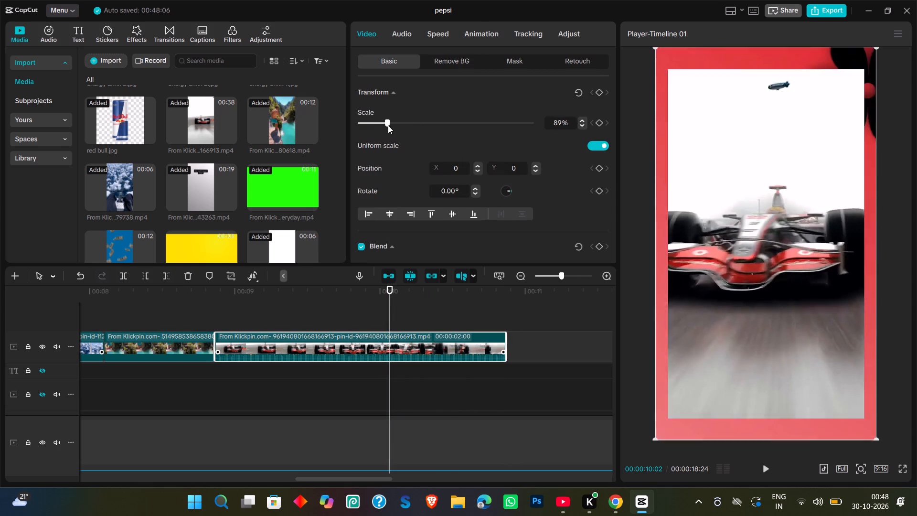
{"action": "left_click_drag", "start_coordinate": [388, 125], "coordinate": [382, 129]}
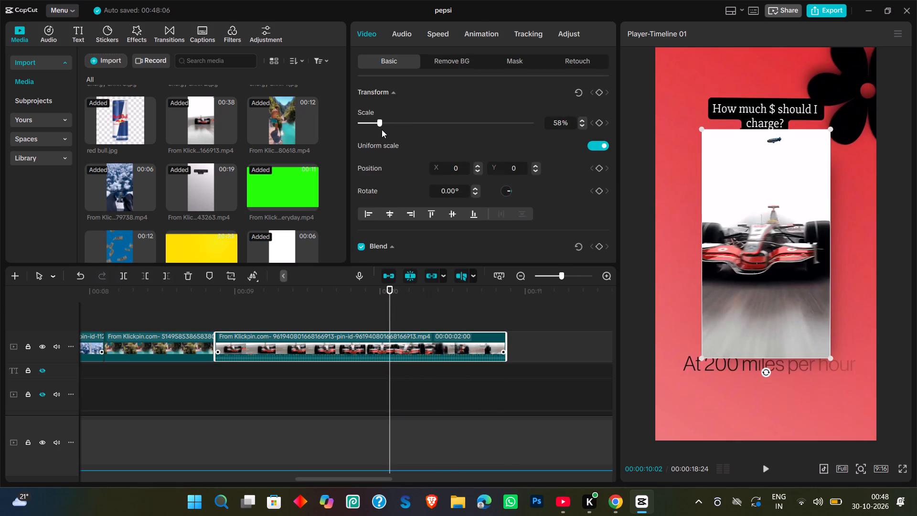
{"action": "left_click_drag", "start_coordinate": [382, 129], "coordinate": [380, 131]}
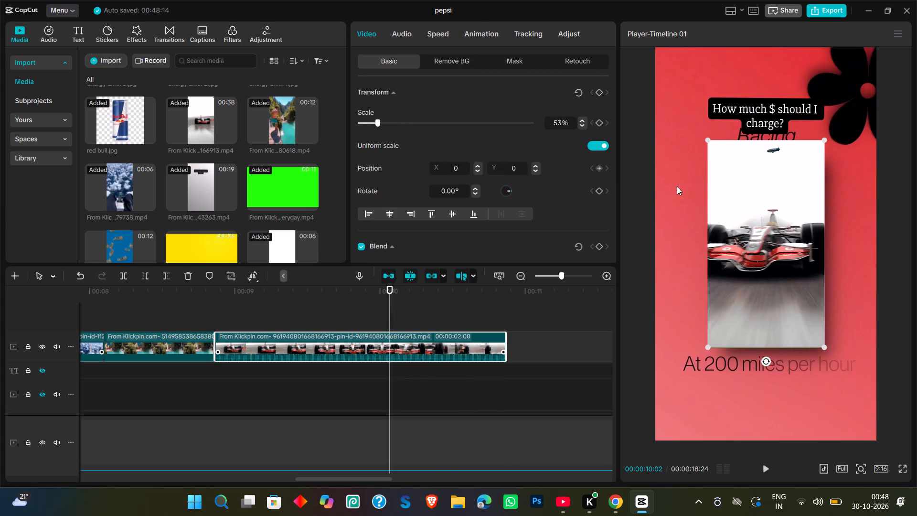
{"action": "left_click_drag", "start_coordinate": [754, 200], "coordinate": [755, 212]}
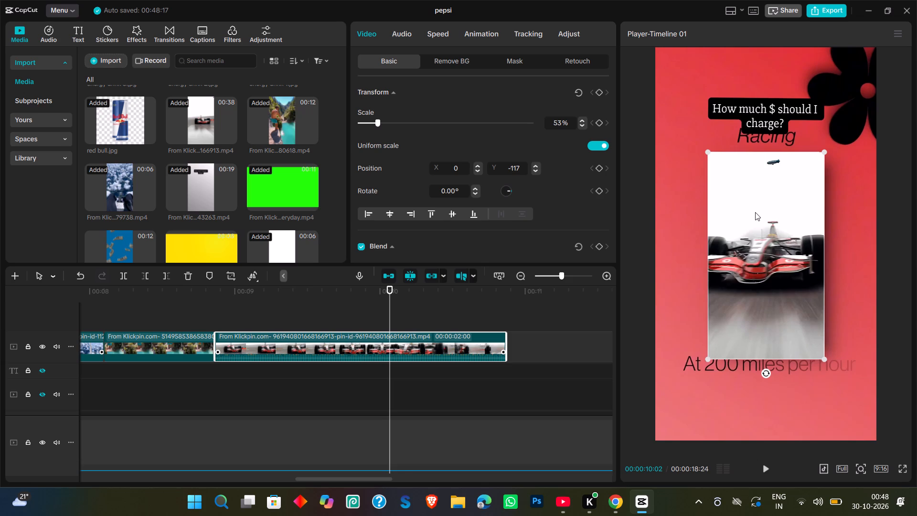
Step through the rest of the racing clip to check its placement against the reference up to its end.
{"action": "key", "text": "Right"}
{"action": "key", "text": "Right"}
{"action": "key", "text": "Right"}
{"action": "key", "text": "Right"}
{"action": "key", "text": "Right"}
{"action": "key", "text": "Right"}
{"action": "key", "text": "Right"}
{"action": "key", "text": "Right"}
{"action": "key", "text": "Right"}
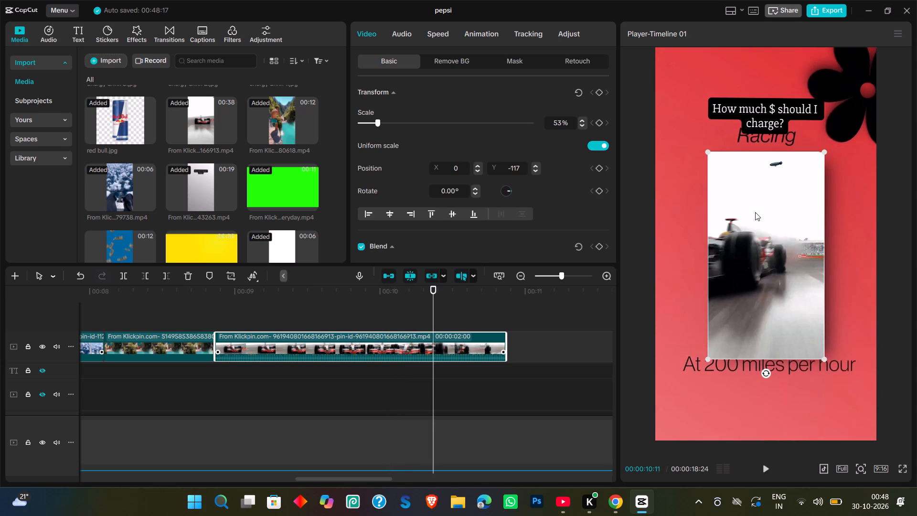
{"action": "key", "text": "Right"}
{"action": "key", "text": "Right"}
{"action": "key", "text": "Right"}
{"action": "key", "text": "Right"}
{"action": "key", "text": "Right"}
{"action": "key", "text": "Right"}
{"action": "key", "text": "Right"}
{"action": "key", "text": "Right"}
{"action": "key", "text": "Right"}
{"action": "key", "text": "Right"}
{"action": "key", "text": "Right"}
{"action": "key", "text": "Right"}
{"action": "key", "text": "Right"}
{"action": "key", "text": "Right"}
{"action": "key", "text": "Right"}
{"action": "key", "text": "Right"}
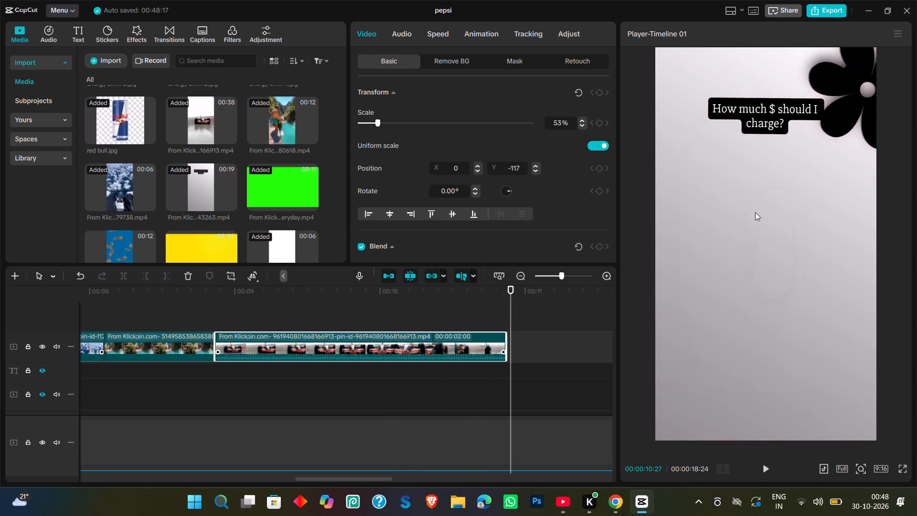
Step through the reference after the racing clip to examine how the changing cans and the "They didn't Sell a Drink" text animate.
{"action": "key", "text": "Right"}
{"action": "key", "text": "Right"}
{"action": "key", "text": "Right"}
{"action": "key", "text": "Right"}
{"action": "key", "text": "Right"}
{"action": "key", "text": "Right"}
{"action": "key", "text": "Right"}
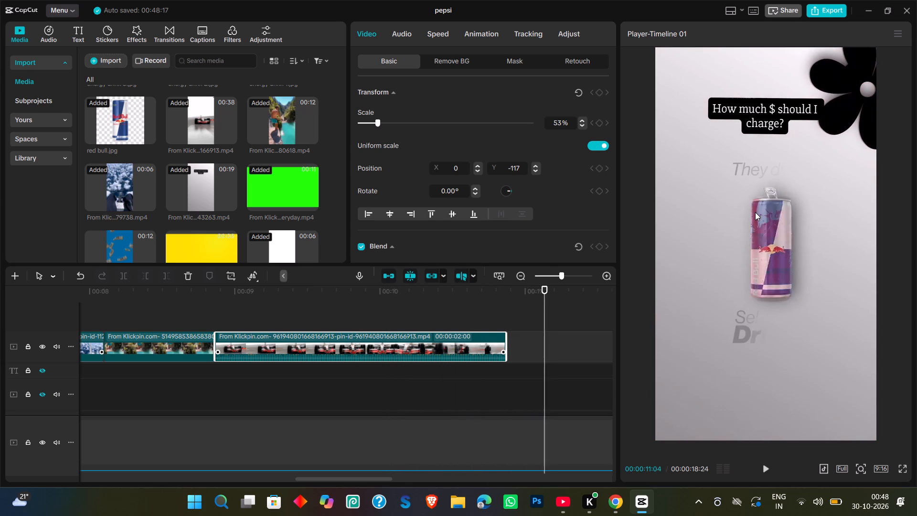
{"action": "key", "text": "Right"}
{"action": "key", "text": "Right"}
{"action": "key", "text": "Right"}
{"action": "key", "text": "Right"}
{"action": "key", "text": "Right"}
{"action": "key", "text": "Right"}
{"action": "key", "text": "Right"}
{"action": "key", "text": "Right"}
{"action": "key", "text": "Right"}
{"action": "key", "text": "Right"}
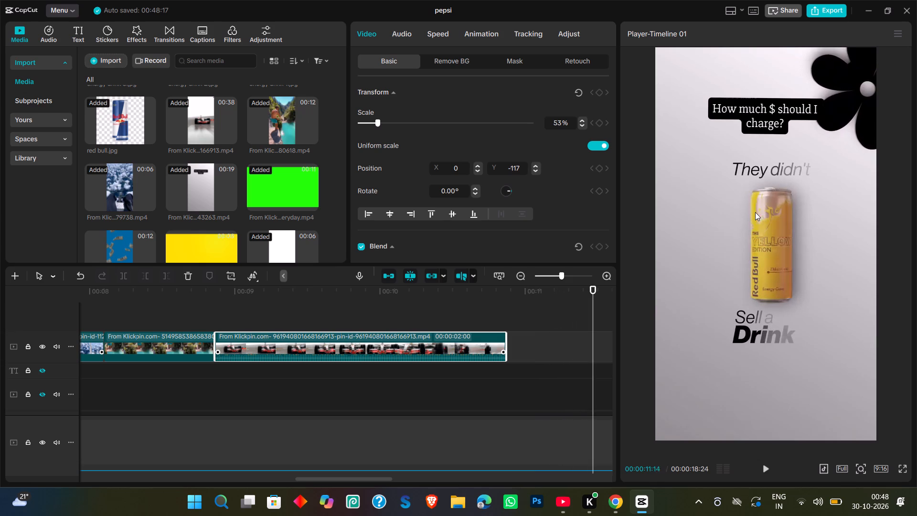
{"action": "key", "text": "Right"}
{"action": "key", "text": "Right"}
{"action": "key", "text": "Right"}
{"action": "key", "text": "Right"}
{"action": "key", "text": "Right"}
{"action": "key", "text": "Right"}
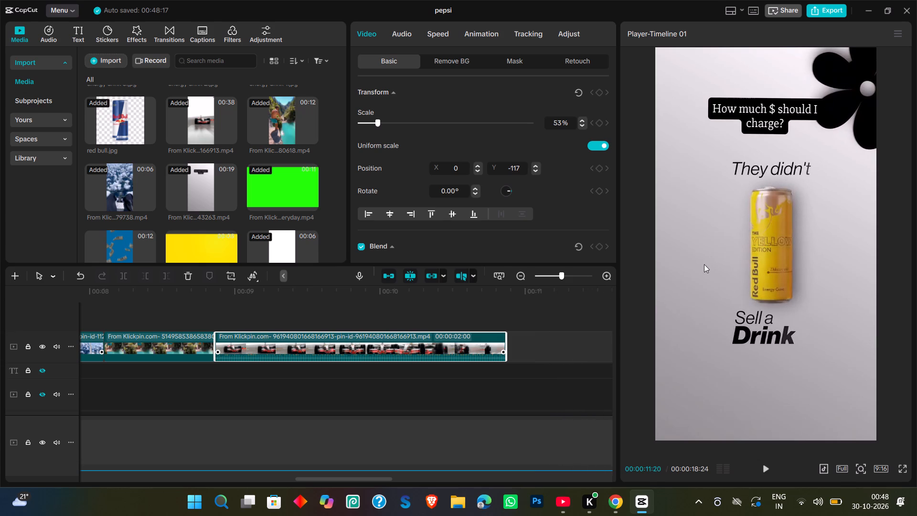
{"action": "scroll", "coordinate": [510, 325], "scroll_direction": "down", "scroll_amount": 7, "text": "ctrl"}
{"action": "key", "text": "Right"}
{"action": "key", "text": "Right"}
{"action": "key", "text": "Right"}
{"action": "key", "text": "Right"}
{"action": "key", "text": "Right"}
{"action": "key", "text": "Right"}
{"action": "key", "text": "Right"}
{"action": "key", "text": "Right"}
{"action": "key", "text": "Right"}
{"action": "key", "text": "Right"}
{"action": "key", "text": "Right"}
{"action": "key", "text": "Right"}
{"action": "key", "text": "Right"}
{"action": "key", "text": "Right"}
{"action": "key", "text": "Right"}
{"action": "key", "text": "Right"}
{"action": "key", "text": "Right"}
{"action": "key", "text": "Right"}
{"action": "key", "text": "Right"}
{"action": "key", "text": "Right"}
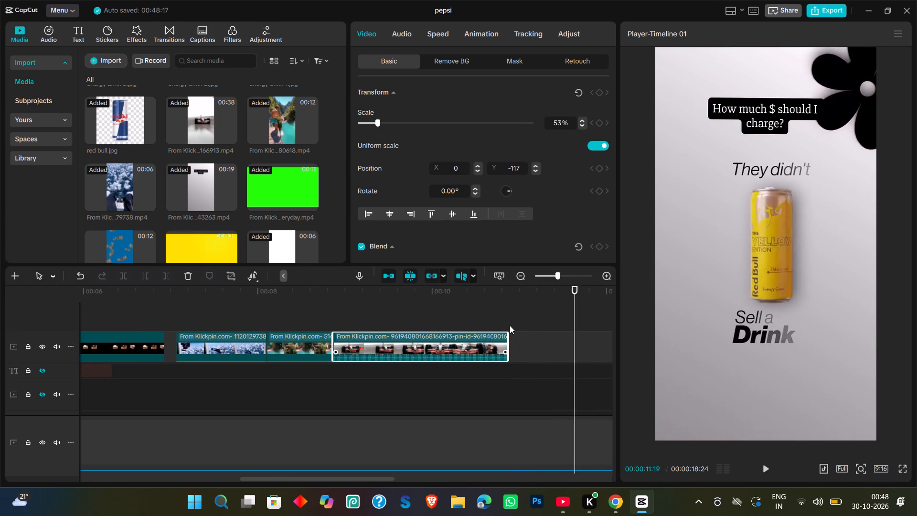
{"action": "key", "text": "Right"}
{"action": "key", "text": "Right"}
{"action": "key", "text": "Right"}
{"action": "key", "text": "Right"}
{"action": "key", "text": "Right"}
{"action": "key", "text": "Right"}
{"action": "key", "text": "Right"}
{"action": "key", "text": "Right"}
{"action": "key", "text": "Right"}
{"action": "key", "text": "Right"}
{"action": "key", "text": "Right"}
{"action": "key", "text": "Right"}
{"action": "key", "text": "Right"}
{"action": "key", "text": "Right"}
{"action": "key", "text": "Right"}
{"action": "key", "text": "Right"}
{"action": "key", "text": "Right"}
{"action": "key", "text": "Right"}
{"action": "key", "text": "Right"}
{"action": "key", "text": "Right"}
{"action": "key", "text": "Right"}
{"action": "key", "text": "Right"}
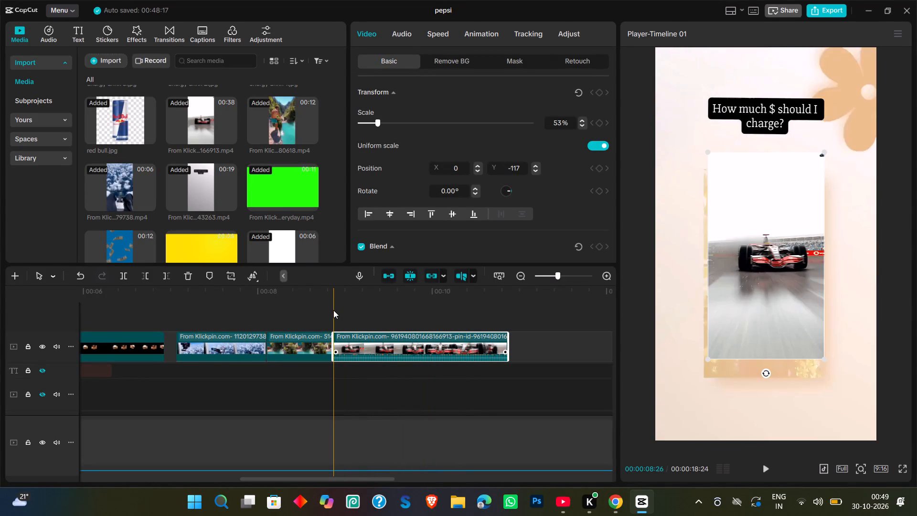
Place the red bull.jpg can image on the racing clip's track after that clip, starting at 00:00:10:28 where the reference's can begins to appear.
{"action": "left_click", "coordinate": [338, 308]}
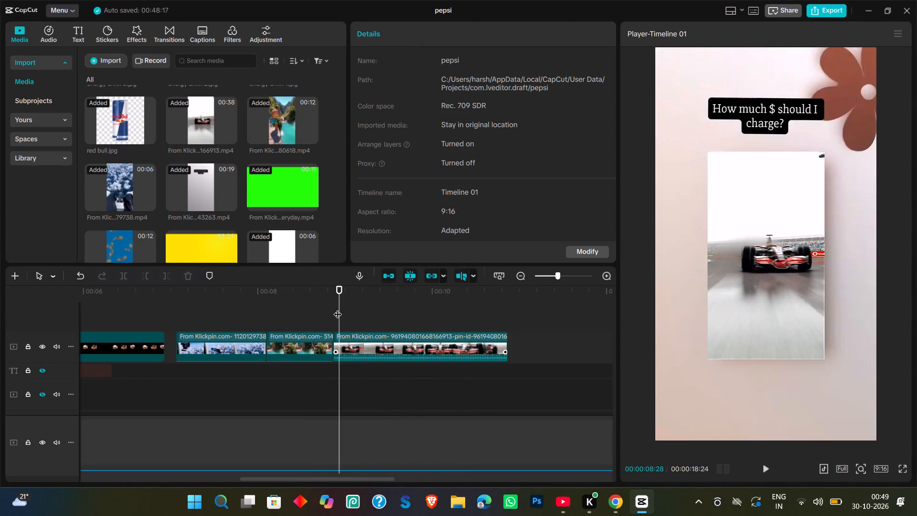
{"action": "left_click", "coordinate": [352, 340]}
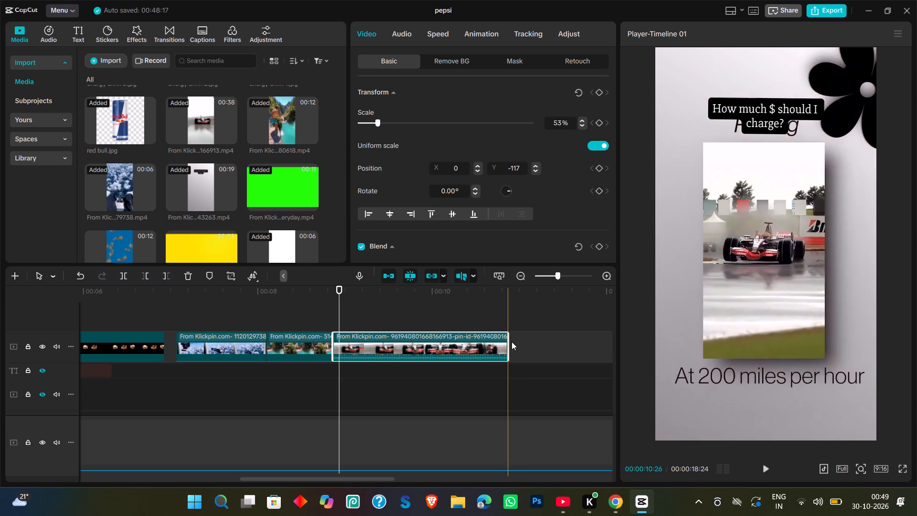
{"action": "key", "text": "Left"}
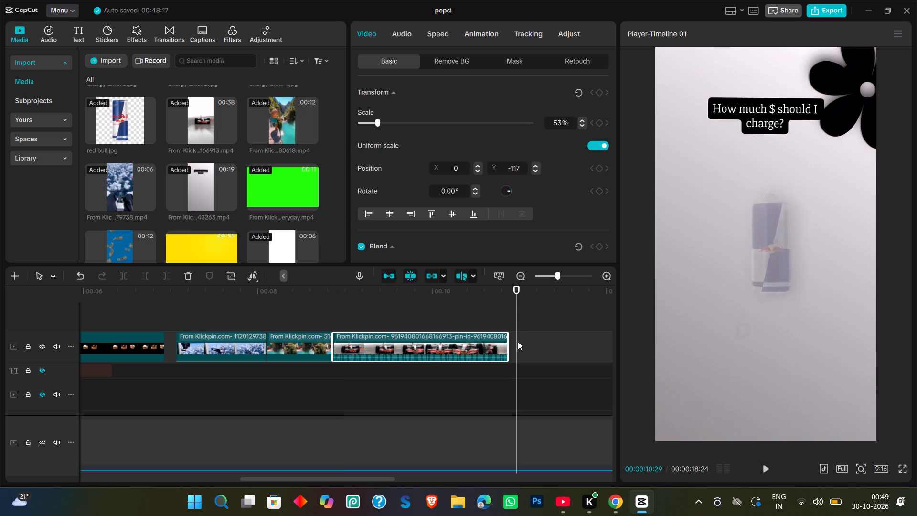
{"action": "key", "text": "Left"}
{"action": "key", "text": "Left"}
{"action": "key", "text": "Left"}
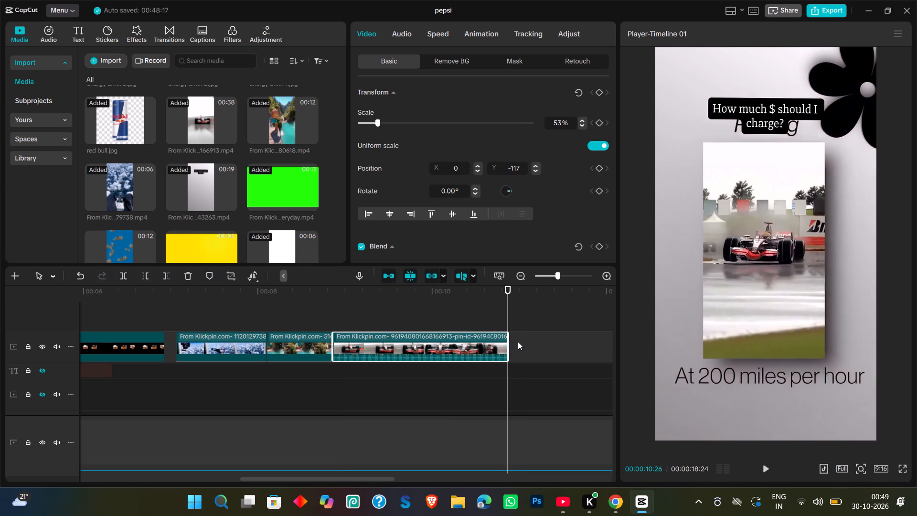
{"action": "key", "text": "Right"}
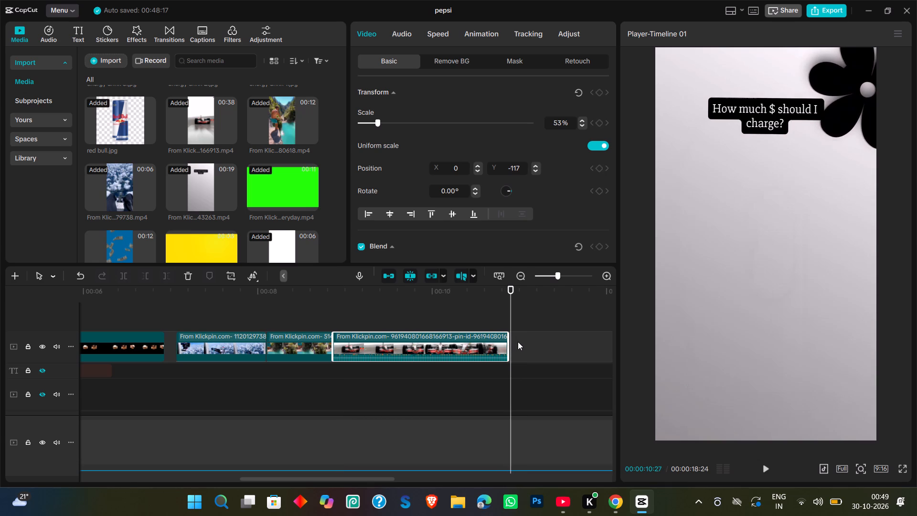
{"action": "key", "text": "Right"}
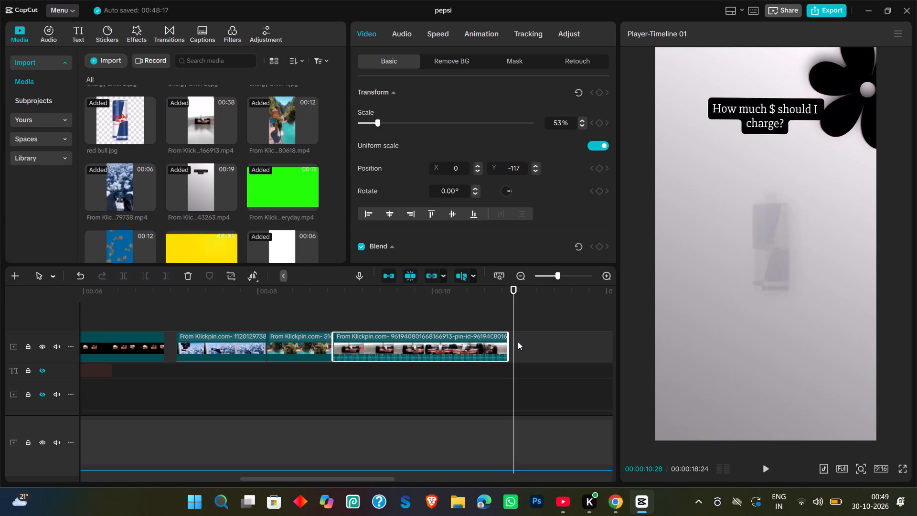
{"action": "left_click_drag", "start_coordinate": [124, 122], "coordinate": [389, 241]}
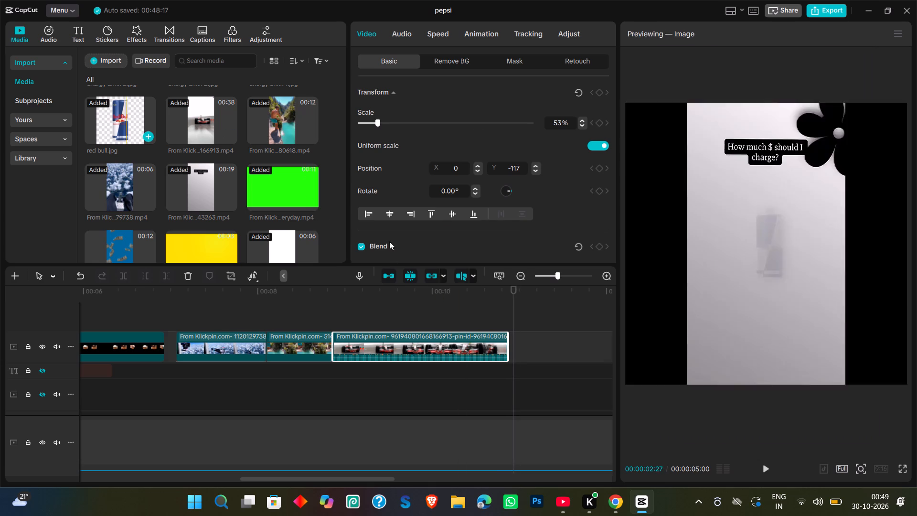
{"action": "left_click_drag", "start_coordinate": [389, 241], "coordinate": [513, 344]}
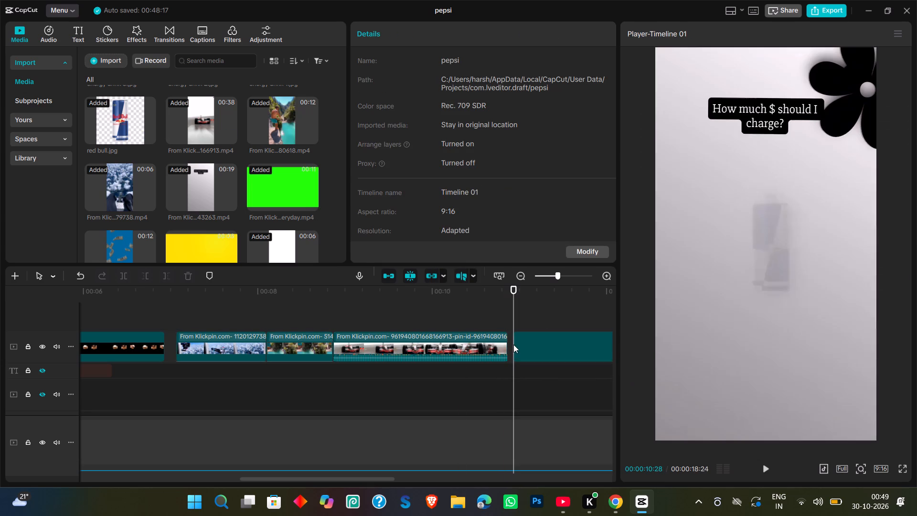
Remove the checkered background from the red bull.jpg image with Auto removal.
{"action": "scroll", "coordinate": [513, 344], "scroll_direction": "left", "scroll_amount": 1}
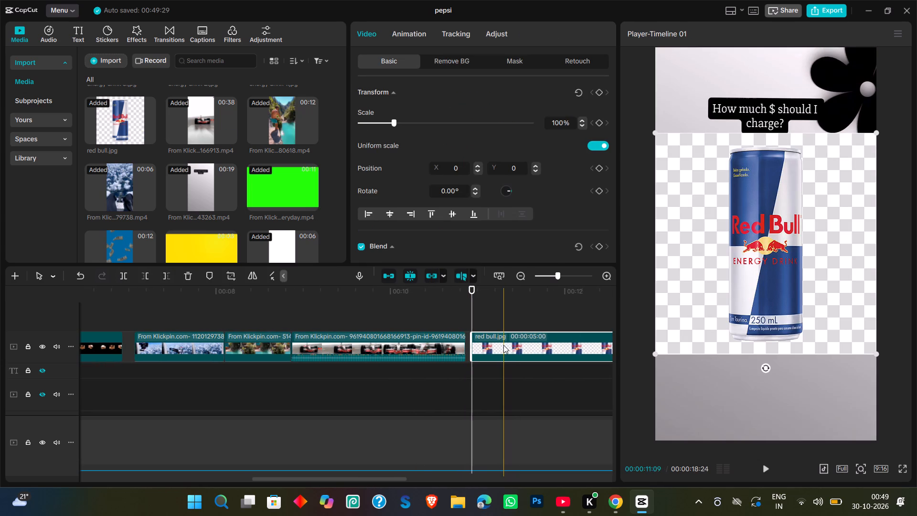
{"action": "left_click", "coordinate": [461, 56]}
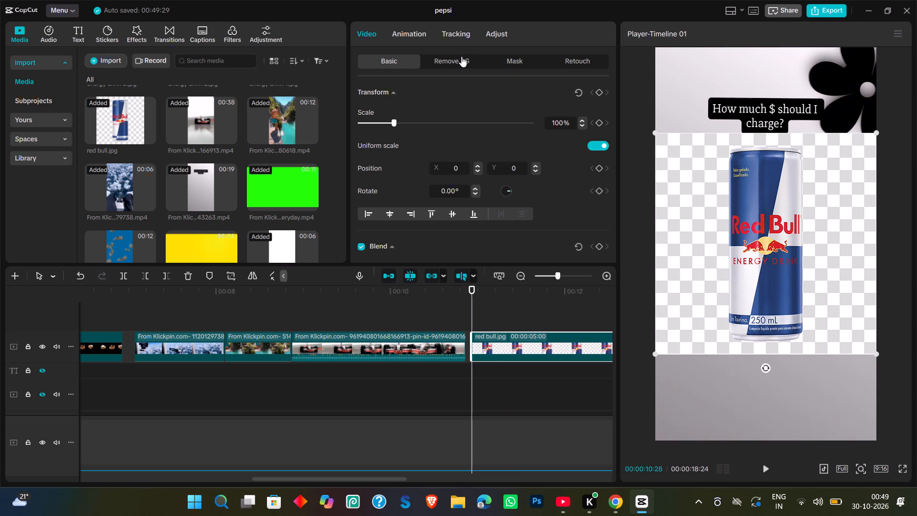
{"action": "left_click", "coordinate": [360, 90]}
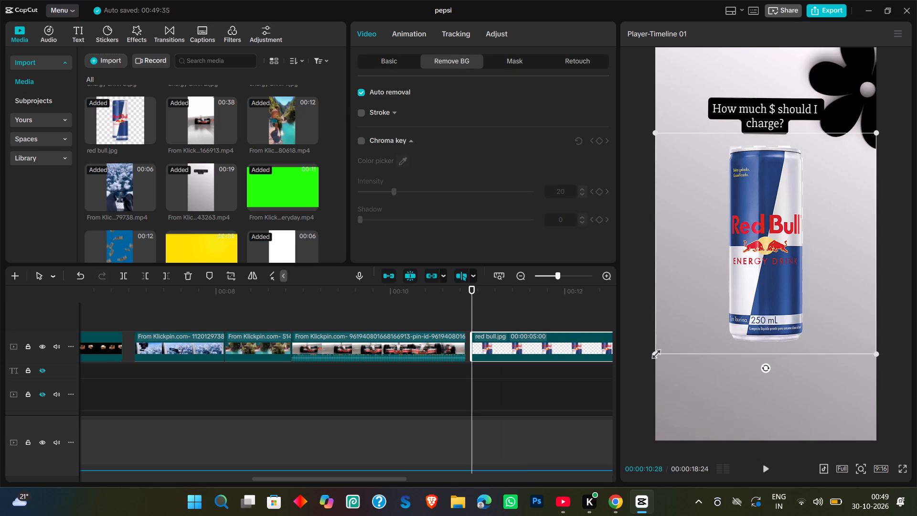
Scale the can image to 60% and align it over the reference's blue can at position X 47, Y -117.
{"action": "left_click_drag", "start_coordinate": [655, 352], "coordinate": [740, 306]}
{"action": "left_click_drag", "start_coordinate": [755, 273], "coordinate": [741, 350]}
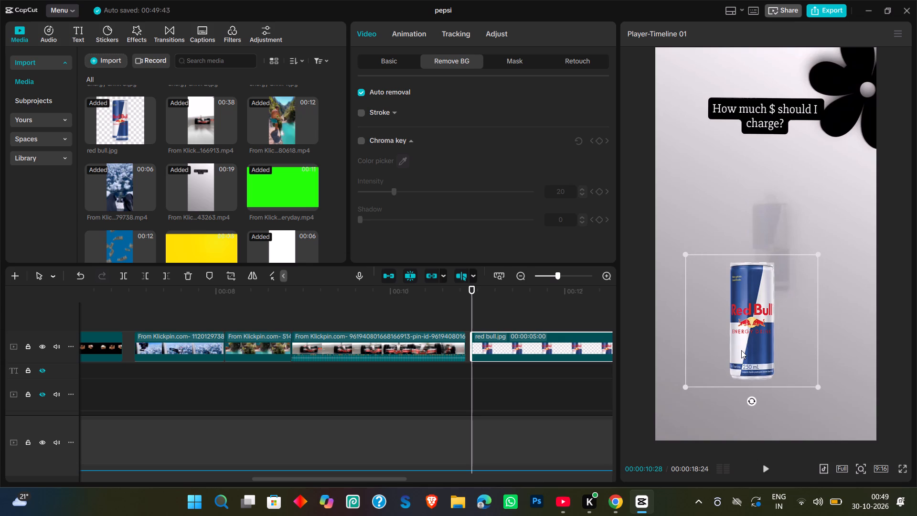
{"action": "key", "text": "Right"}
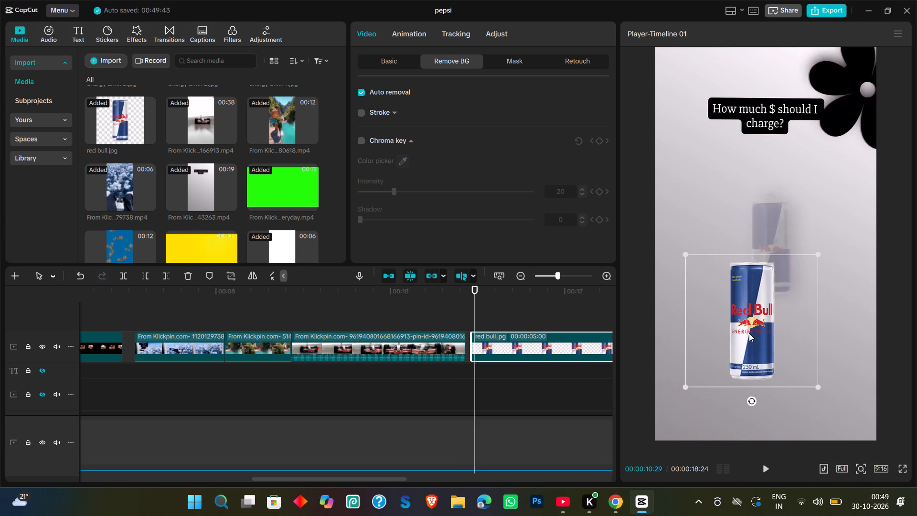
{"action": "key", "text": "Right"}
{"action": "key", "text": "Right"}
{"action": "key", "text": "Right"}
{"action": "key", "text": "Right"}
{"action": "key", "text": "Right"}
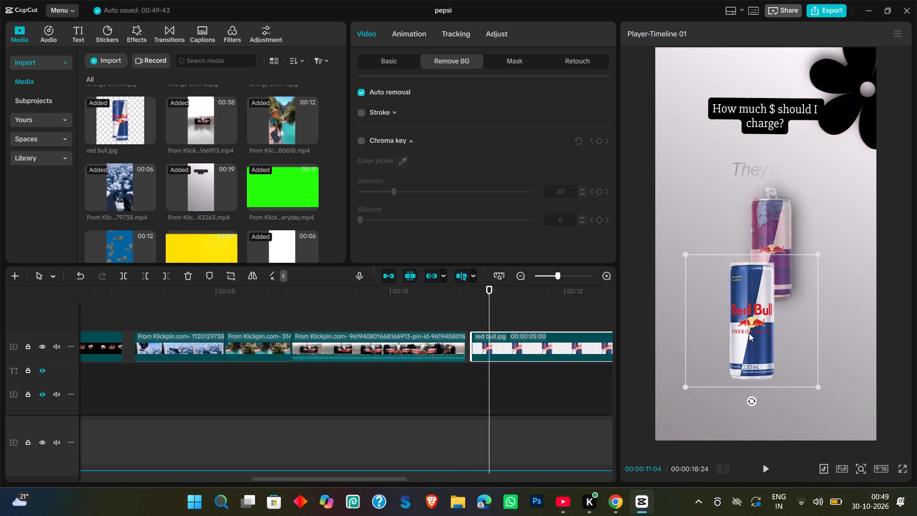
{"action": "key", "text": "Right"}
{"action": "key", "text": "Right"}
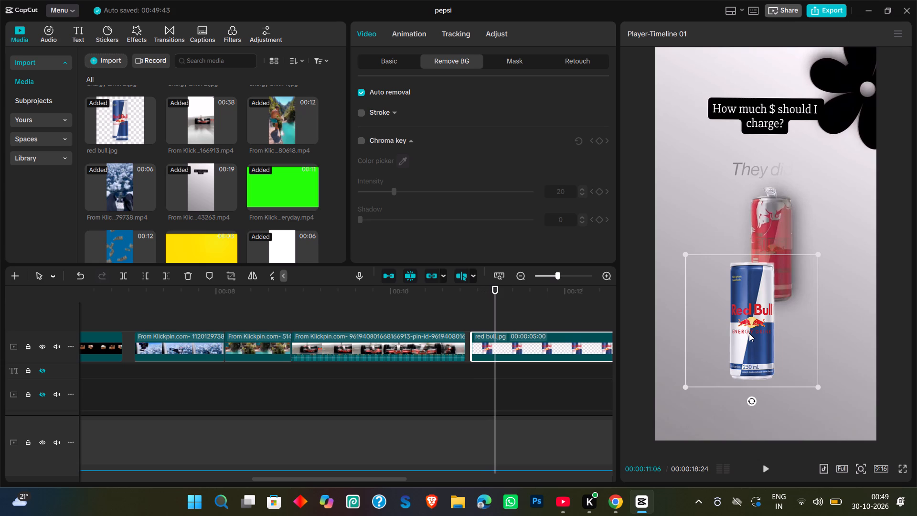
{"action": "key", "text": "Left"}
{"action": "key", "text": "Left"}
{"action": "key", "text": "Left"}
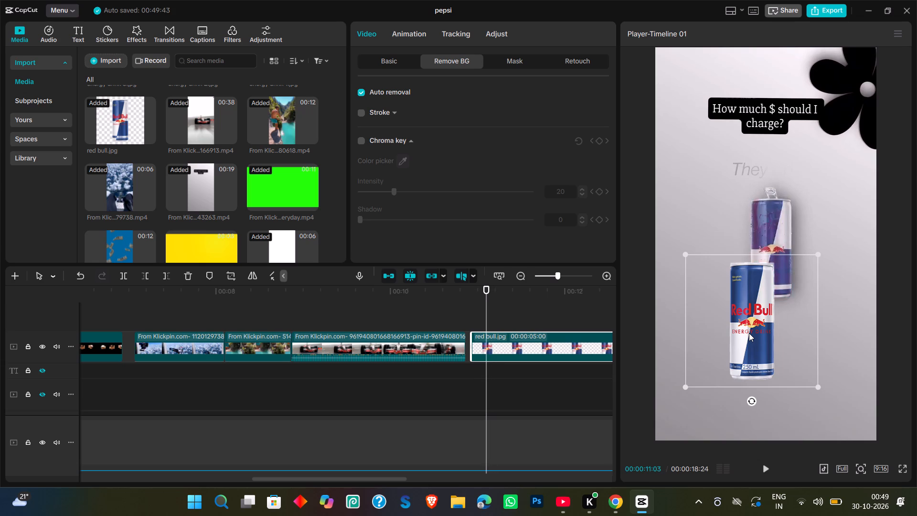
{"action": "left_click_drag", "start_coordinate": [764, 299], "coordinate": [788, 234]}
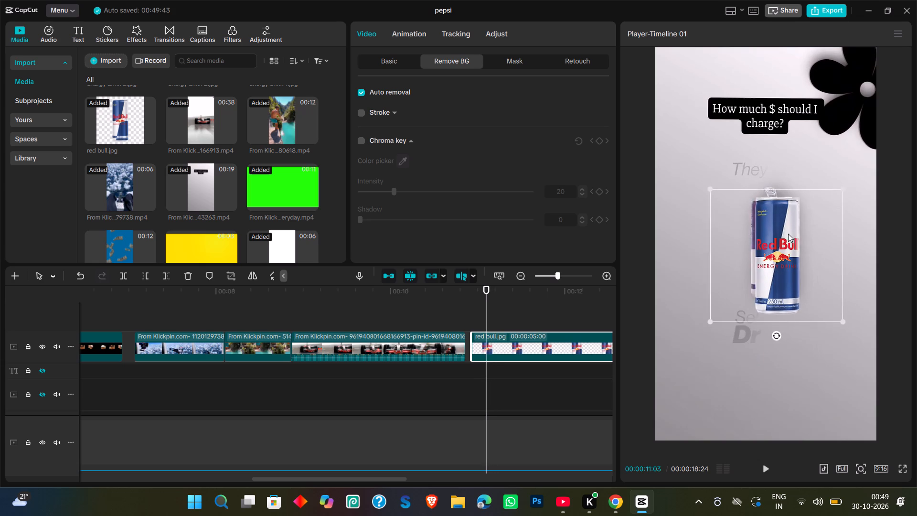
{"action": "left_click_drag", "start_coordinate": [788, 234], "coordinate": [783, 234]}
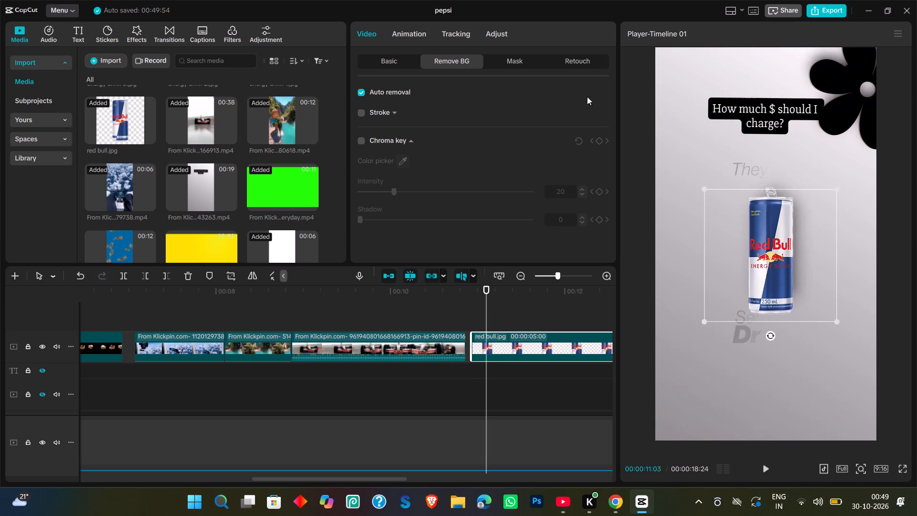
{"action": "left_click", "coordinate": [385, 64]}
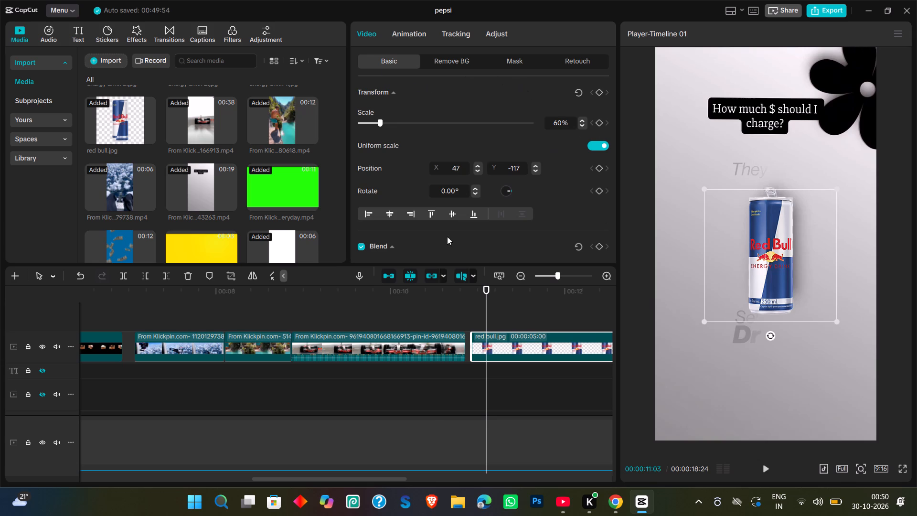
Split the can image at 00:00:11:03 and delete the portion after the cut.
{"action": "key", "text": "ctrl+b"}
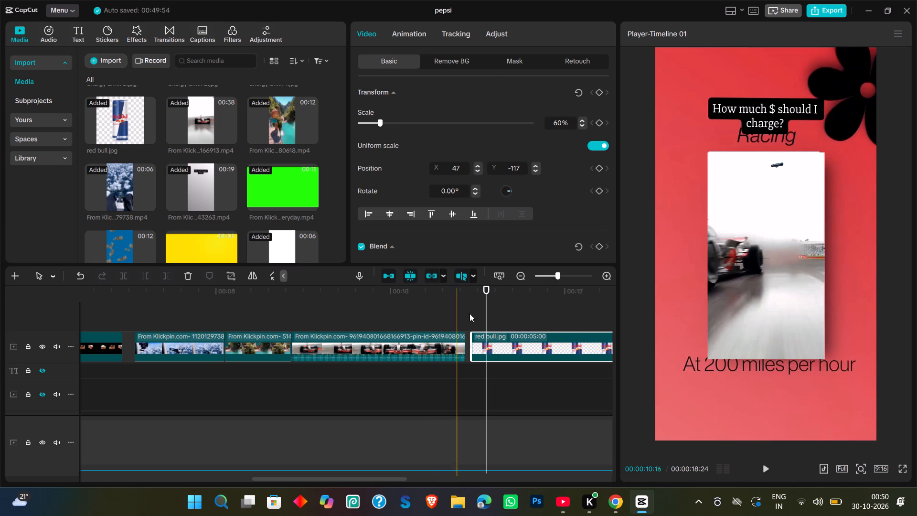
{"action": "left_click", "coordinate": [497, 341]}
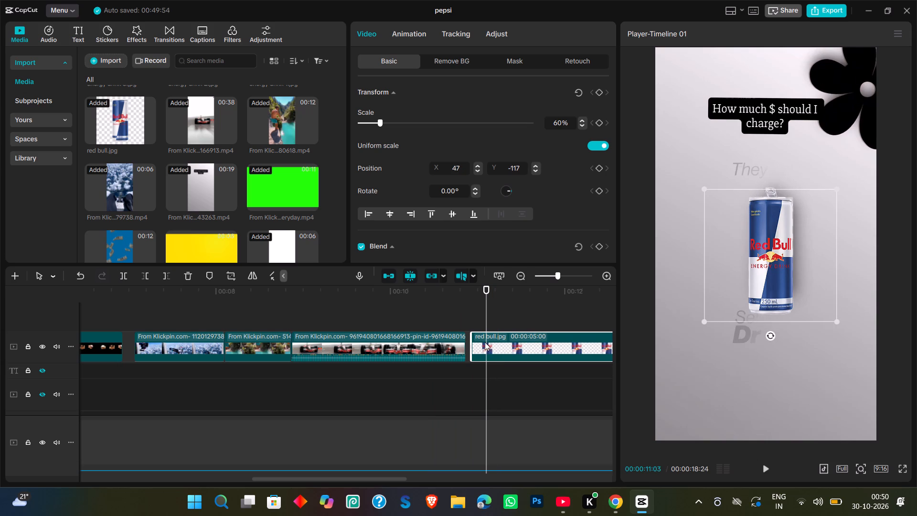
{"action": "key", "text": "ctrl+b"}
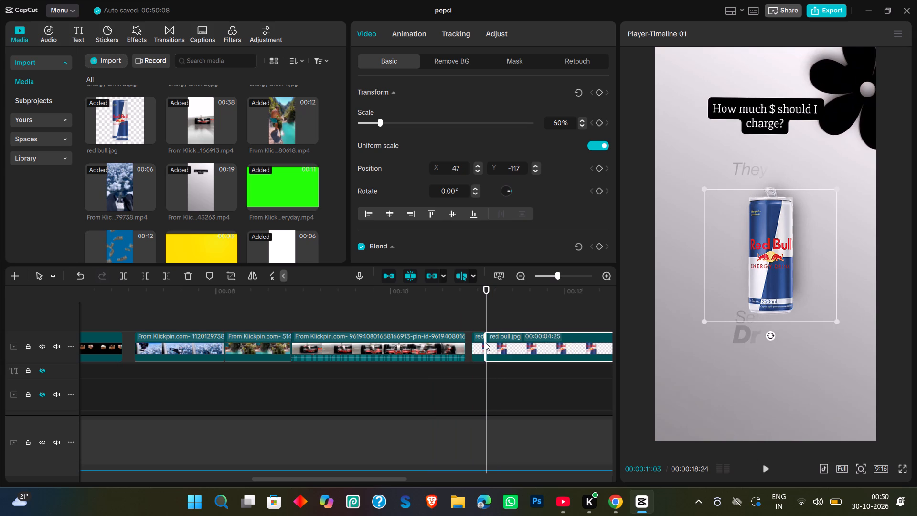
{"action": "key", "text": "Delete"}
Set the short can clip's opacity to 77% and add an opacity keyframe at its end, 00:00:11:03.
{"action": "left_click", "coordinate": [480, 343]}
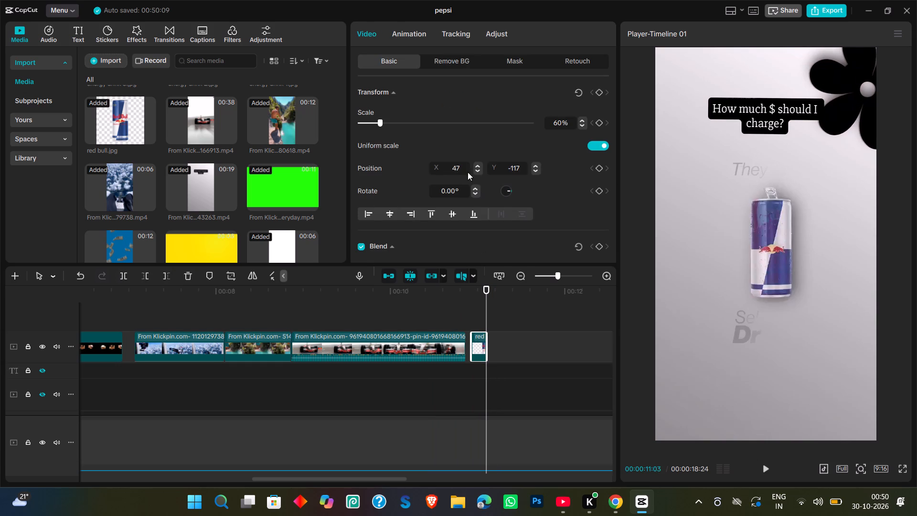
{"action": "scroll", "coordinate": [523, 174], "scroll_direction": "down", "scroll_amount": 2}
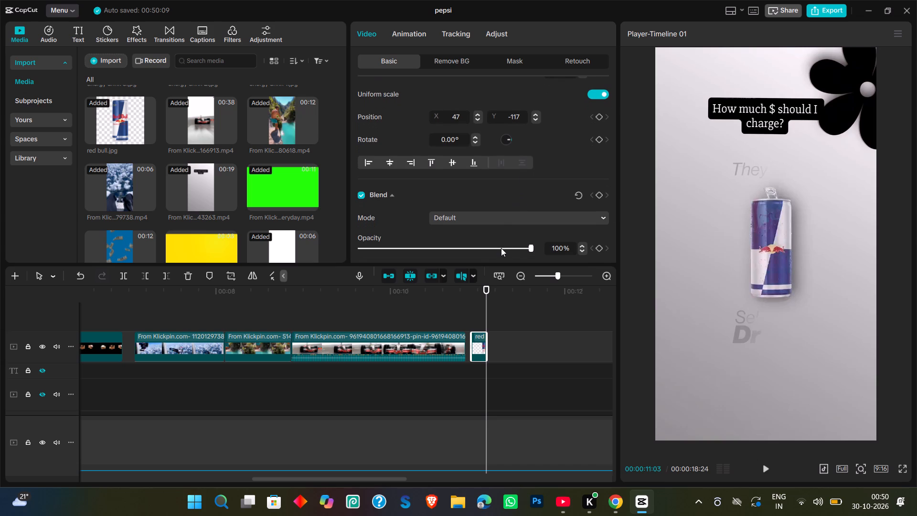
{"action": "left_click", "coordinate": [501, 248]}
{"action": "left_click", "coordinate": [492, 249]}
{"action": "left_click", "coordinate": [596, 247]}
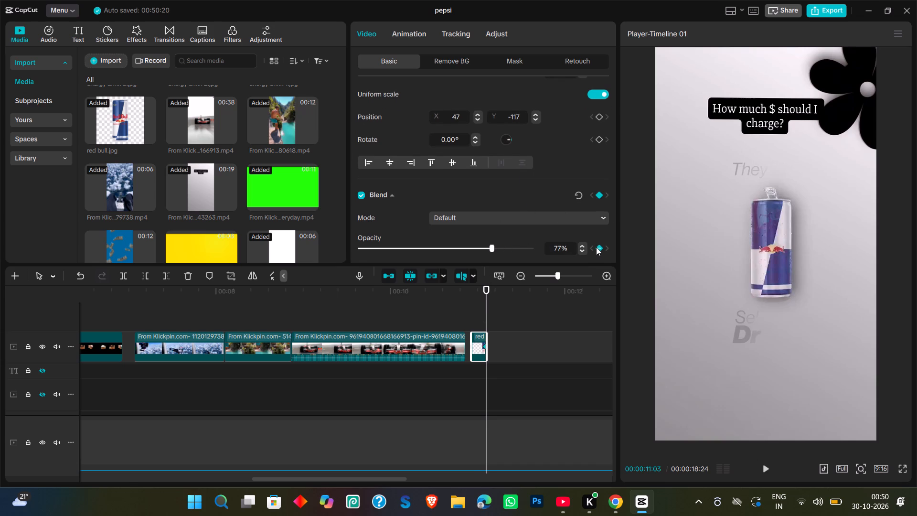
Add an opacity keyframe of 49% at the can clip's start, 00:00:10:28, and step through the fade-in to its end.
{"action": "key", "text": "Left"}
{"action": "key", "text": "Left"}
{"action": "key", "text": "Left"}
{"action": "key", "text": "Left"}
{"action": "key", "text": "Left"}
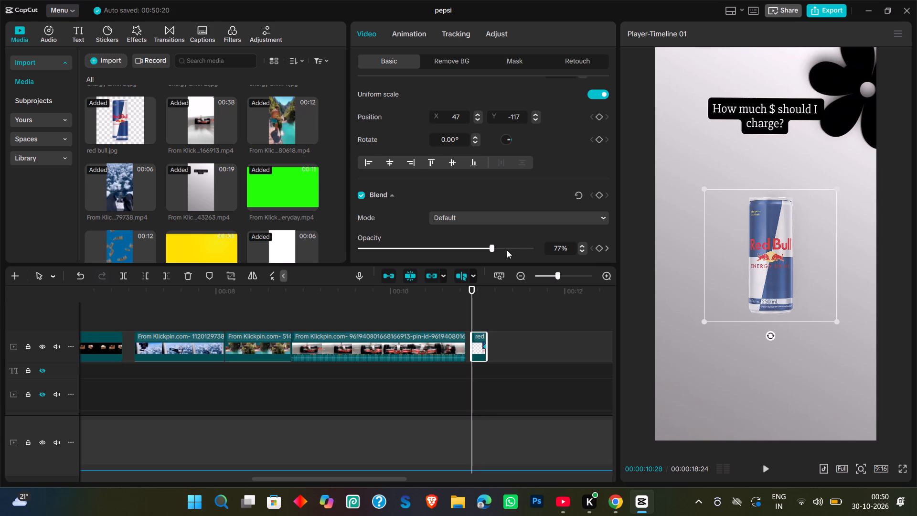
{"action": "left_click", "coordinate": [602, 249]}
{"action": "left_click", "coordinate": [444, 248]}
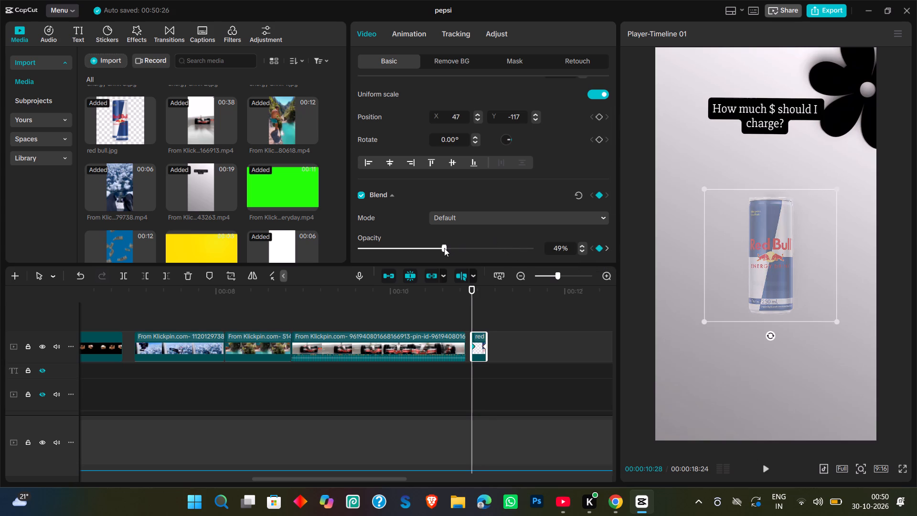
{"action": "key", "text": "Right"}
{"action": "key", "text": "Right"}
{"action": "key", "text": "Right"}
{"action": "key", "text": "Right"}
{"action": "key", "text": "Right"}
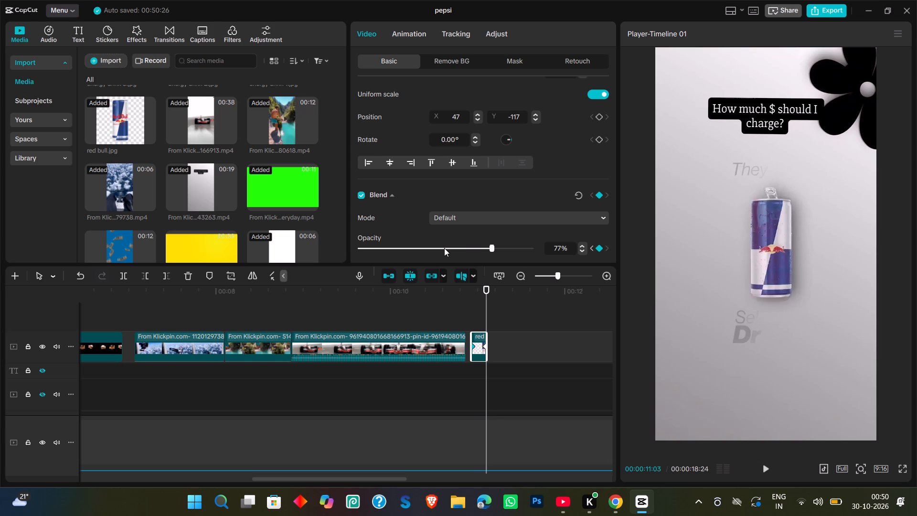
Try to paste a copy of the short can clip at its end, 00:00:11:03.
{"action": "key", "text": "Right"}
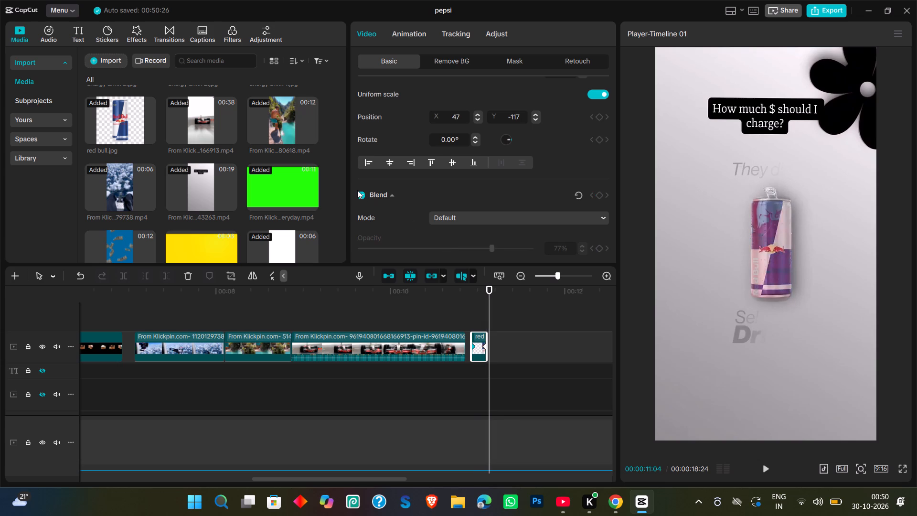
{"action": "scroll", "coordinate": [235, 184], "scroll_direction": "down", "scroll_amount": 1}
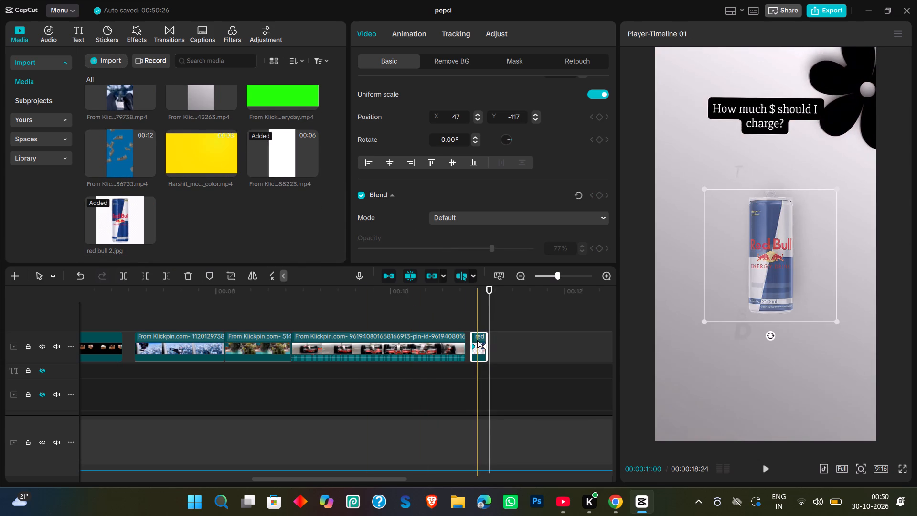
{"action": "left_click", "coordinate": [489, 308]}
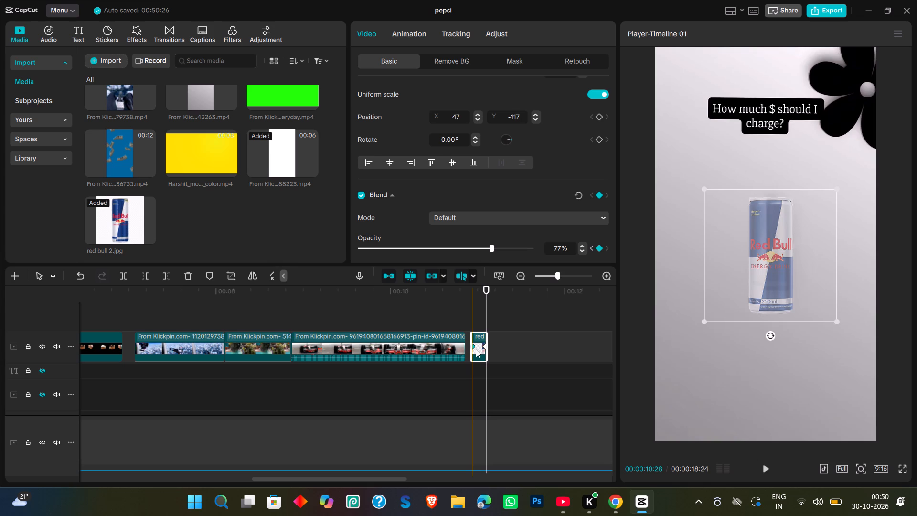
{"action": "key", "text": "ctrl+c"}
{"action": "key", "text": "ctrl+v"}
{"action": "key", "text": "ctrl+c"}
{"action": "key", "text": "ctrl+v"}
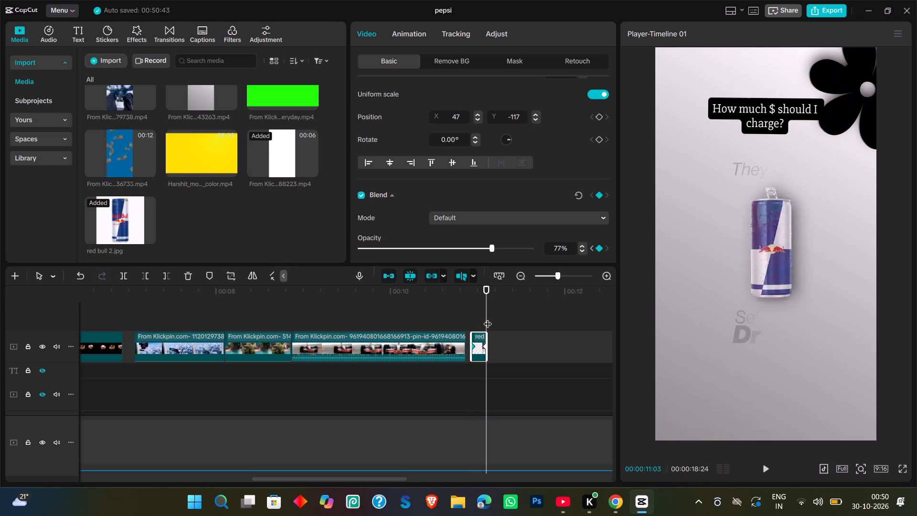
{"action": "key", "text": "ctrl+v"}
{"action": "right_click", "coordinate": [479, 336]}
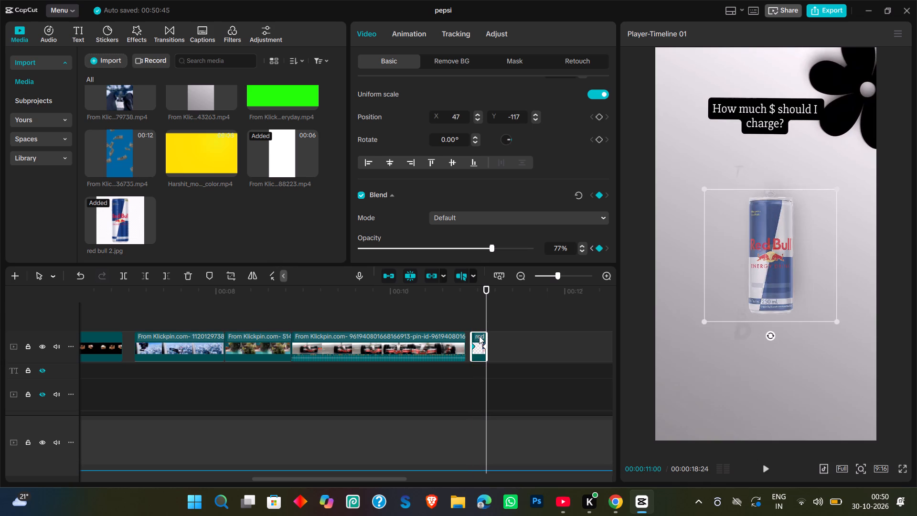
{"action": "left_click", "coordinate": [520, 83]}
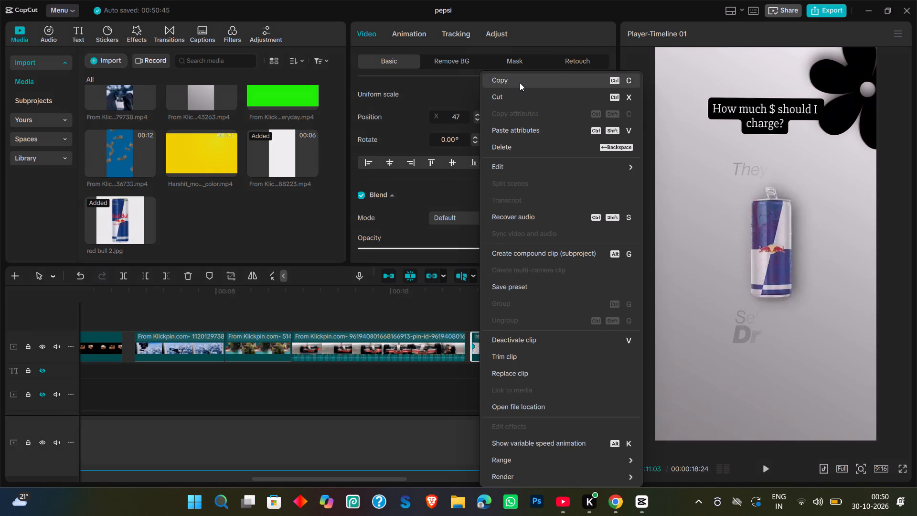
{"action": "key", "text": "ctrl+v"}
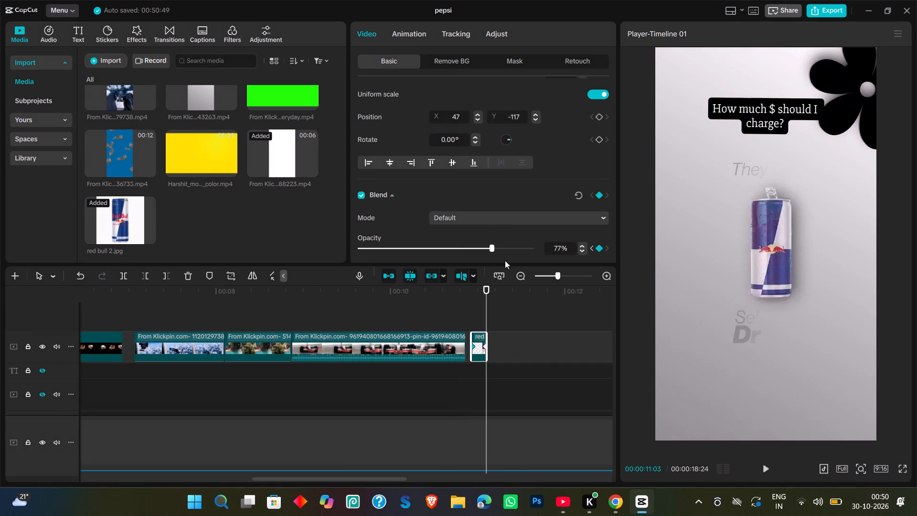
Make three copies of the short can clip, pasting them from within the clip near 00:00:11:00.
{"action": "scroll", "coordinate": [510, 325], "scroll_direction": "up", "scroll_amount": 8, "text": "ctrl"}
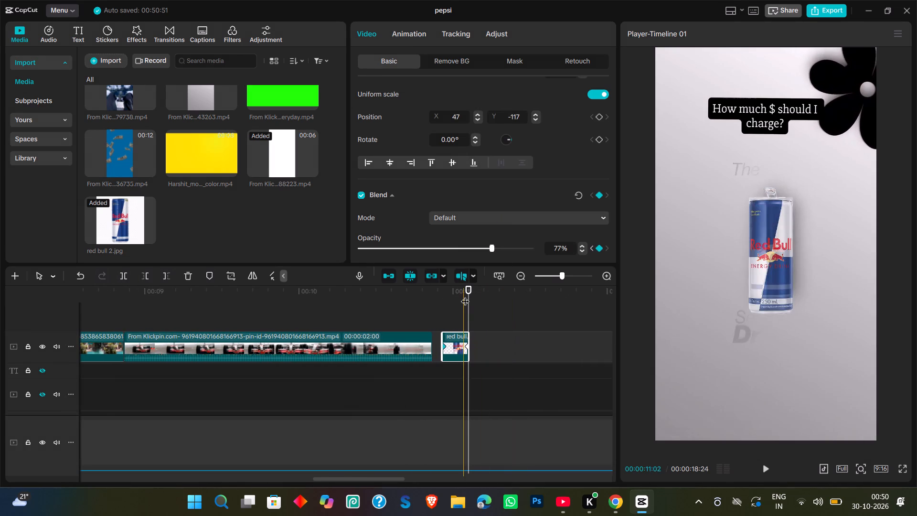
{"action": "left_click_drag", "start_coordinate": [467, 291], "coordinate": [454, 292]}
{"action": "left_click", "coordinate": [457, 342]}
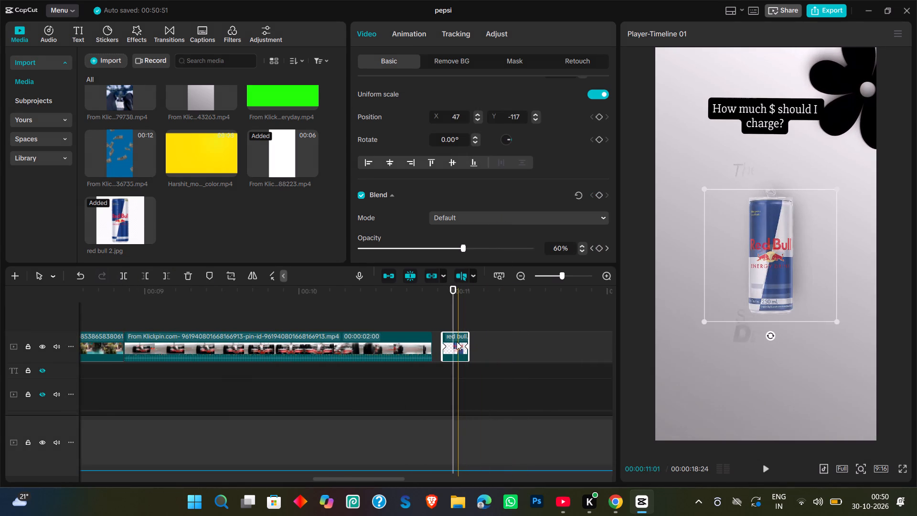
{"action": "key", "text": "ctrl+c"}
{"action": "key", "text": "ctrl+v"}
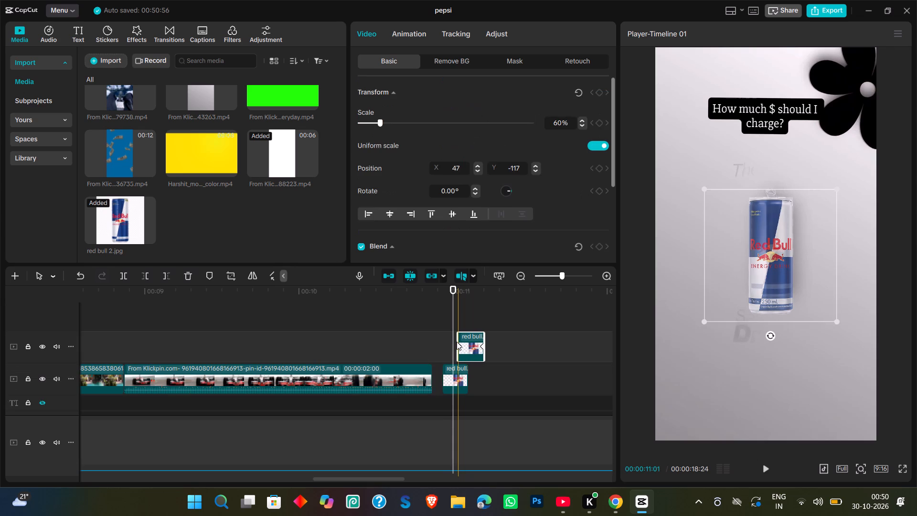
{"action": "key", "text": "ctrl+c"}
{"action": "key", "text": "ctrl+v"}
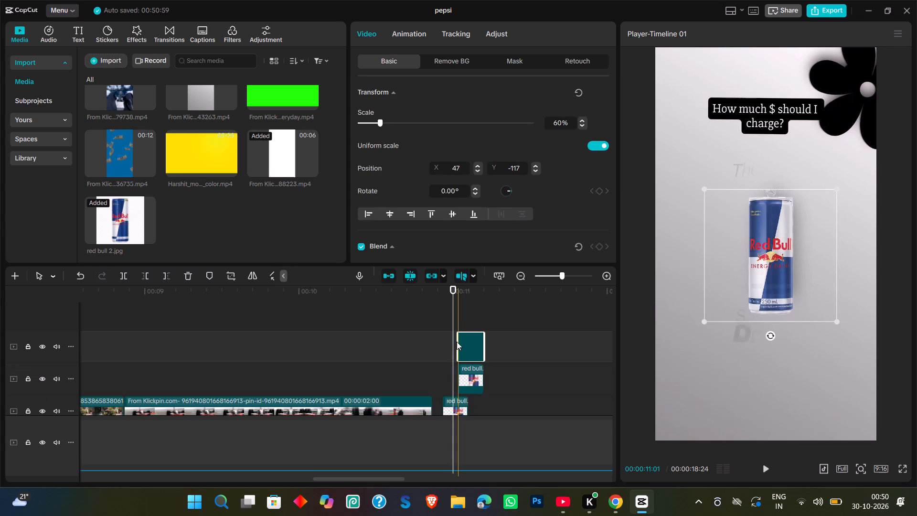
{"action": "key", "text": "ctrl+c"}
{"action": "key", "text": "ctrl+v"}
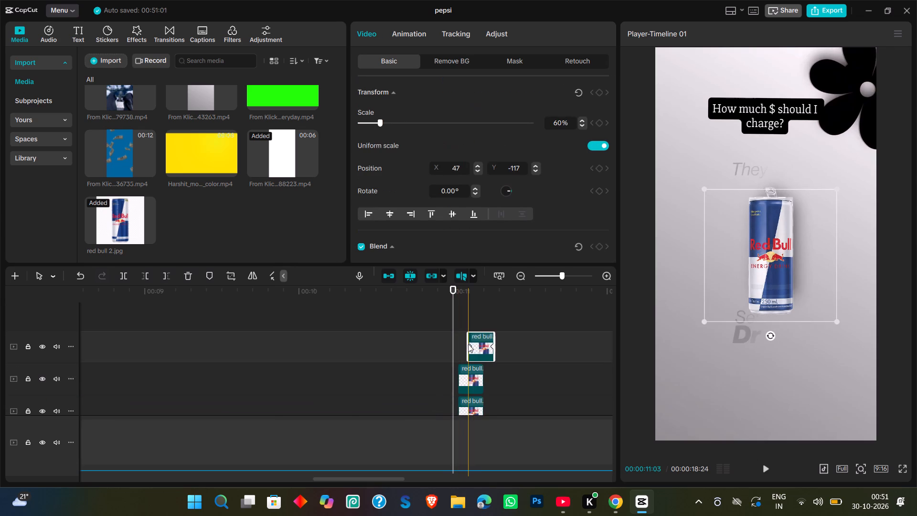
Line up the three copied can clips back to back directly after the original can clip on the same track.
{"action": "scroll", "coordinate": [468, 344], "scroll_direction": "down", "scroll_amount": 1}
{"action": "left_click", "coordinate": [468, 346]}
{"action": "left_click_drag", "start_coordinate": [468, 346], "coordinate": [480, 377]}
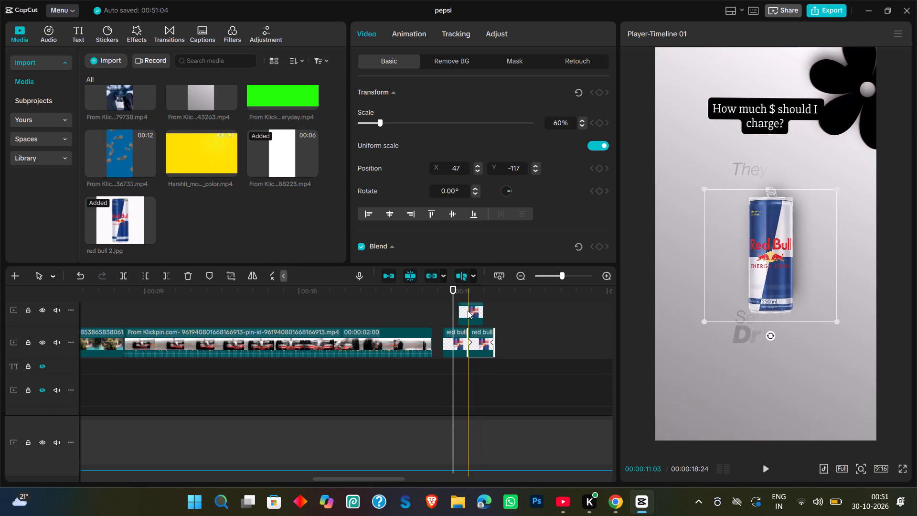
{"action": "left_click_drag", "start_coordinate": [468, 311], "coordinate": [506, 343]}
{"action": "scroll", "coordinate": [487, 338], "scroll_direction": "up", "scroll_amount": 1}
{"action": "left_click_drag", "start_coordinate": [477, 349], "coordinate": [556, 355]}
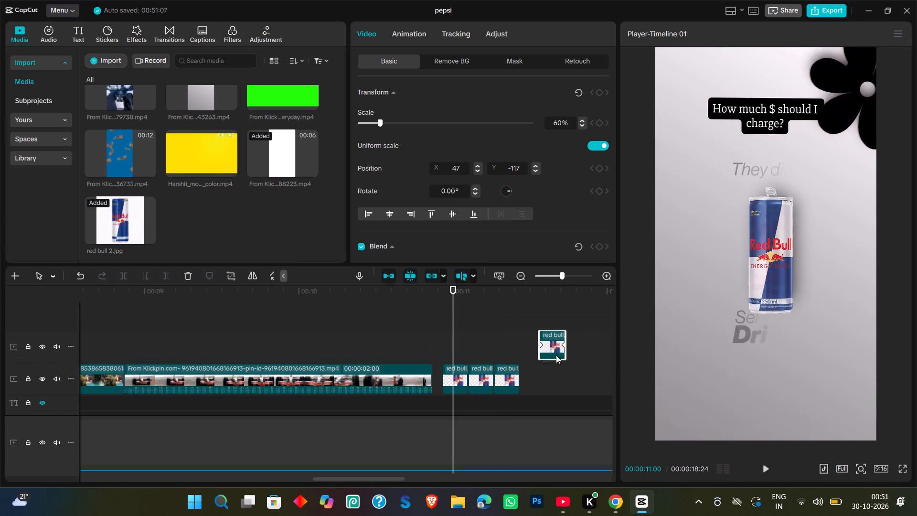
{"action": "left_click_drag", "start_coordinate": [556, 355], "coordinate": [531, 381]}
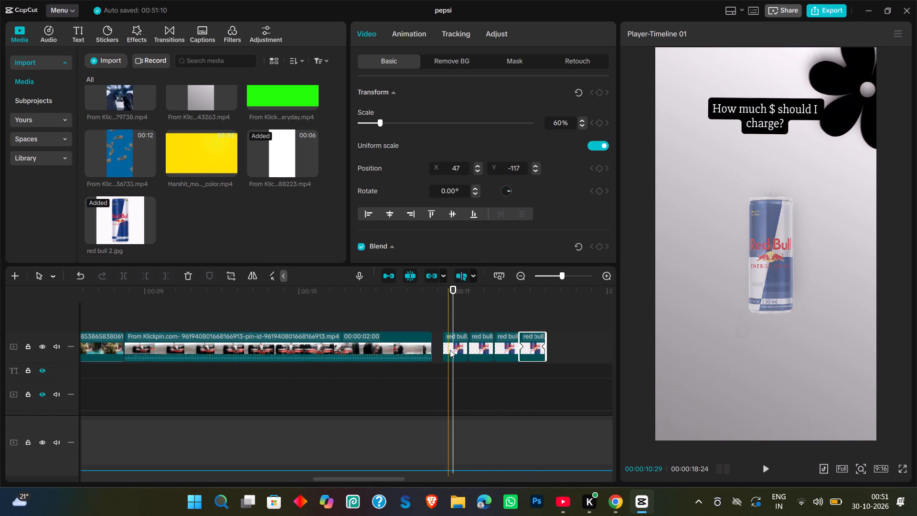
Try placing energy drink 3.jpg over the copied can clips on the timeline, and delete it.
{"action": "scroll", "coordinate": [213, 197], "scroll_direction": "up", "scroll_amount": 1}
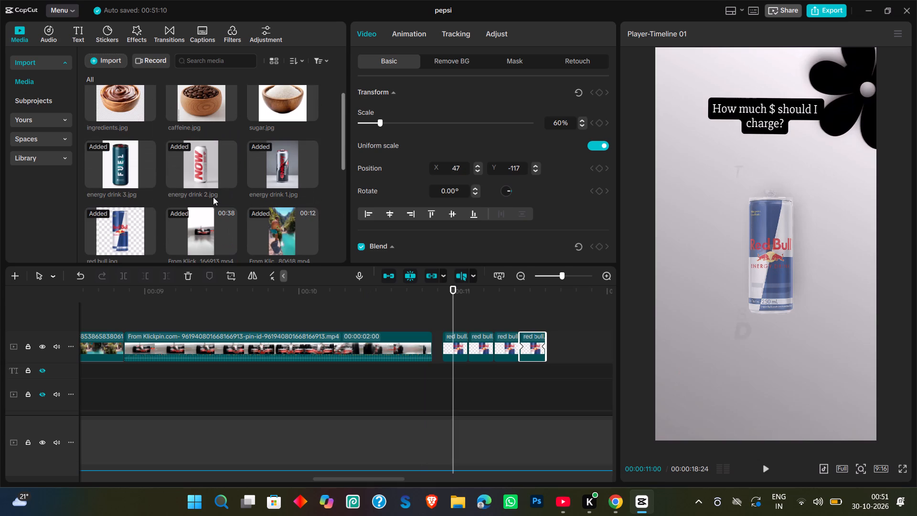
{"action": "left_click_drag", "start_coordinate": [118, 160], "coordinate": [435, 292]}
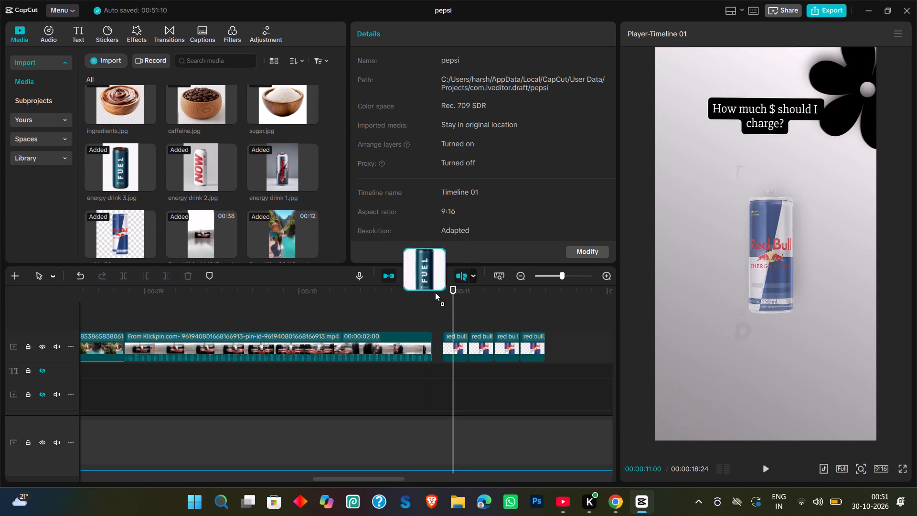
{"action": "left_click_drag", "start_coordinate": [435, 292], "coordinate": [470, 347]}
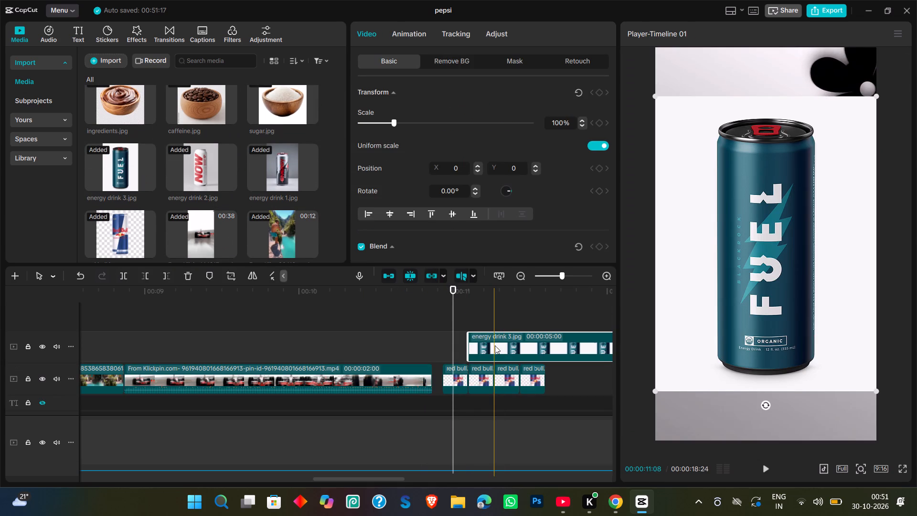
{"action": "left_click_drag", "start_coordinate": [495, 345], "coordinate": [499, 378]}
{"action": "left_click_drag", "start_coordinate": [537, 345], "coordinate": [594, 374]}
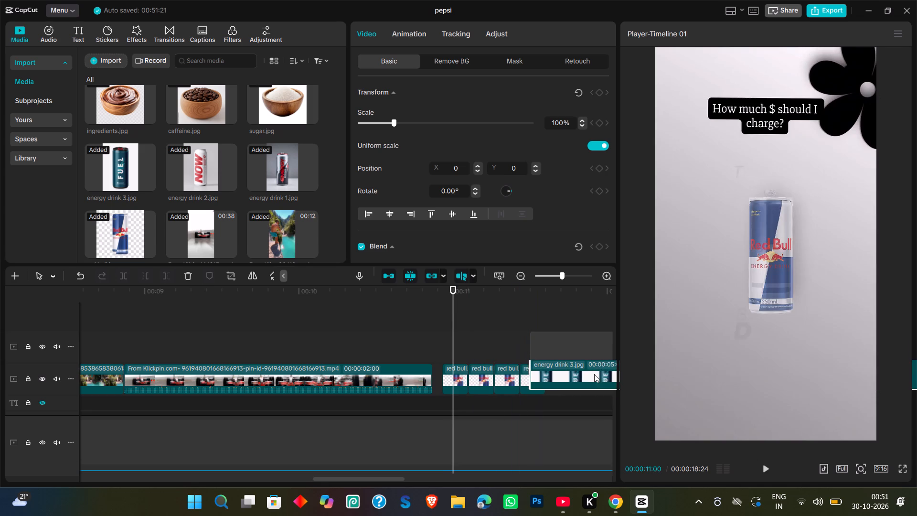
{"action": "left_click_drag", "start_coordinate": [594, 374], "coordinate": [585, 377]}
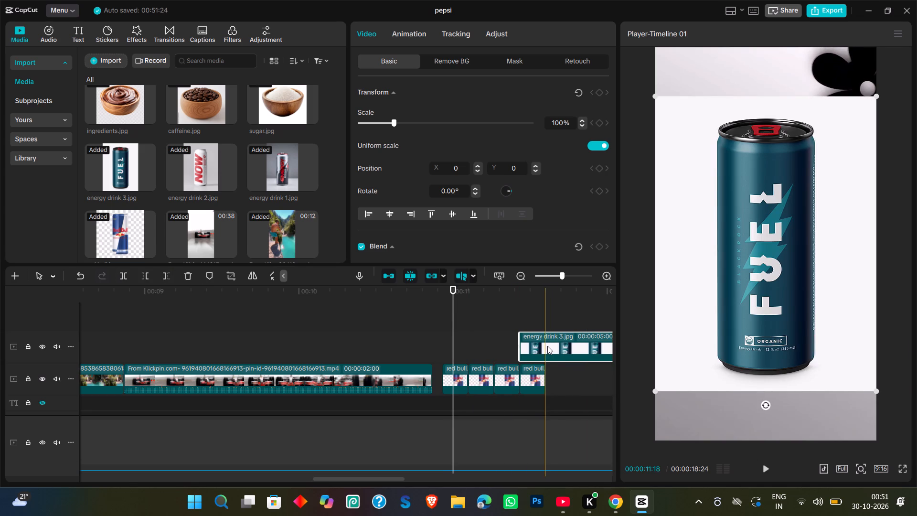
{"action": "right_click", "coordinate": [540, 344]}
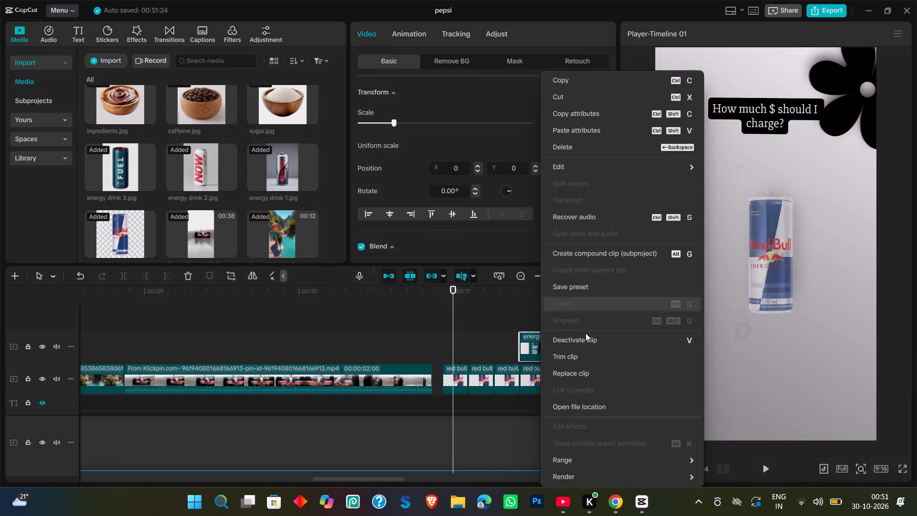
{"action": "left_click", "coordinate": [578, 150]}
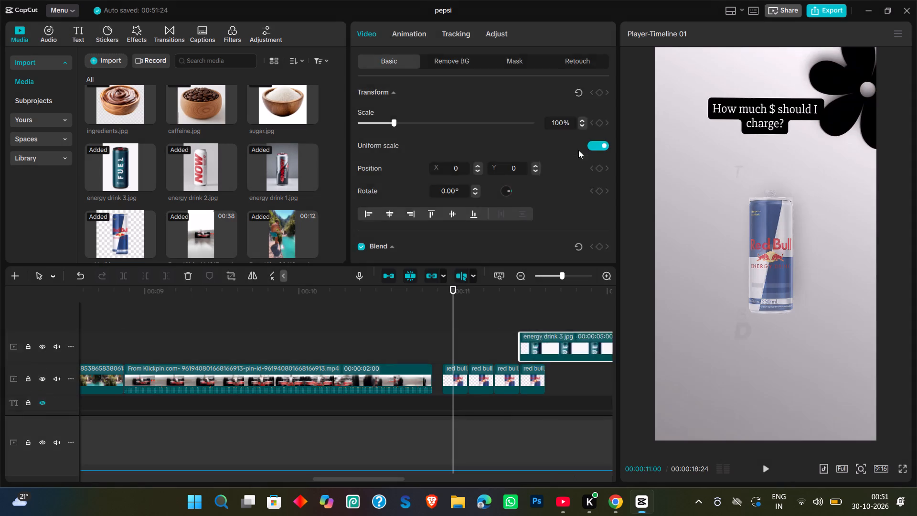
Replace the second short can clip with energy drink 3.jpg, keeping the original video effect.
{"action": "right_click", "coordinate": [140, 164]}
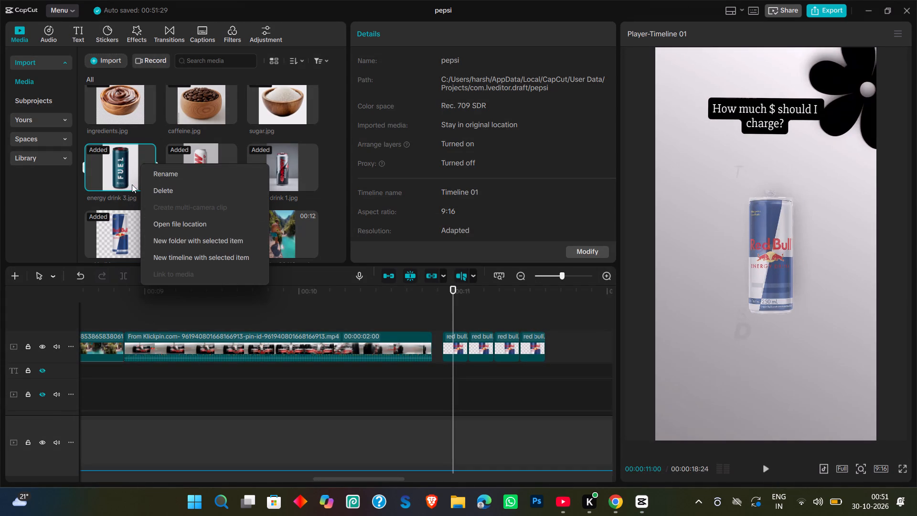
{"action": "left_click_drag", "start_coordinate": [135, 184], "coordinate": [485, 353]}
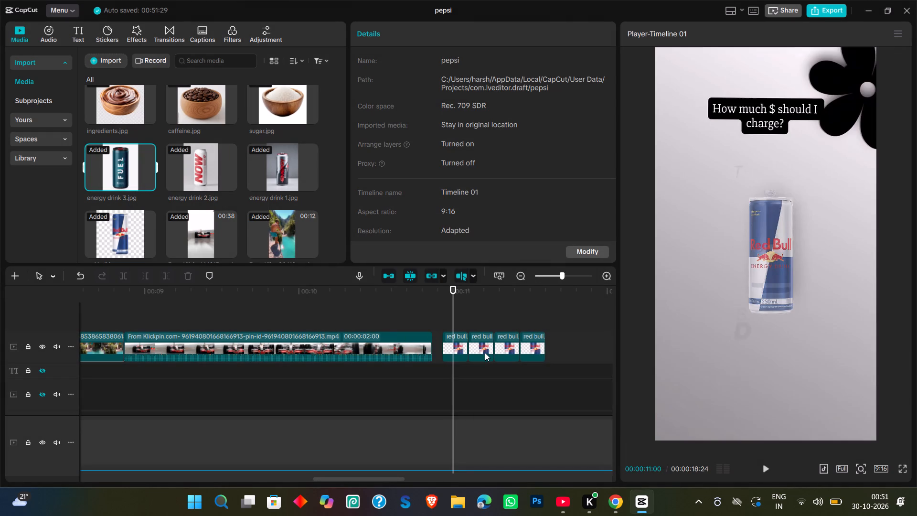
{"action": "left_click_drag", "start_coordinate": [134, 179], "coordinate": [463, 346]}
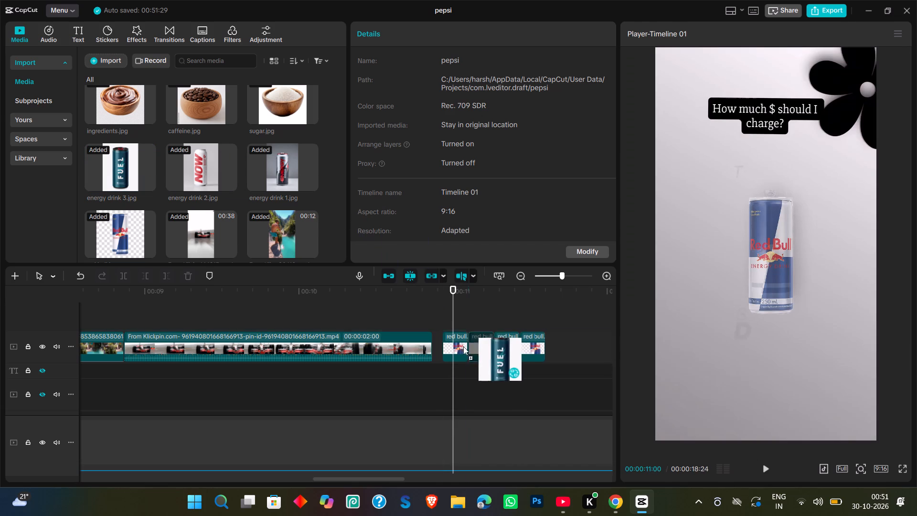
{"action": "left_click_drag", "start_coordinate": [463, 346], "coordinate": [477, 343]}
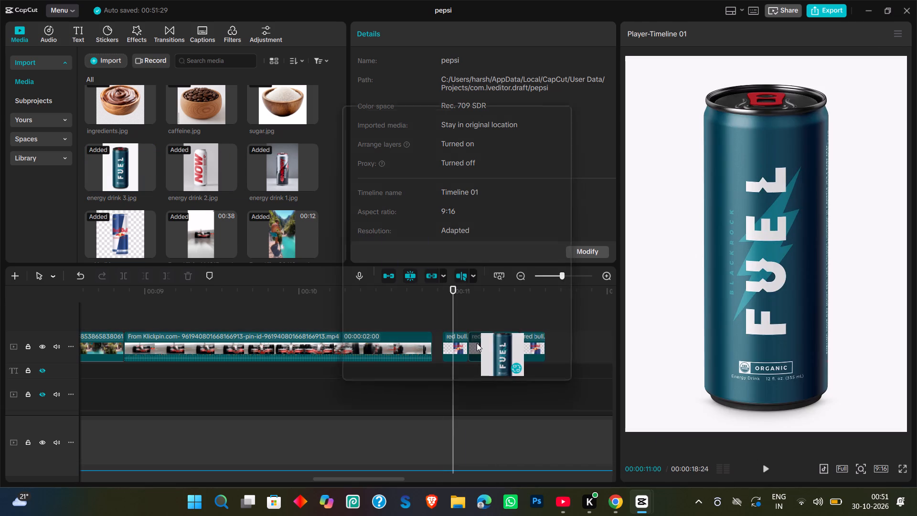
{"action": "left_click", "coordinate": [493, 369]}
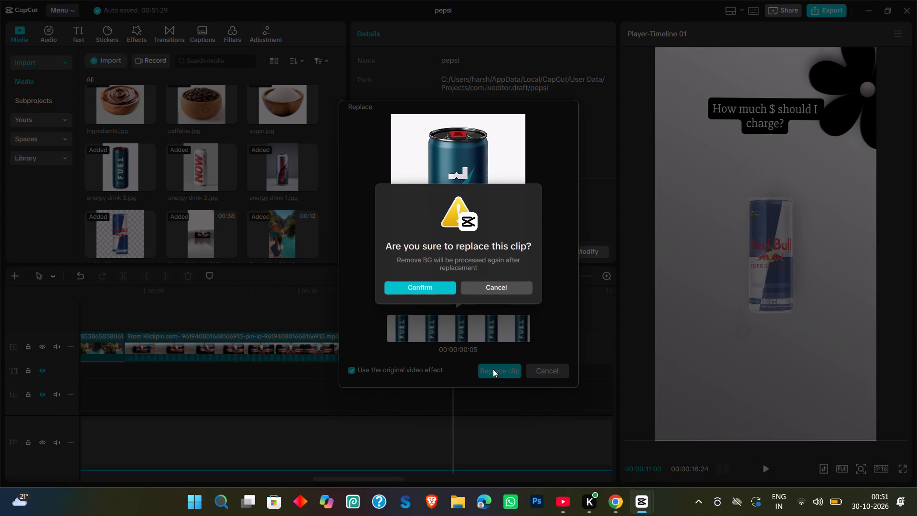
{"action": "left_click", "coordinate": [427, 285]}
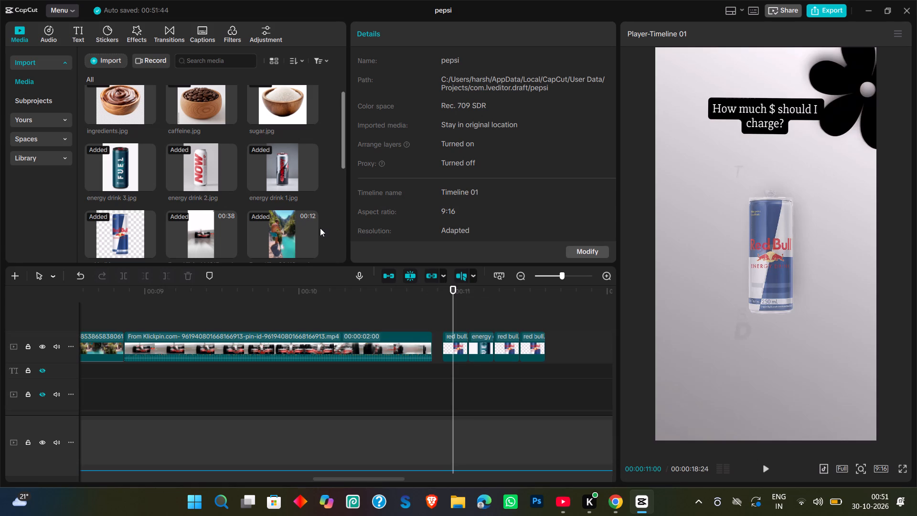
Replace the third short can clip with energy drink 2.jpg, keeping the original video effect.
{"action": "left_click_drag", "start_coordinate": [212, 173], "coordinate": [513, 343]}
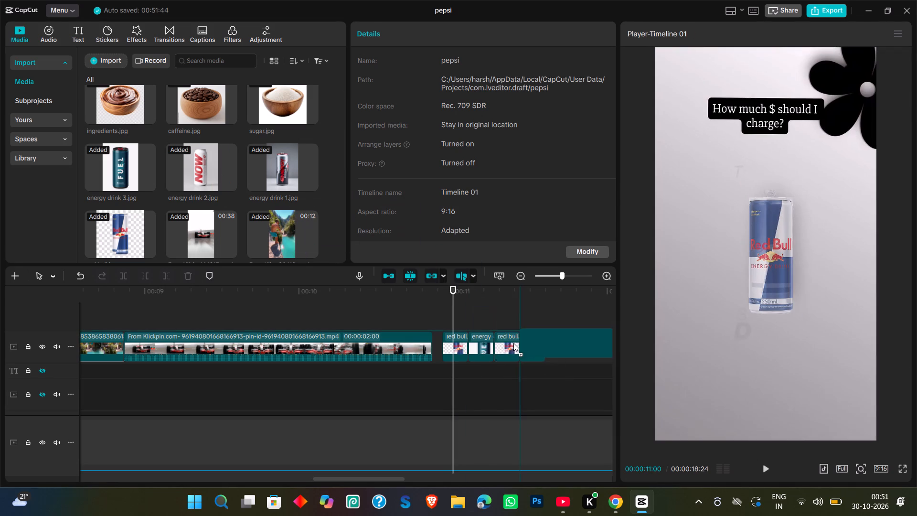
{"action": "left_click_drag", "start_coordinate": [513, 343], "coordinate": [509, 343]}
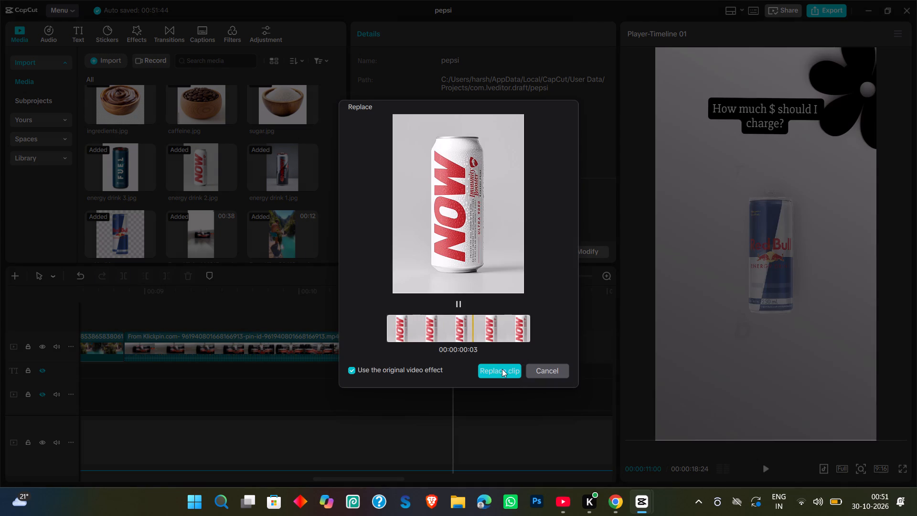
{"action": "left_click", "coordinate": [502, 369]}
{"action": "left_click", "coordinate": [419, 290]}
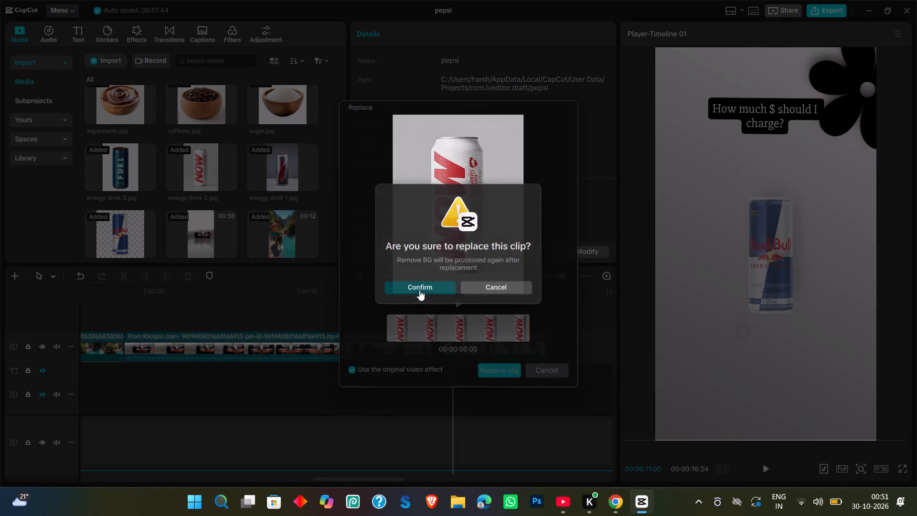
Replace the fourth short can clip with energy drink 1.jpg, keeping the original video effect.
{"action": "left_click_drag", "start_coordinate": [288, 181], "coordinate": [527, 355]}
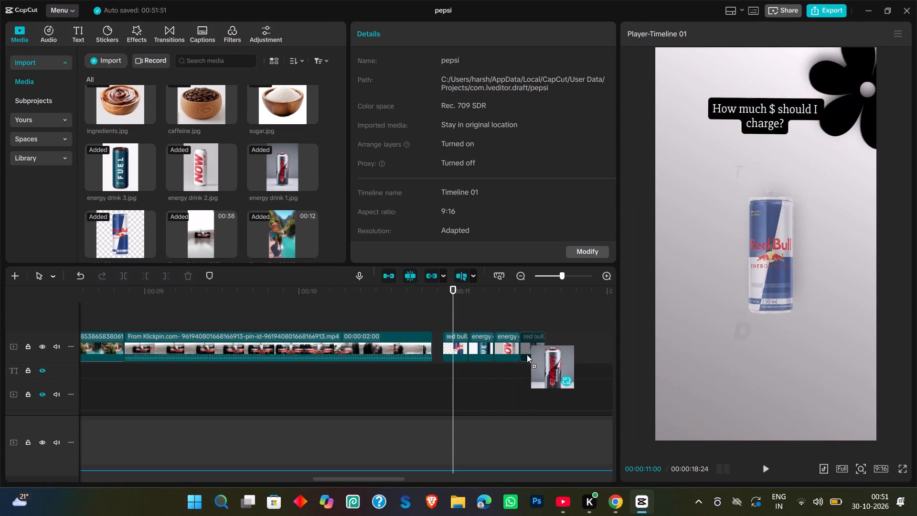
{"action": "left_click_drag", "start_coordinate": [527, 355], "coordinate": [527, 353]}
{"action": "left_click", "coordinate": [505, 369]}
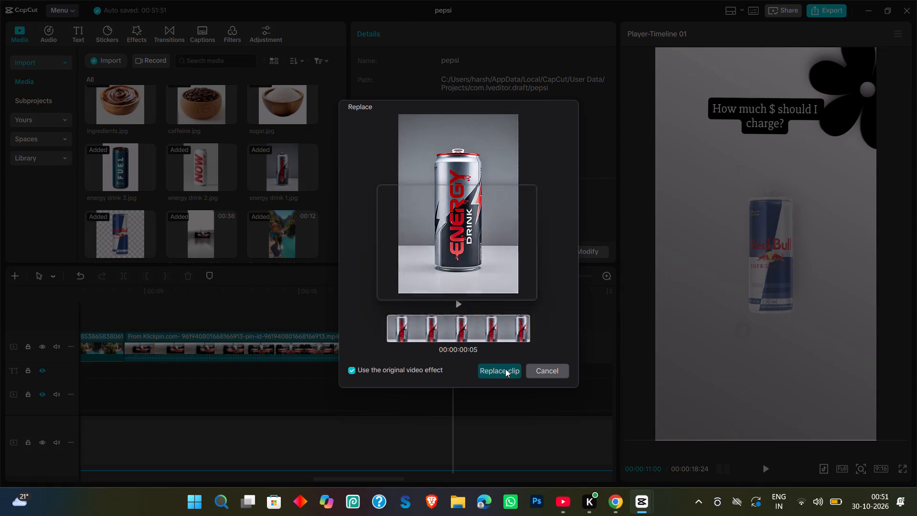
{"action": "left_click", "coordinate": [426, 286]}
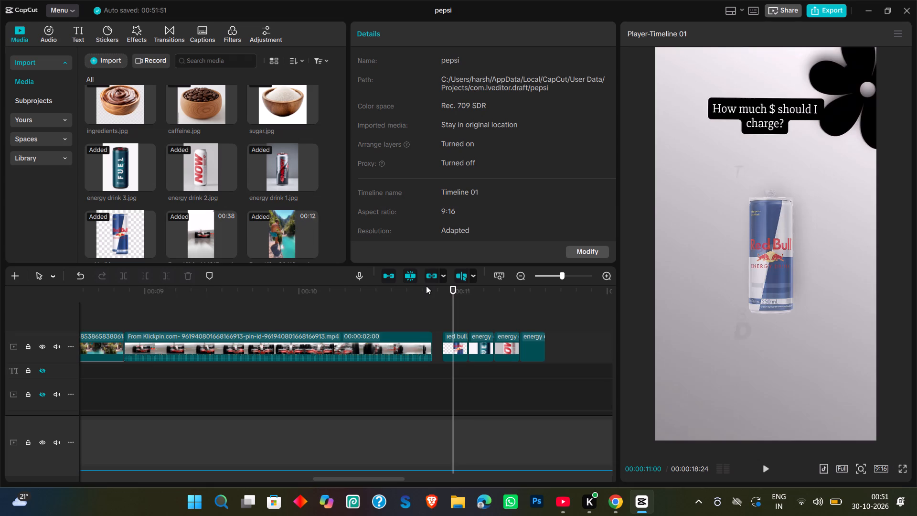
Hide the can clips' track, step frame by frame through the reference can sequence from 00:00:10:28, and show the track again.
{"action": "left_click_drag", "start_coordinate": [453, 292], "coordinate": [444, 293]}
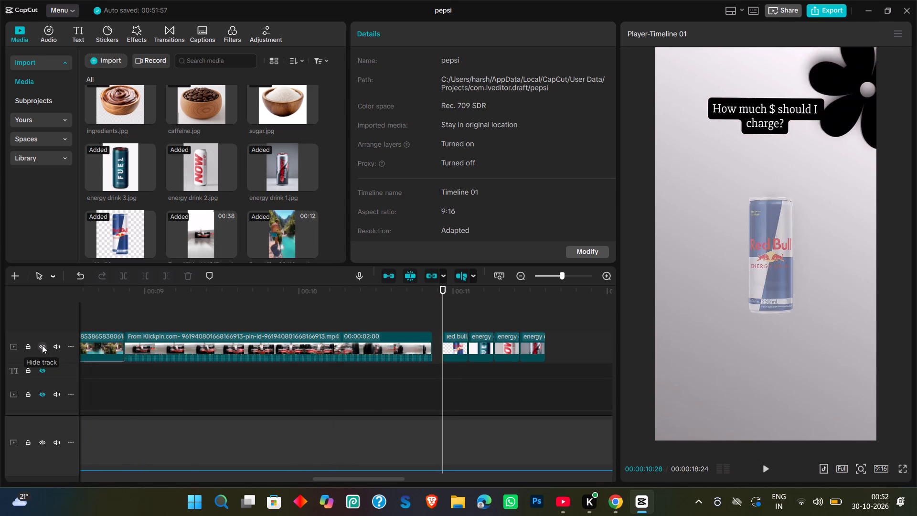
{"action": "left_click", "coordinate": [42, 345]}
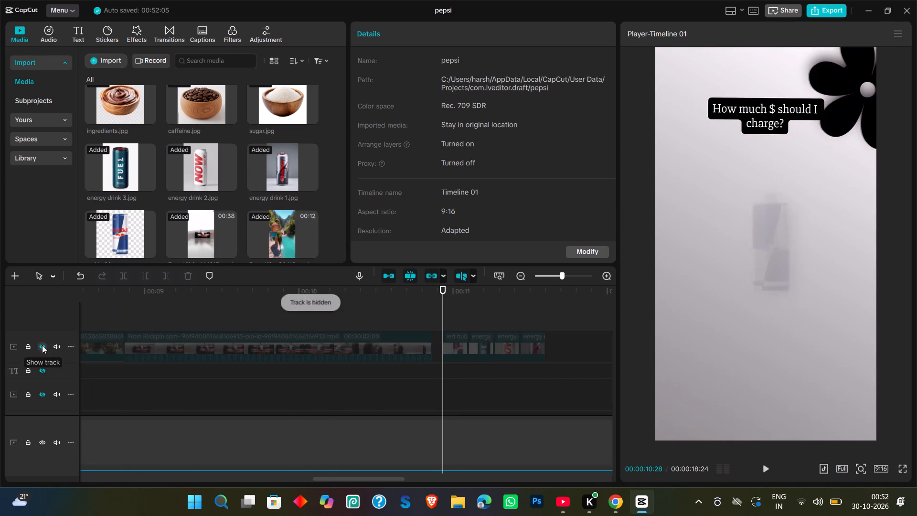
{"action": "key", "text": "Right"}
{"action": "key", "text": "Right"}
{"action": "key", "text": "Right"}
{"action": "key", "text": "Right"}
{"action": "key", "text": "Right"}
{"action": "key", "text": "Right"}
{"action": "key", "text": "Right"}
{"action": "key", "text": "Right"}
{"action": "key", "text": "Right"}
{"action": "key", "text": "Right"}
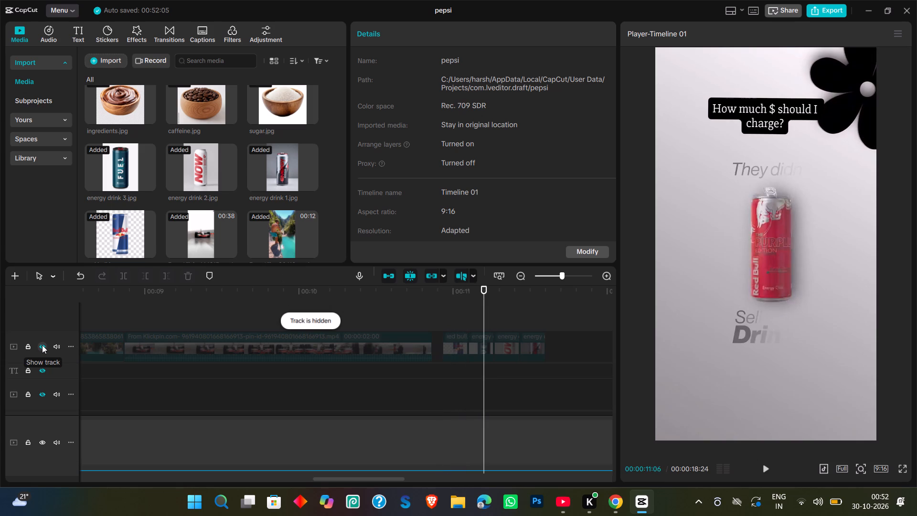
{"action": "key", "text": "Right"}
{"action": "key", "text": "Right"}
{"action": "key", "text": "Right"}
{"action": "key", "text": "Right"}
{"action": "key", "text": "Right"}
{"action": "key", "text": "Right"}
{"action": "key", "text": "Right"}
{"action": "key", "text": "Right"}
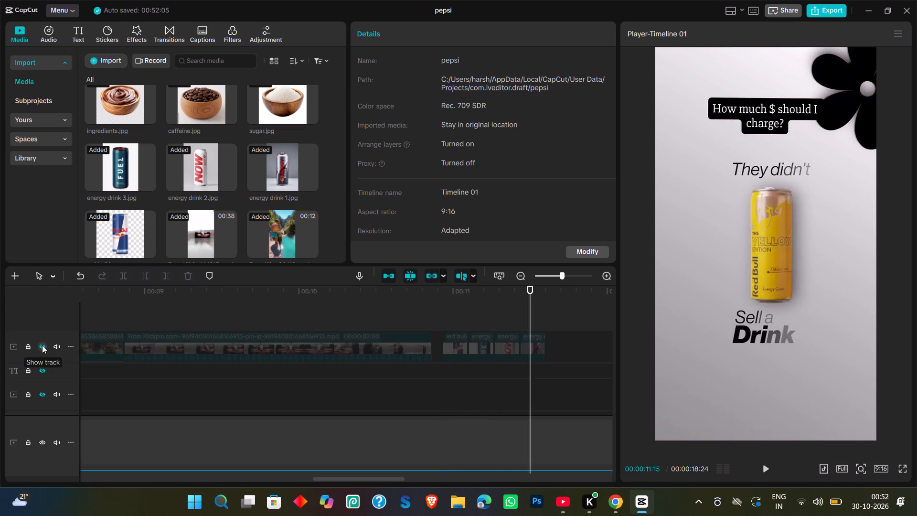
{"action": "key", "text": "Right"}
{"action": "key", "text": "Right"}
{"action": "key", "text": "Right"}
{"action": "key", "text": "Right"}
{"action": "key", "text": "Right"}
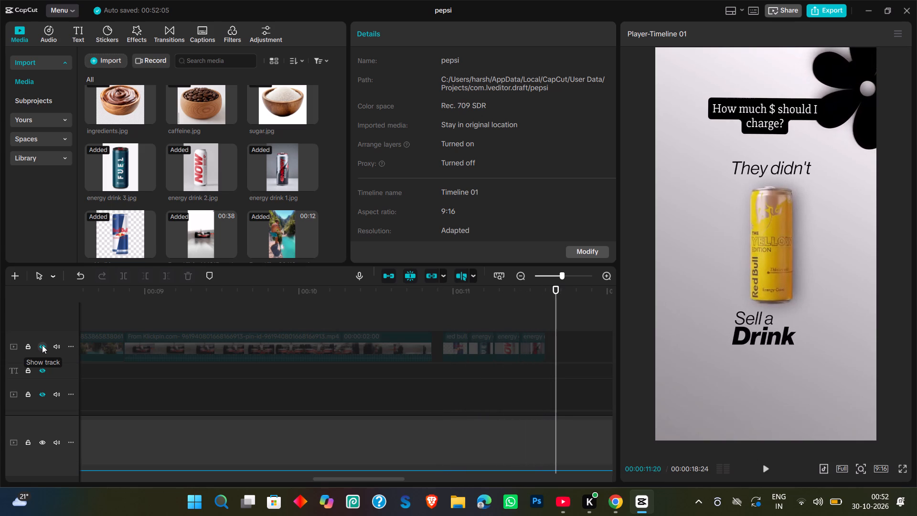
{"action": "key", "text": "Right"}
{"action": "key", "text": "Left"}
{"action": "key", "text": "Left"}
{"action": "key", "text": "Left"}
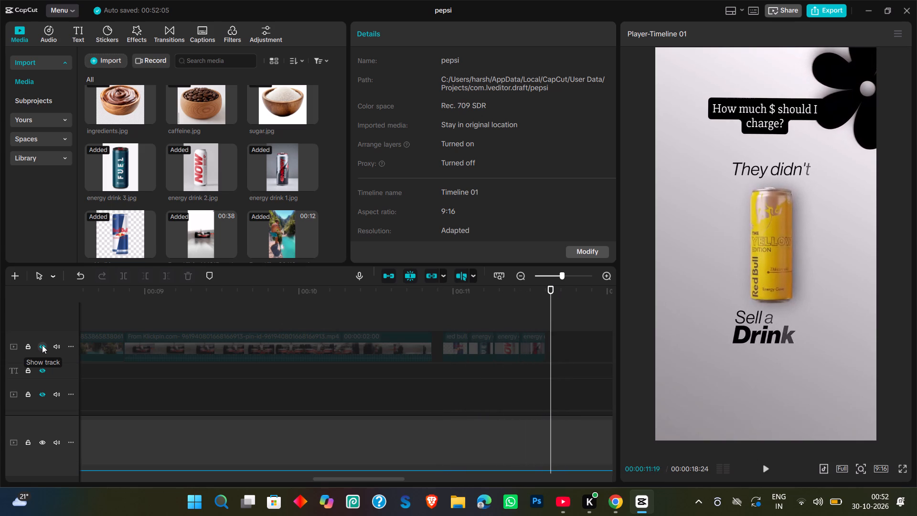
{"action": "key", "text": "Left"}
{"action": "key", "text": "Left"}
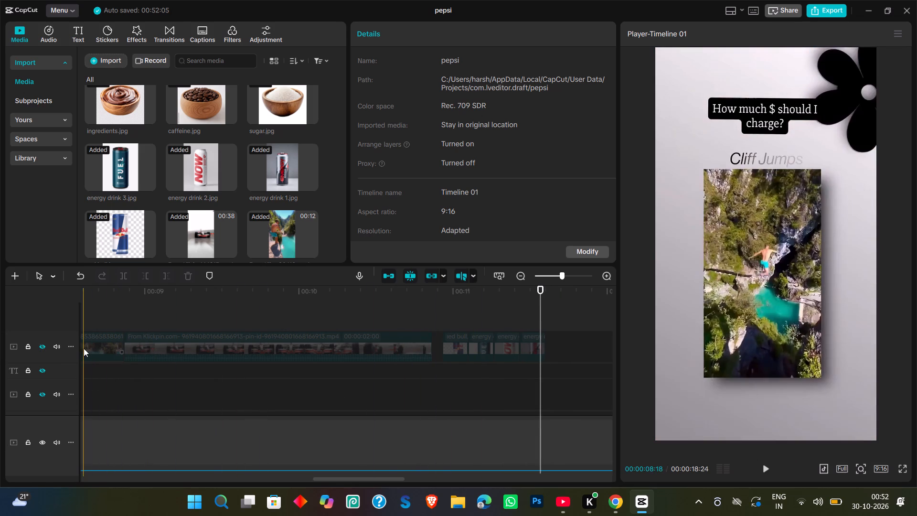
{"action": "left_click", "coordinate": [43, 347]}
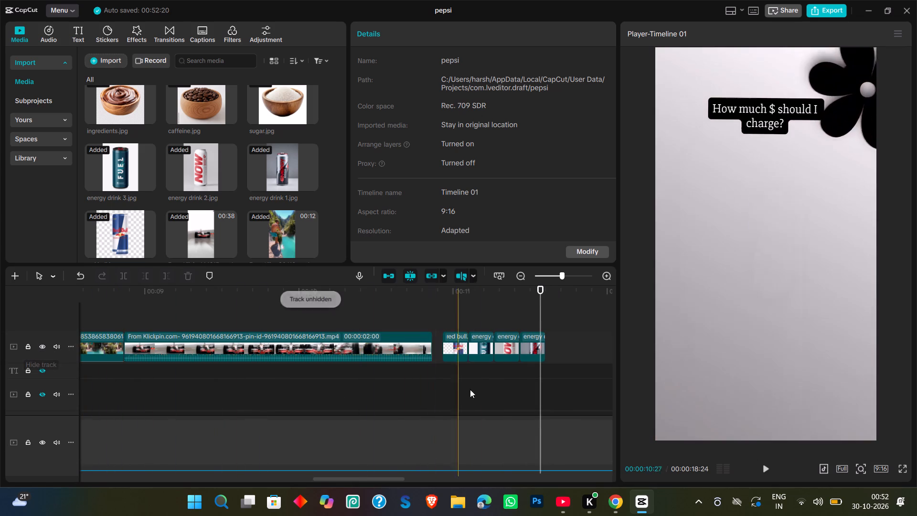
Mirror the energy drink 1.jpg clip at the end of the can sequence.
{"action": "left_click", "coordinate": [539, 292]}
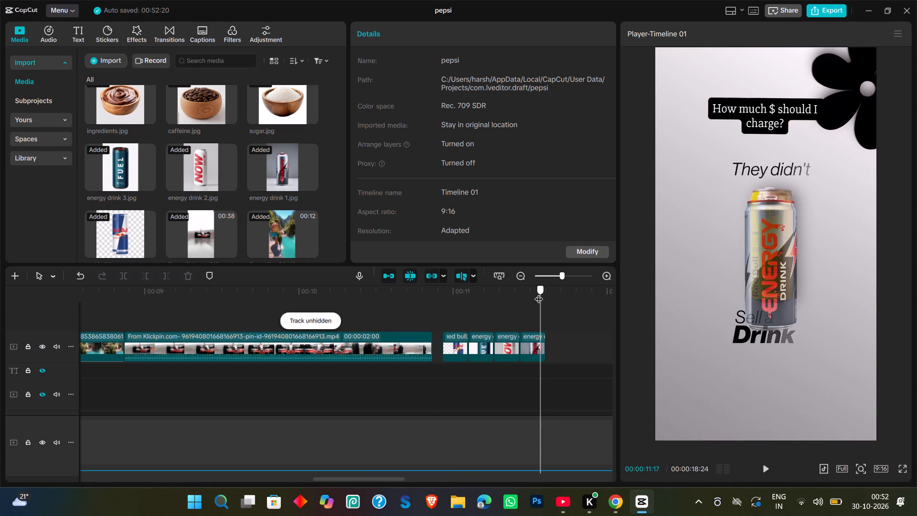
{"action": "scroll", "coordinate": [540, 339], "scroll_direction": "up", "scroll_amount": 5}
{"action": "key", "text": "Right"}
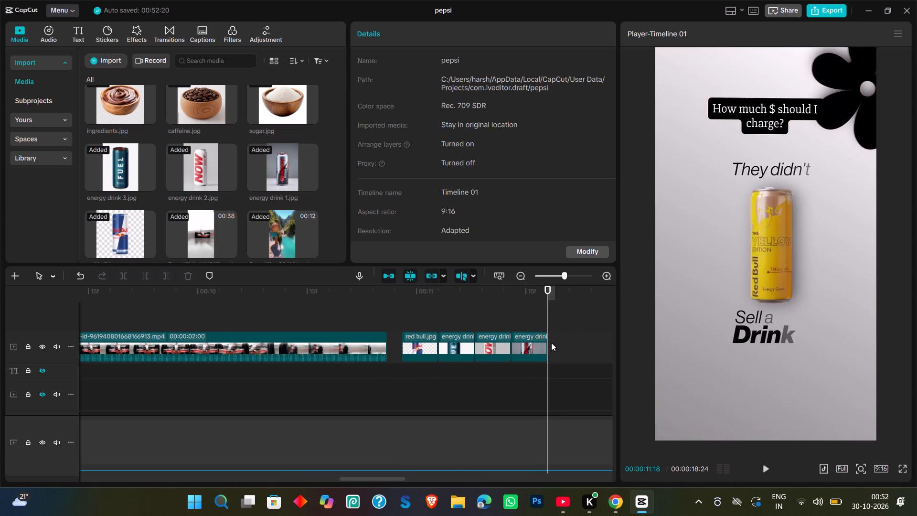
{"action": "key", "text": "Left"}
{"action": "left_click", "coordinate": [538, 342]}
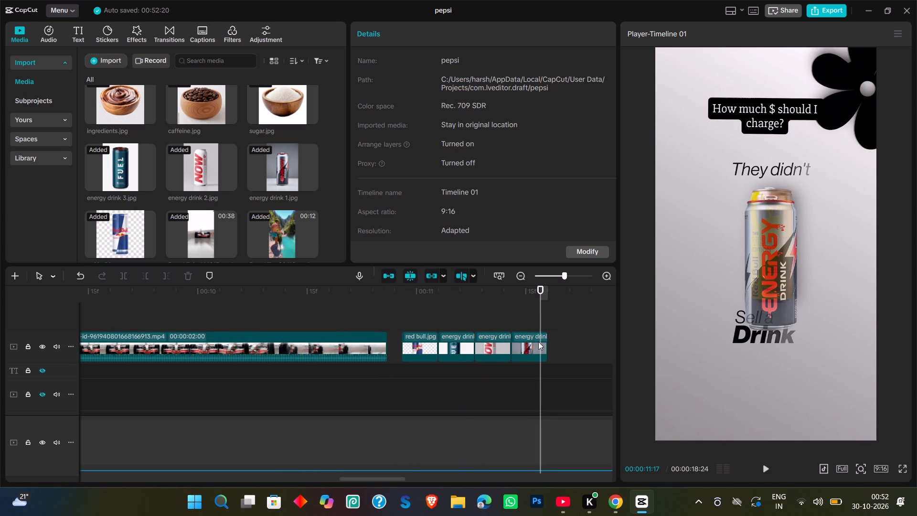
{"action": "key", "text": "Right"}
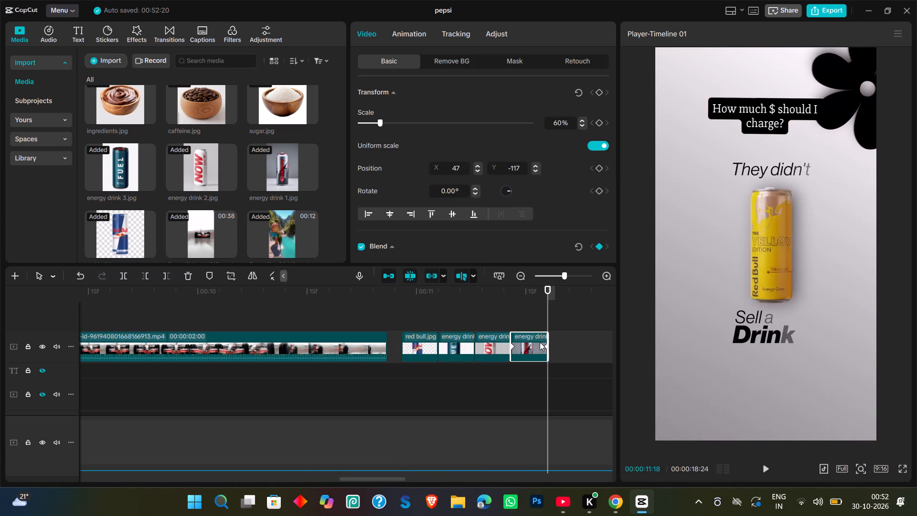
{"action": "key", "text": "Left"}
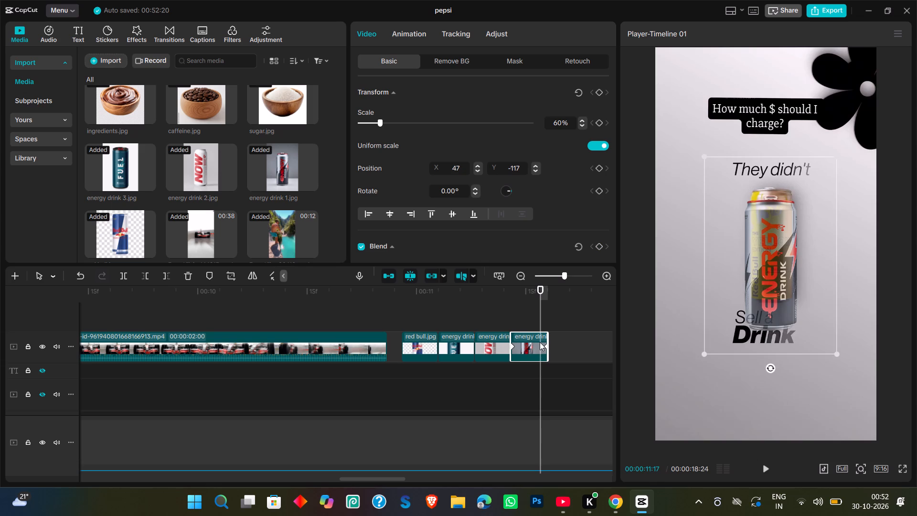
{"action": "left_click", "coordinate": [253, 280]}
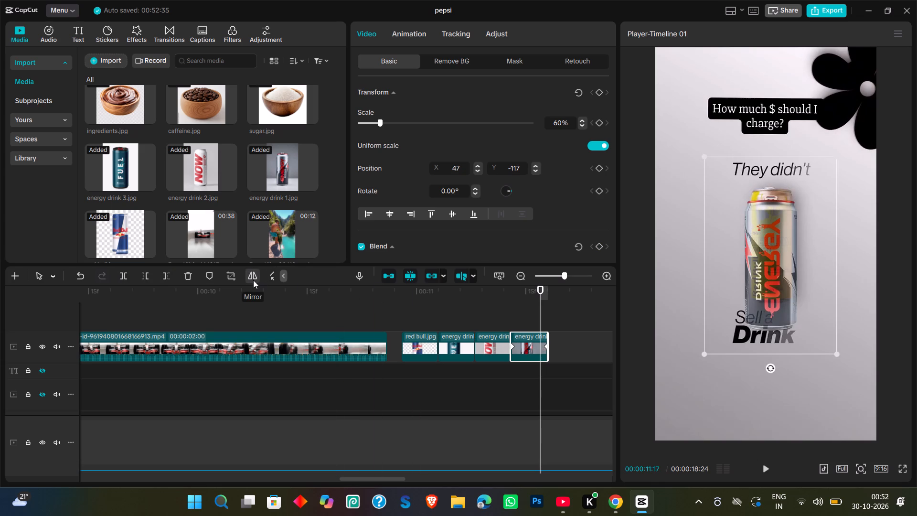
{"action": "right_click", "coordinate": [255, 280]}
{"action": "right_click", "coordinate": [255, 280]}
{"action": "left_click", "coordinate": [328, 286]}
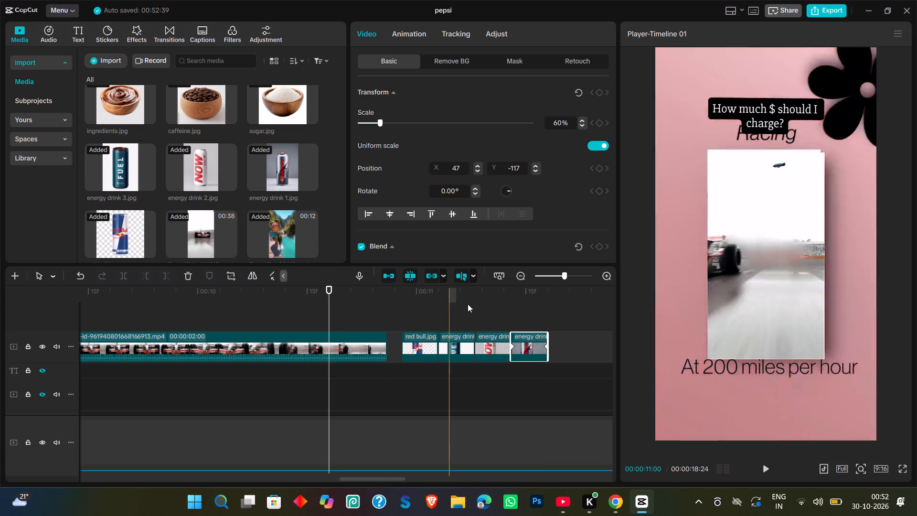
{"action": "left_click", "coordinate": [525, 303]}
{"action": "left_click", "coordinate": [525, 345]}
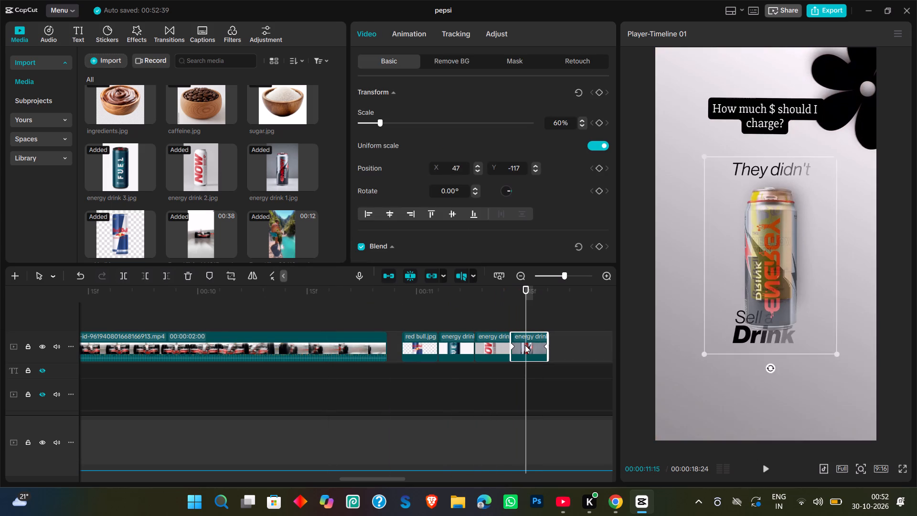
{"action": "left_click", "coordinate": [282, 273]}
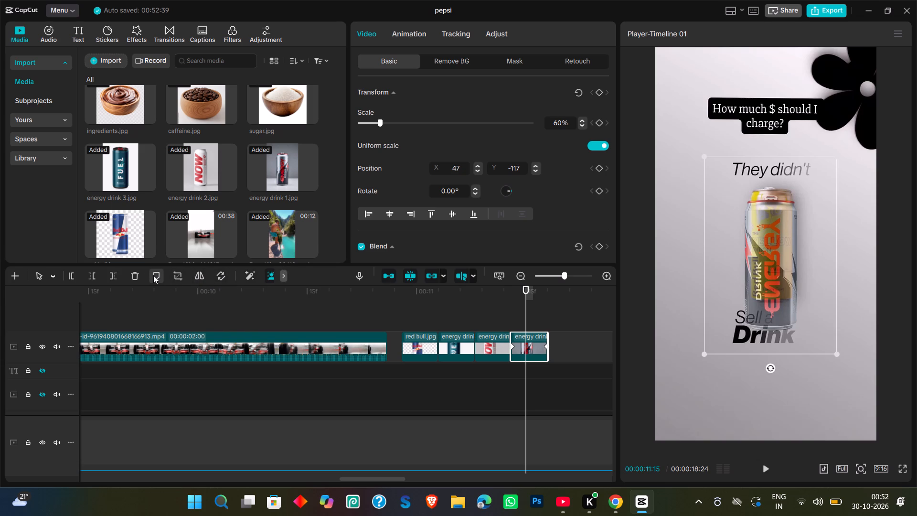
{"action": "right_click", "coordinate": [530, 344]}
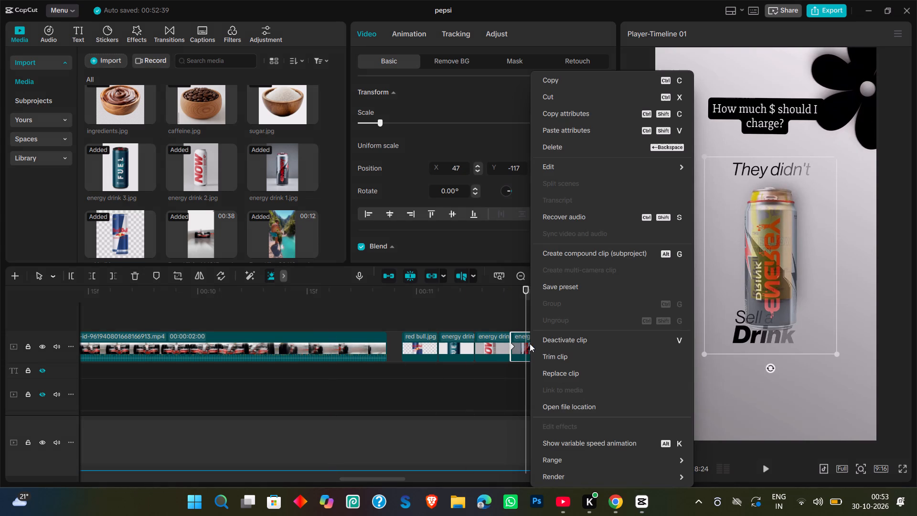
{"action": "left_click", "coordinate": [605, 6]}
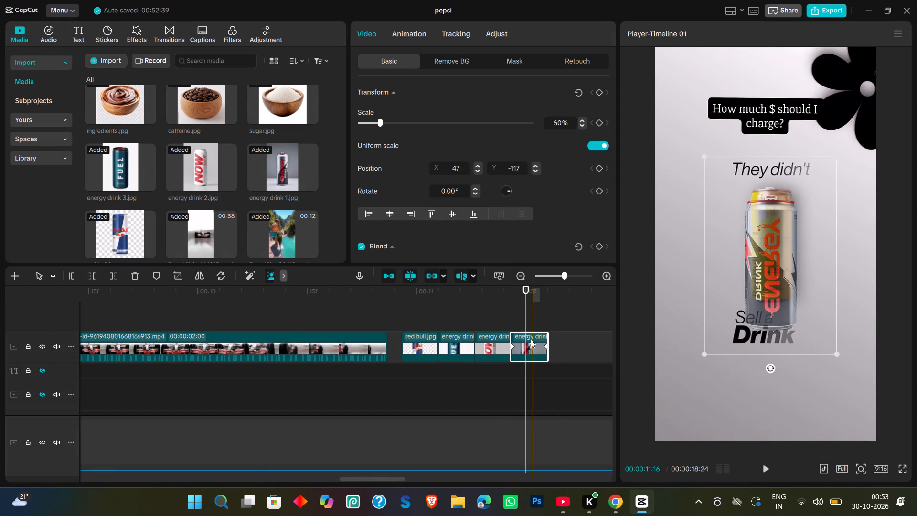
Duplicate the mirrored energy drink 1.jpg clip and place the copy directly after it on the same track.
{"action": "key", "text": "ctrl+c"}
{"action": "key", "text": "ctrl+v"}
{"action": "left_click_drag", "start_coordinate": [553, 343], "coordinate": [579, 356]}
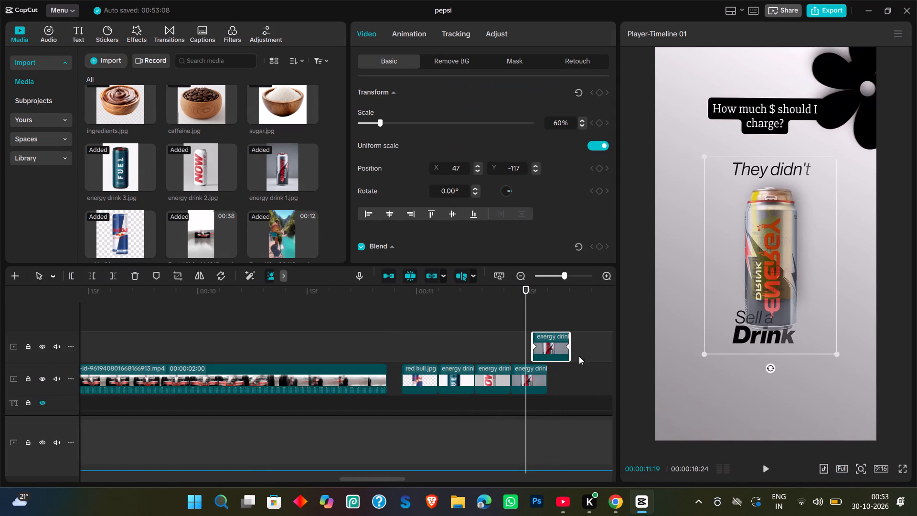
{"action": "left_click_drag", "start_coordinate": [579, 356], "coordinate": [570, 375]}
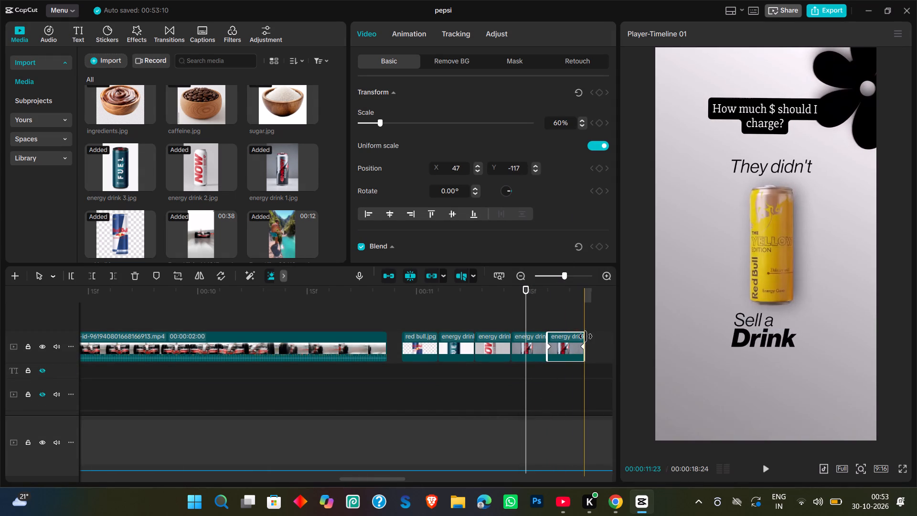
Delete the end keyframe of the copied energy drink 1.jpg clip.
{"action": "left_click", "coordinate": [583, 349]}
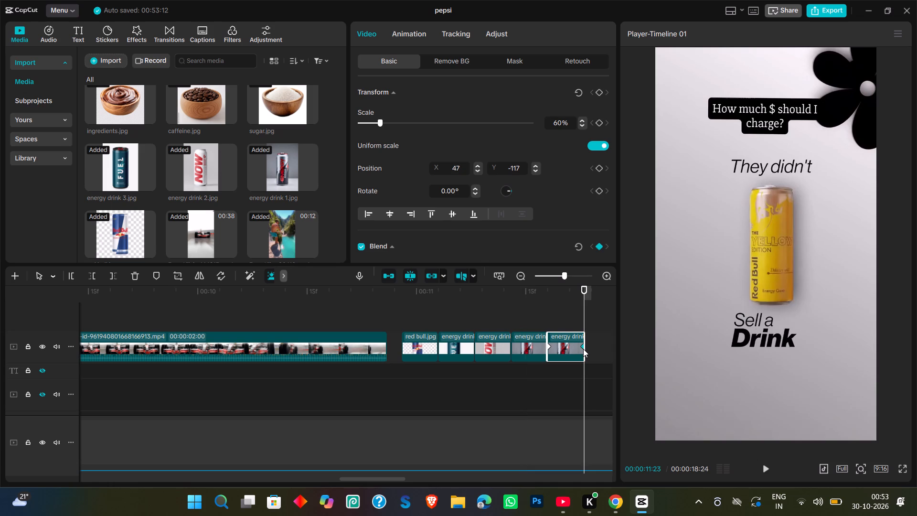
{"action": "key", "text": "Delete"}
Hide the can clips' track, examine the reference frames from 00:00:11:18 onward, and show the track again.
{"action": "left_click", "coordinate": [549, 347]}
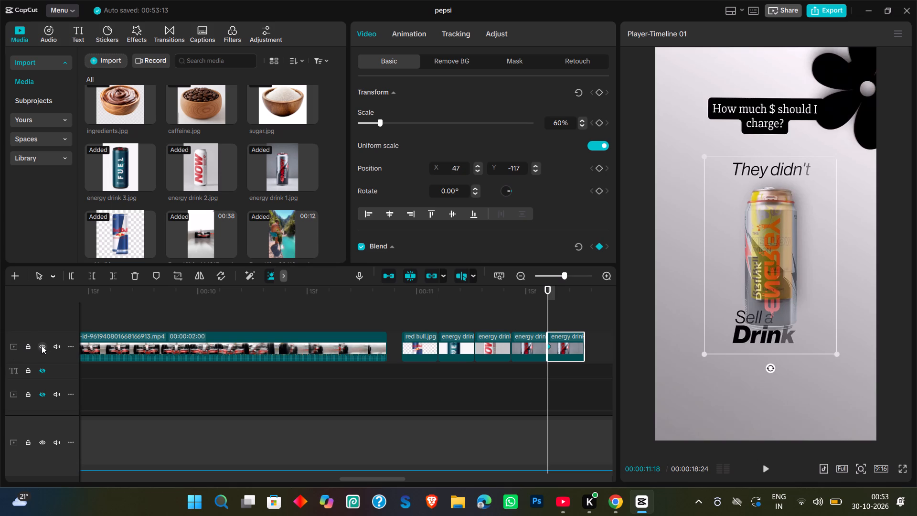
{"action": "left_click", "coordinate": [42, 345]}
{"action": "key", "text": "Right"}
{"action": "key", "text": "Right"}
{"action": "key", "text": "Right"}
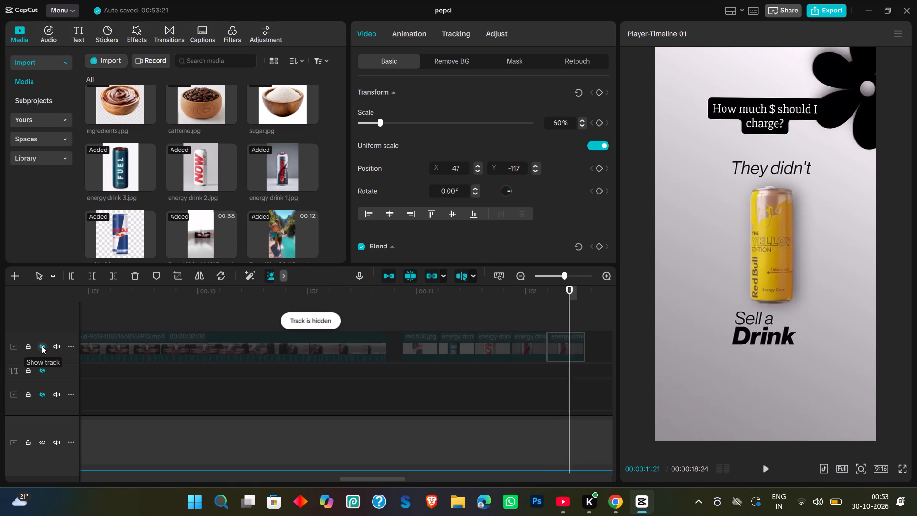
{"action": "key", "text": "Right"}
{"action": "key", "text": "Right"}
{"action": "key", "text": "Right"}
{"action": "key", "text": "Right"}
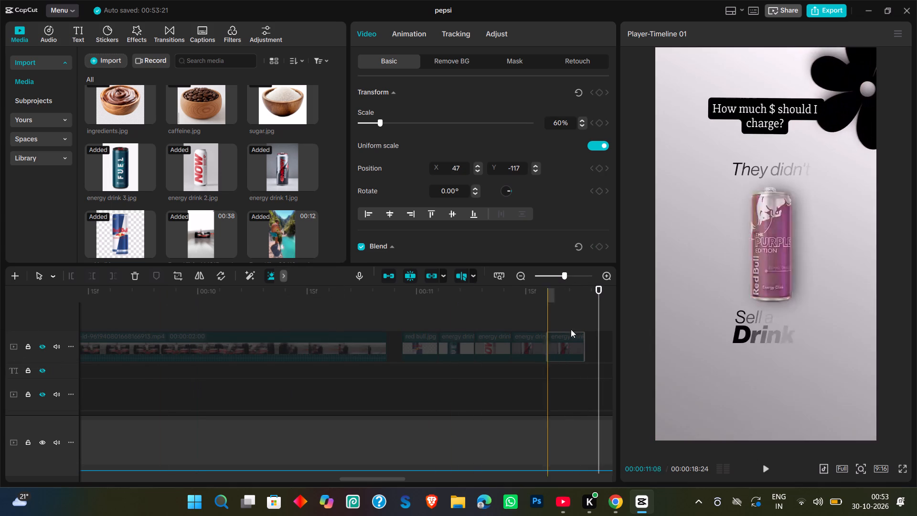
{"action": "left_click_drag", "start_coordinate": [596, 297], "coordinate": [554, 299]}
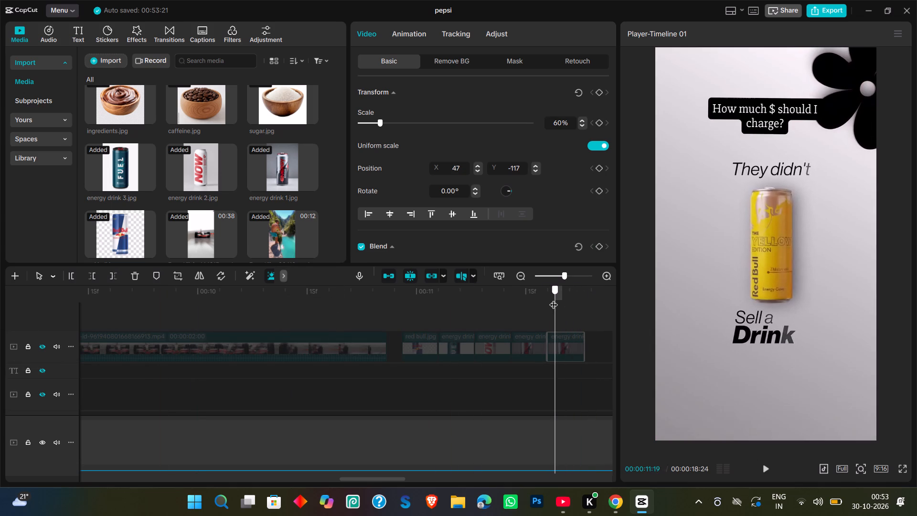
{"action": "left_click_drag", "start_coordinate": [554, 299], "coordinate": [553, 299]}
{"action": "left_click", "coordinate": [559, 344]}
{"action": "left_click", "coordinate": [41, 346]}
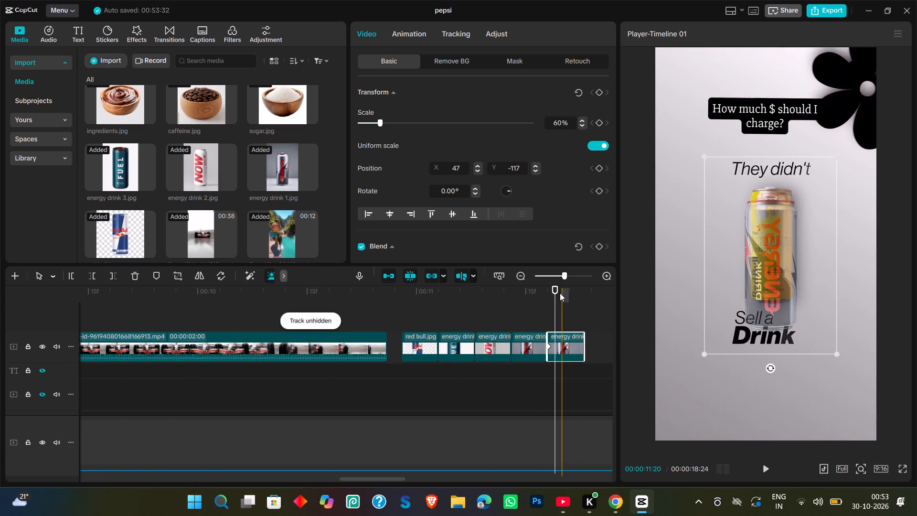
Set the opacity at the starting keyframe of the last energy drink 1.jpg clip to 77%, matching the preceding clip's end keyframe.
{"action": "left_click_drag", "start_coordinate": [560, 292], "coordinate": [549, 294]}
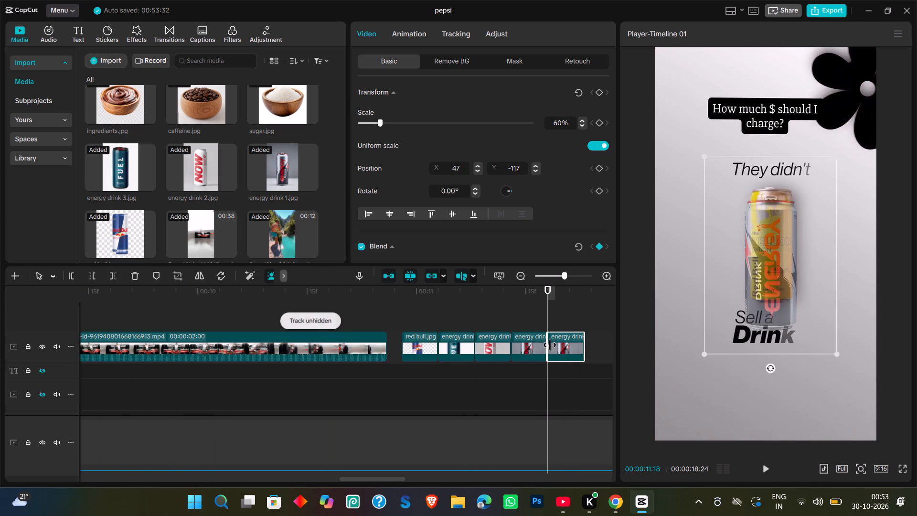
{"action": "left_click", "coordinate": [549, 345]}
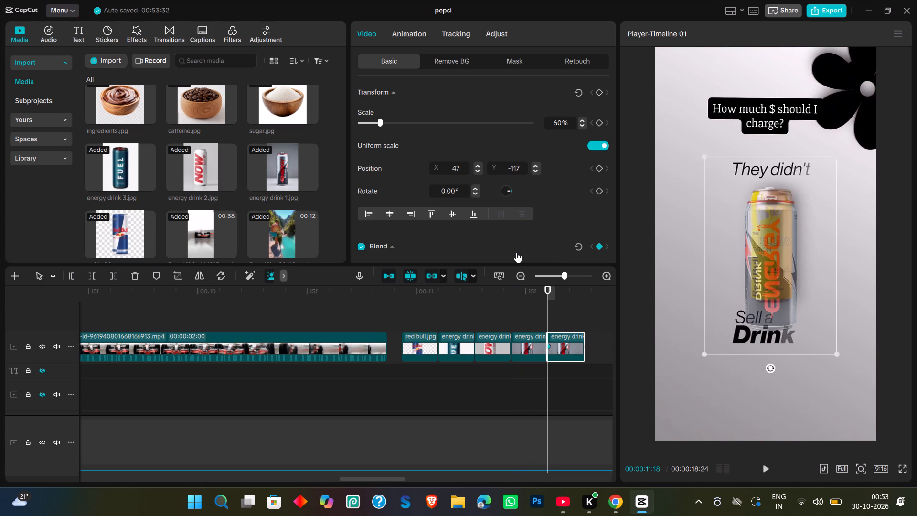
{"action": "scroll", "coordinate": [454, 203], "scroll_direction": "down", "scroll_amount": 1}
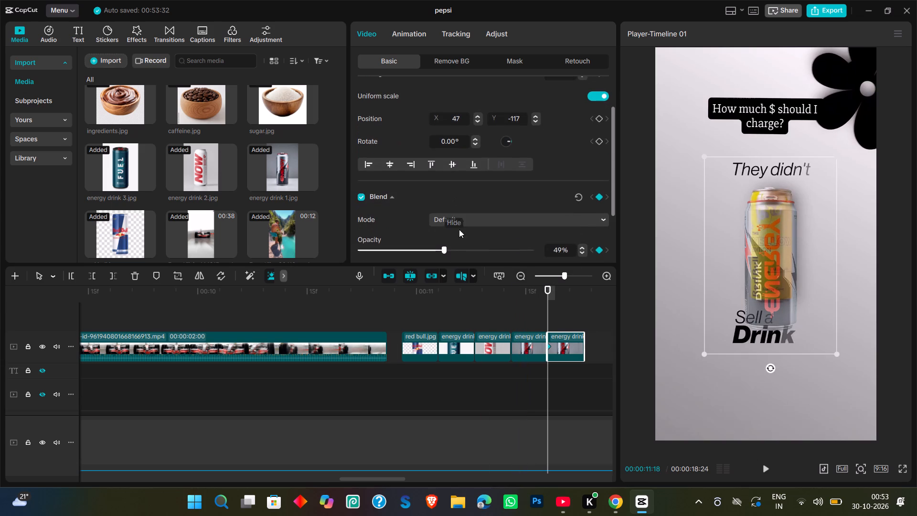
{"action": "left_click", "coordinate": [485, 249]}
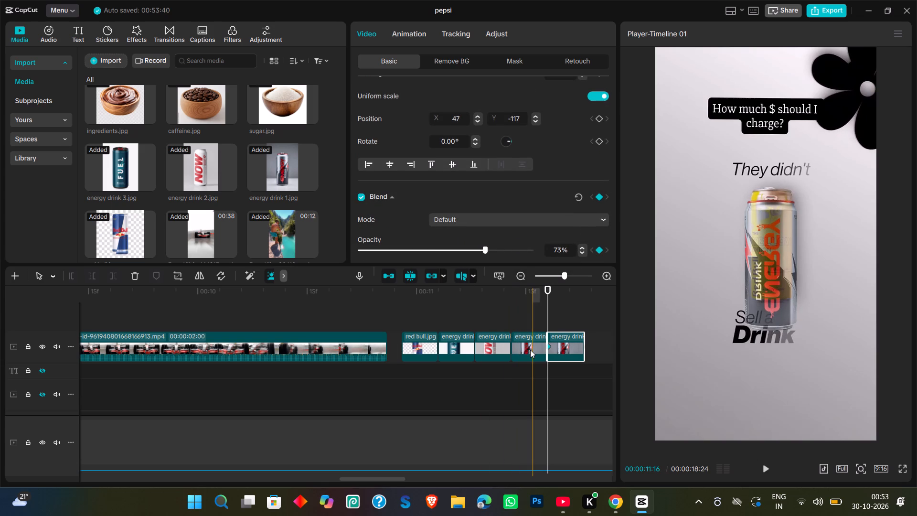
{"action": "left_click", "coordinate": [530, 350]}
{"action": "left_click", "coordinate": [544, 347]}
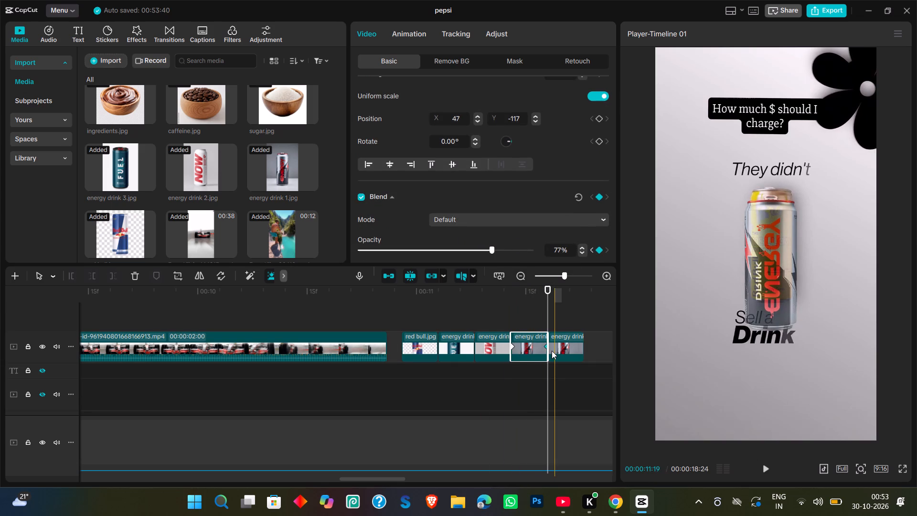
{"action": "key", "text": "Right"}
{"action": "left_click", "coordinate": [552, 351]}
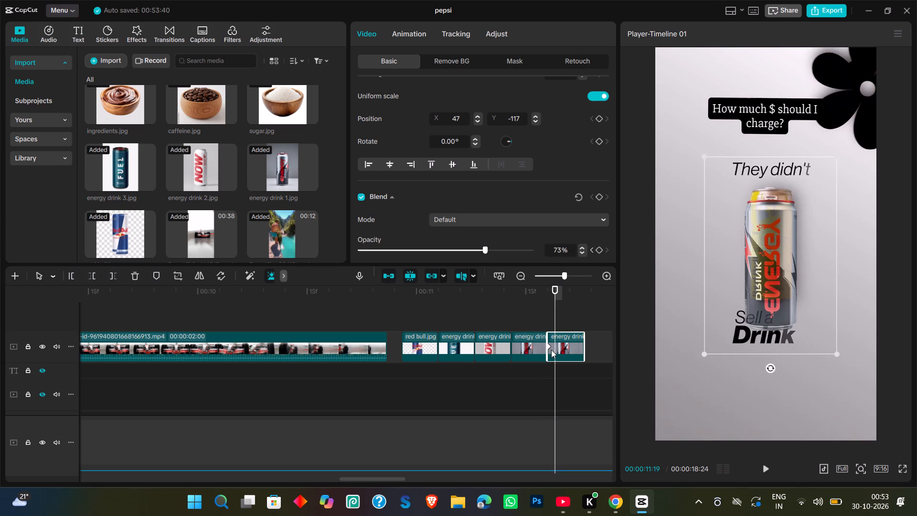
{"action": "left_click", "coordinate": [549, 347]}
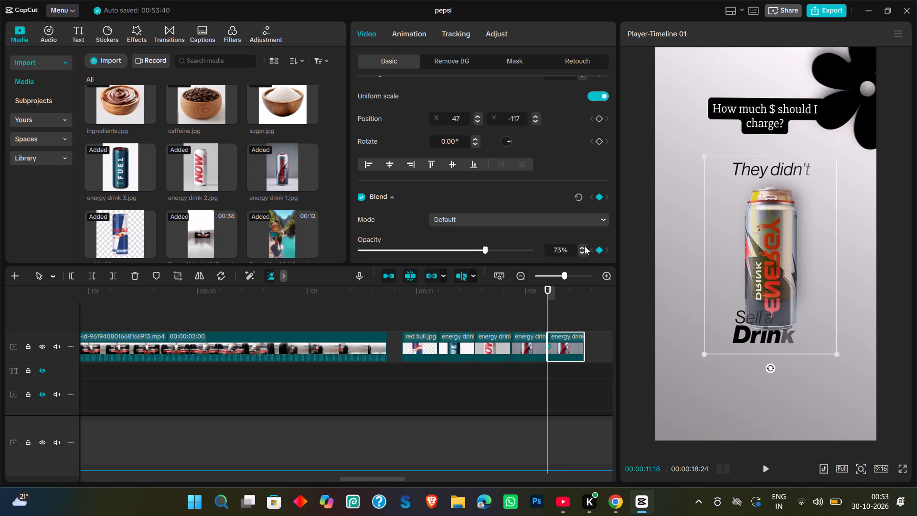
{"action": "triple_click", "coordinate": [583, 247]}
{"action": "left_click", "coordinate": [583, 247]}
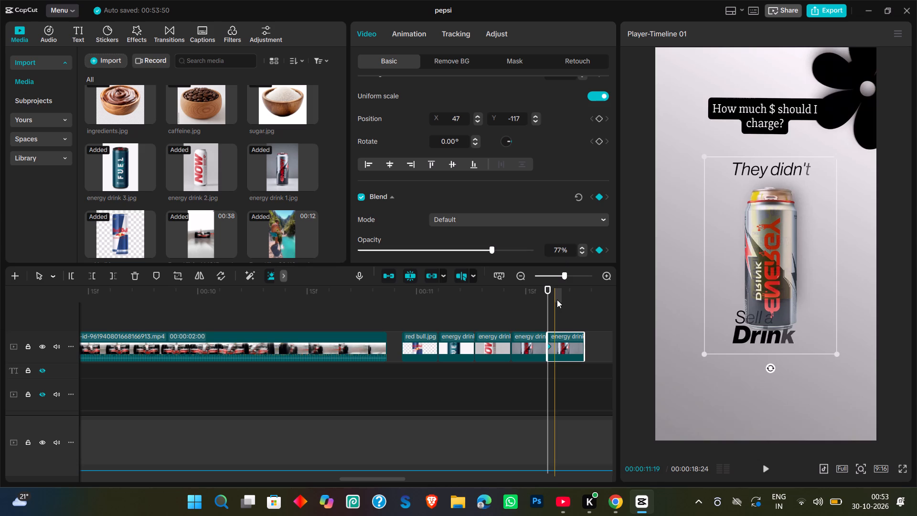
Extend the end of the last energy drink 1.jpg clip to about 00:00:11:25.
{"action": "left_click_drag", "start_coordinate": [586, 347], "coordinate": [599, 349]}
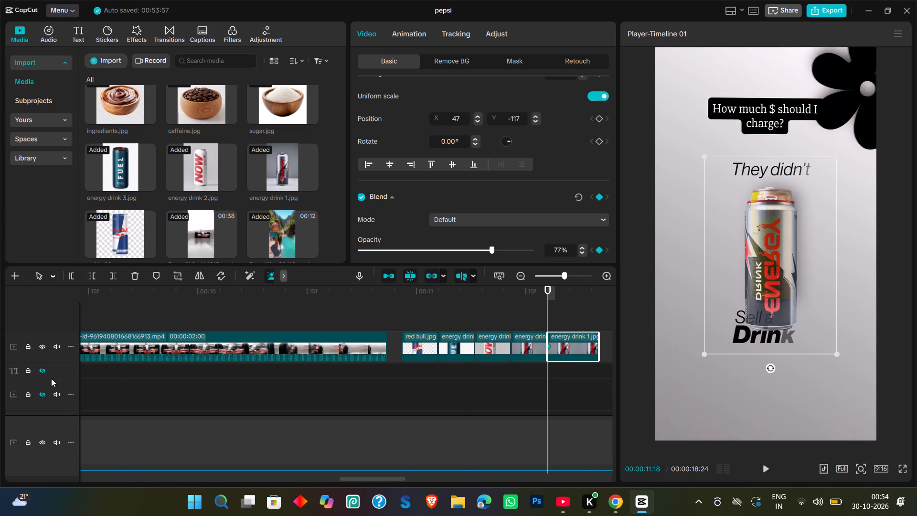
Hide the can clips' track and examine the reference frames from 00:00:11:18 to about 00:00:11:25.
{"action": "left_click", "coordinate": [43, 344]}
{"action": "key", "text": "Right"}
{"action": "key", "text": "Right"}
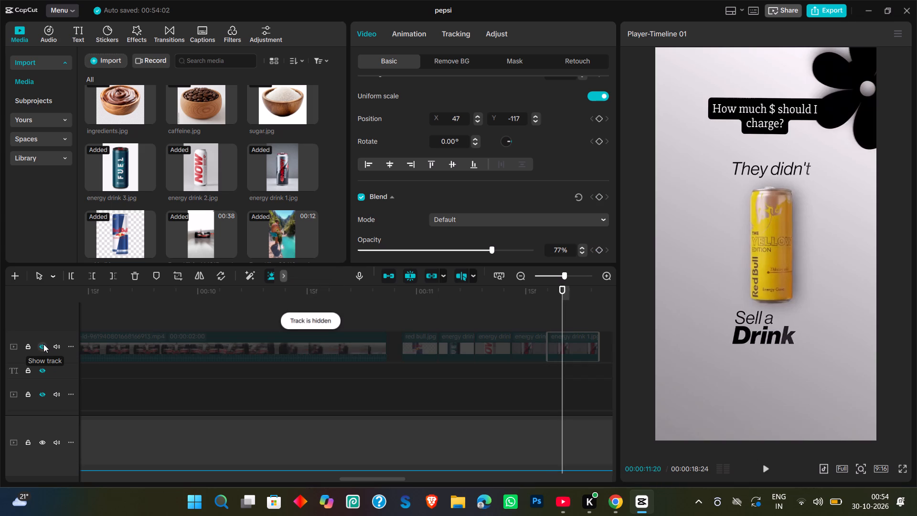
{"action": "key", "text": "Right"}
{"action": "key", "text": "Right"}
{"action": "key", "text": "Right"}
{"action": "key", "text": "Right"}
{"action": "key", "text": "Right"}
{"action": "key", "text": "Right"}
{"action": "key", "text": "Left"}
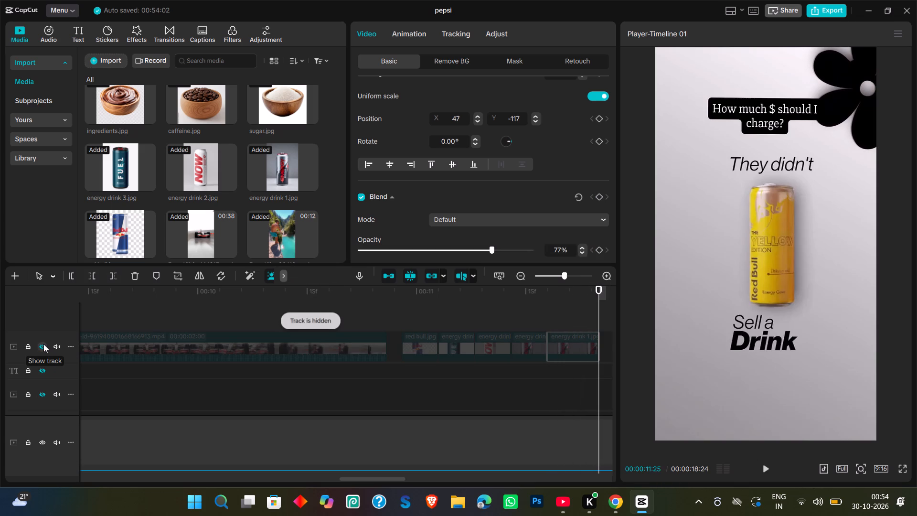
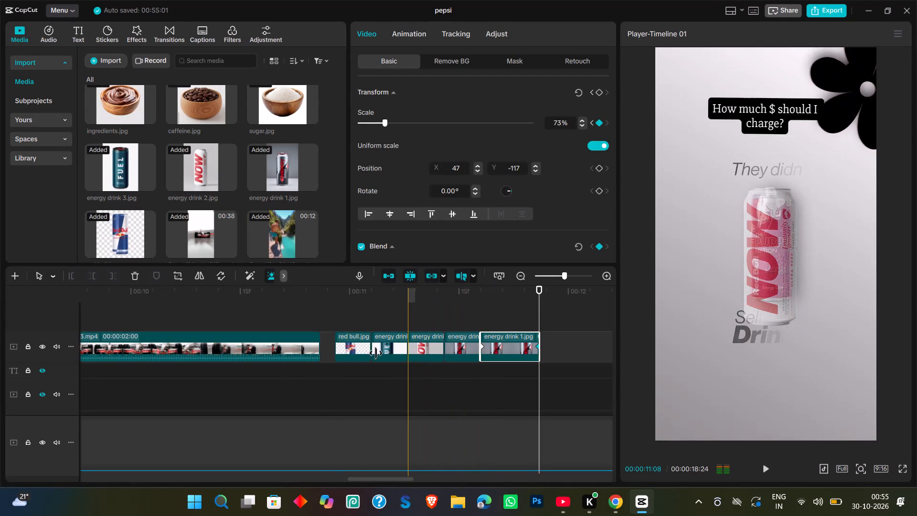
Hide the track holding the From Klickpin.com reference video.
{"action": "scroll", "coordinate": [283, 413], "scroll_direction": "down", "scroll_amount": 6}
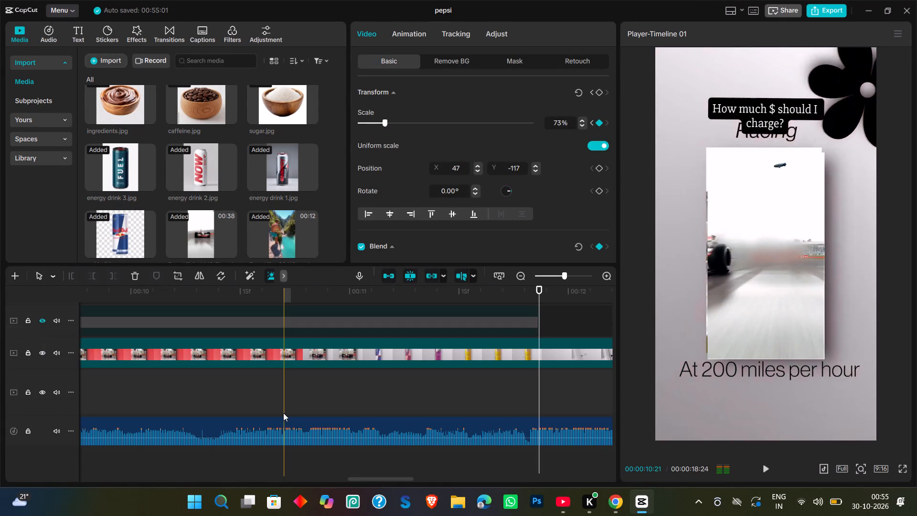
{"action": "left_click", "coordinate": [78, 374]}
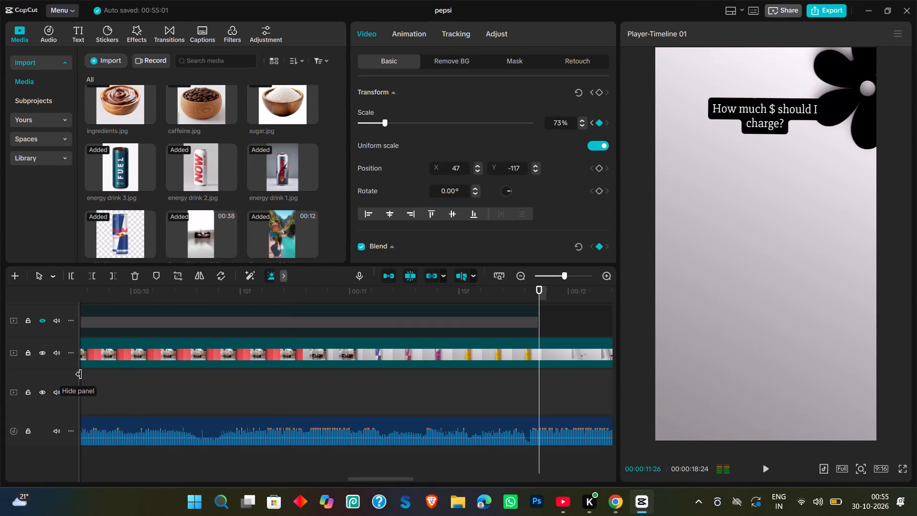
{"action": "left_click", "coordinate": [43, 355]}
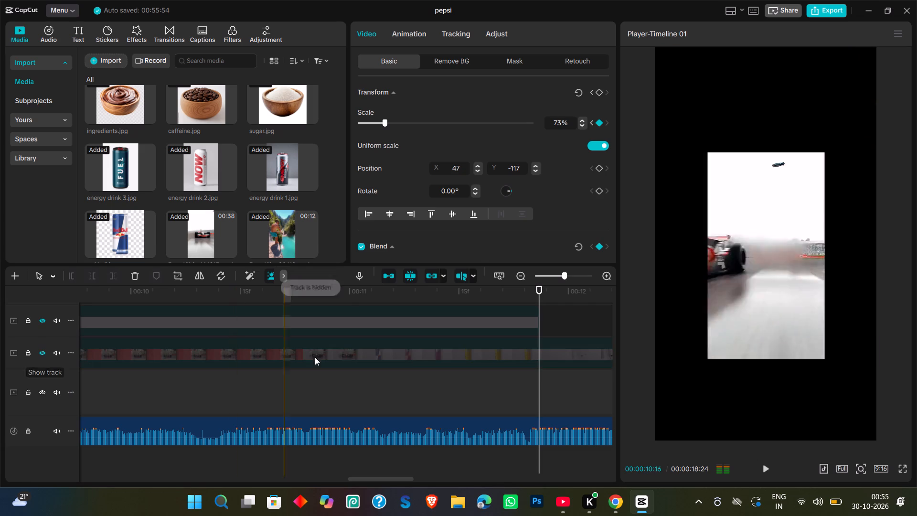
Show the hidden background track that holds Compound clip1, just above the reference video.
{"action": "scroll", "coordinate": [343, 358], "scroll_direction": "up", "scroll_amount": 4}
{"action": "scroll", "coordinate": [433, 363], "scroll_direction": "up", "scroll_amount": 1}
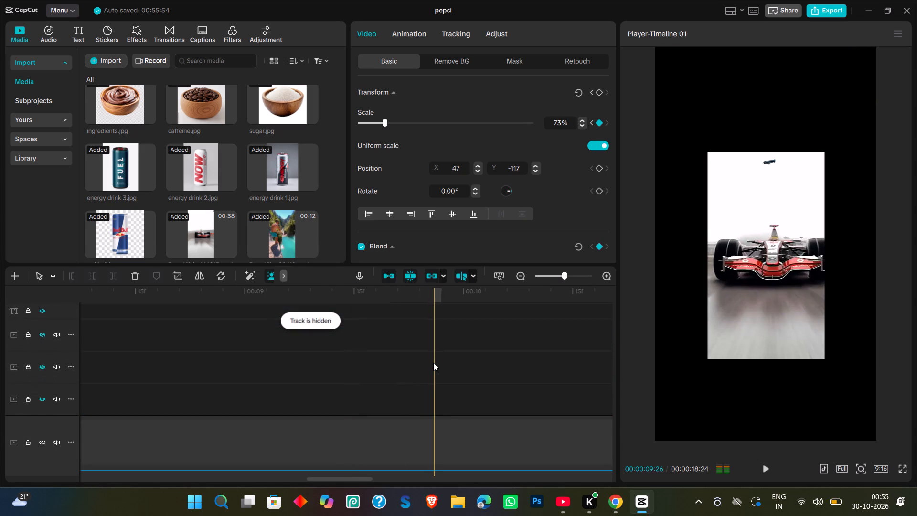
{"action": "scroll", "coordinate": [433, 363], "scroll_direction": "up", "scroll_amount": 1}
{"action": "scroll", "coordinate": [556, 356], "scroll_direction": "up", "scroll_amount": 2}
{"action": "scroll", "coordinate": [490, 365], "scroll_direction": "down", "scroll_amount": 3}
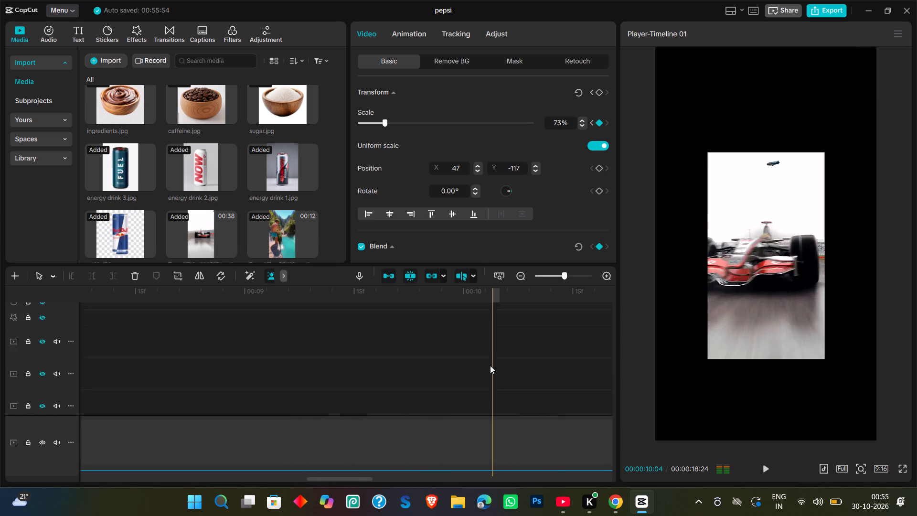
{"action": "scroll", "coordinate": [490, 365], "scroll_direction": "down", "scroll_amount": 2}
{"action": "scroll", "coordinate": [347, 357], "scroll_direction": "right", "scroll_amount": 4}
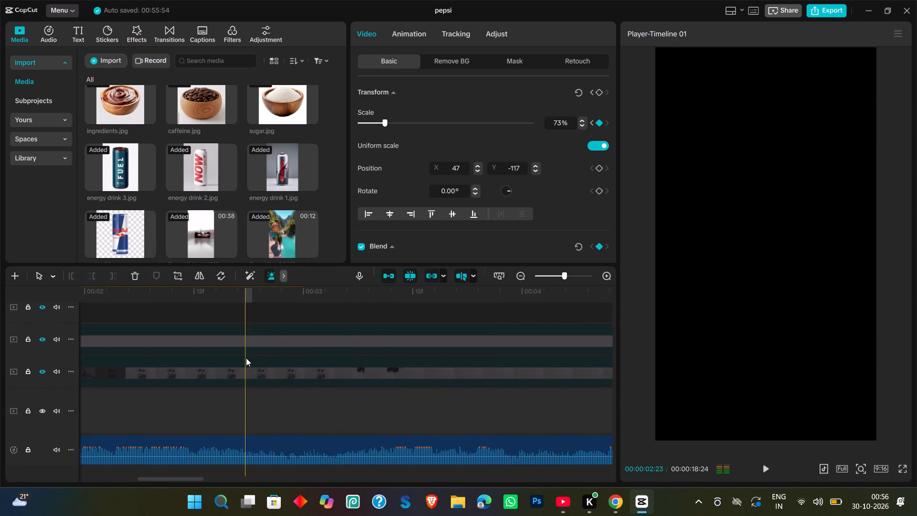
{"action": "scroll", "coordinate": [246, 358], "scroll_direction": "right", "scroll_amount": 9}
{"action": "left_click", "coordinate": [70, 348]}
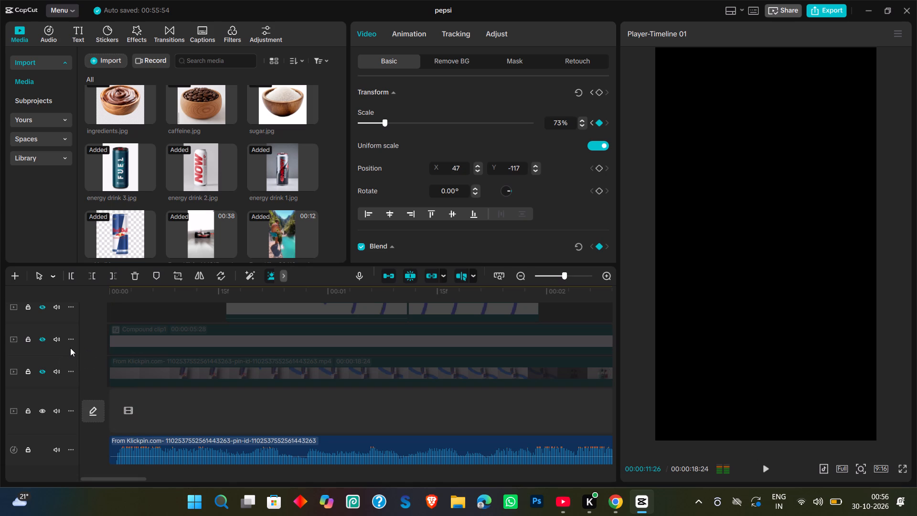
{"action": "left_click_drag", "start_coordinate": [41, 337], "coordinate": [310, 328]}
{"action": "left_click", "coordinate": [39, 339]}
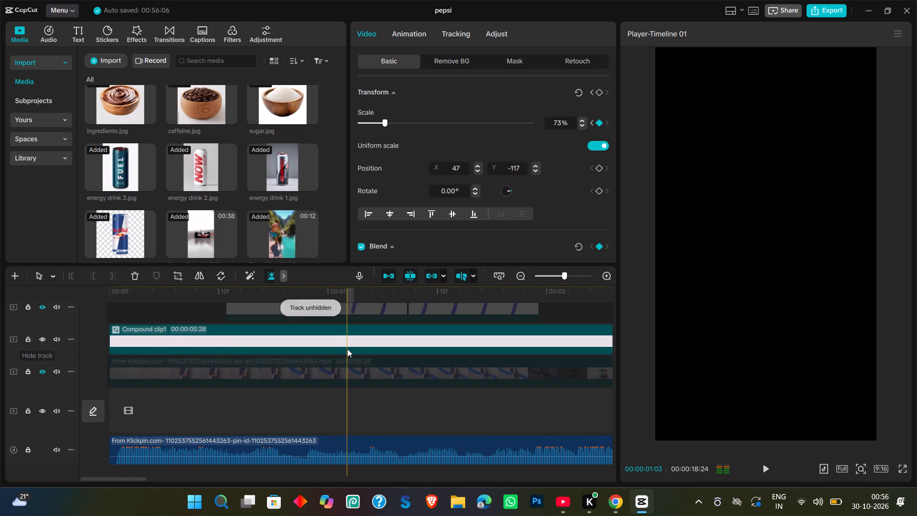
Examine the edited composition over the background, through to the ingredients section in Compound clip16.
{"action": "scroll", "coordinate": [347, 349], "scroll_direction": "up", "scroll_amount": 4}
{"action": "scroll", "coordinate": [560, 341], "scroll_direction": "left", "scroll_amount": 1}
{"action": "scroll", "coordinate": [418, 336], "scroll_direction": "down", "scroll_amount": 1}
{"action": "scroll", "coordinate": [418, 336], "scroll_direction": "up", "scroll_amount": 1}
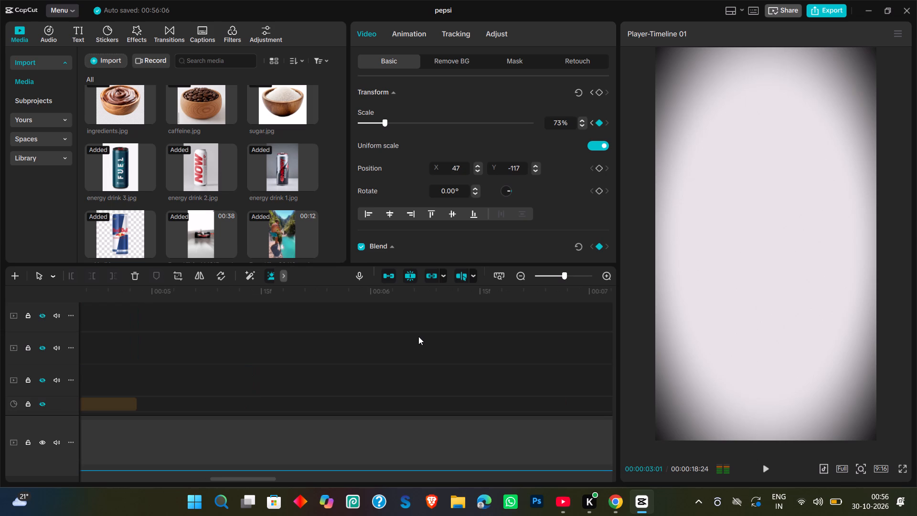
{"action": "scroll", "coordinate": [418, 336], "scroll_direction": "up", "scroll_amount": 1}
{"action": "scroll", "coordinate": [418, 336], "scroll_direction": "right", "scroll_amount": 1}
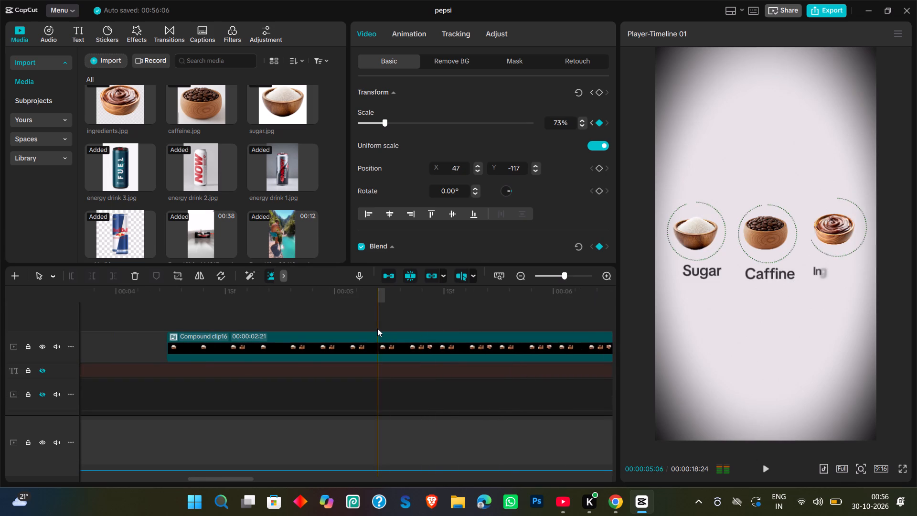
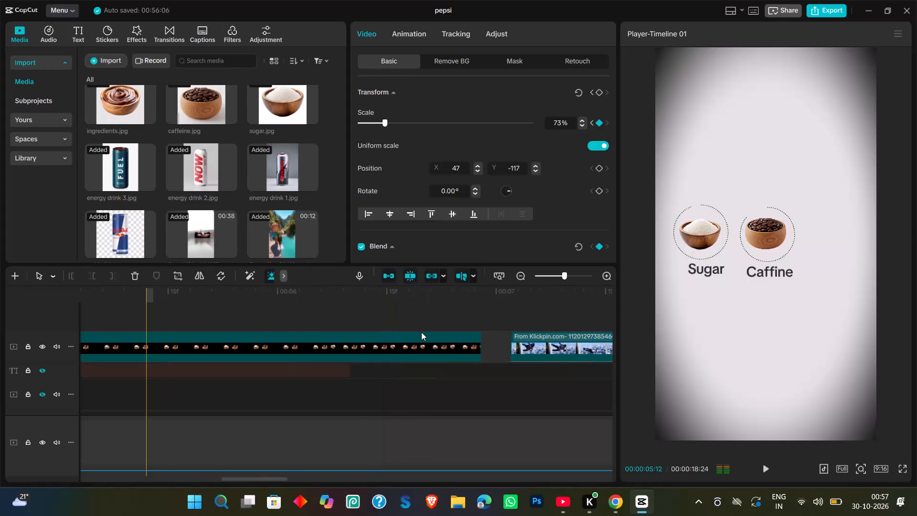
Hide the track holding the white Compound clip1 background.
{"action": "scroll", "coordinate": [421, 332], "scroll_direction": "left", "scroll_amount": 1}
{"action": "scroll", "coordinate": [373, 336], "scroll_direction": "down", "scroll_amount": 4}
{"action": "scroll", "coordinate": [373, 336], "scroll_direction": "right", "scroll_amount": 4}
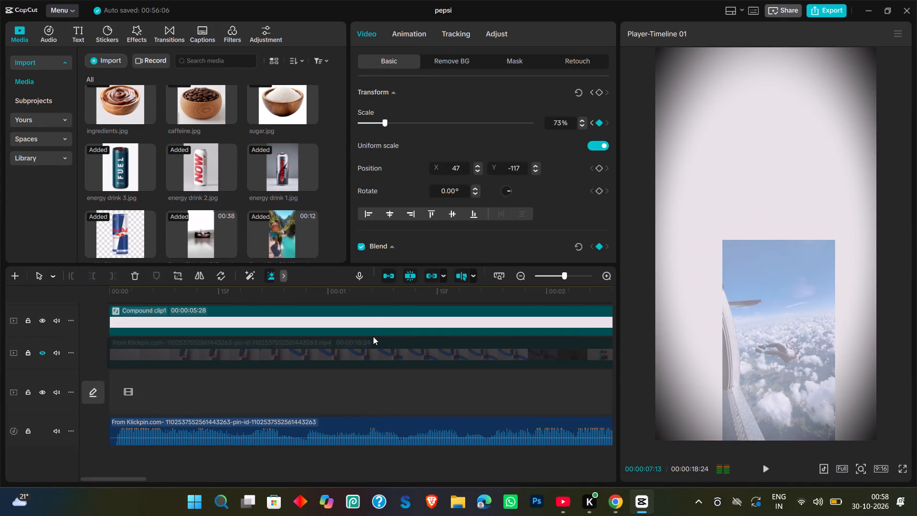
{"action": "scroll", "coordinate": [373, 336], "scroll_direction": "right", "scroll_amount": 3}
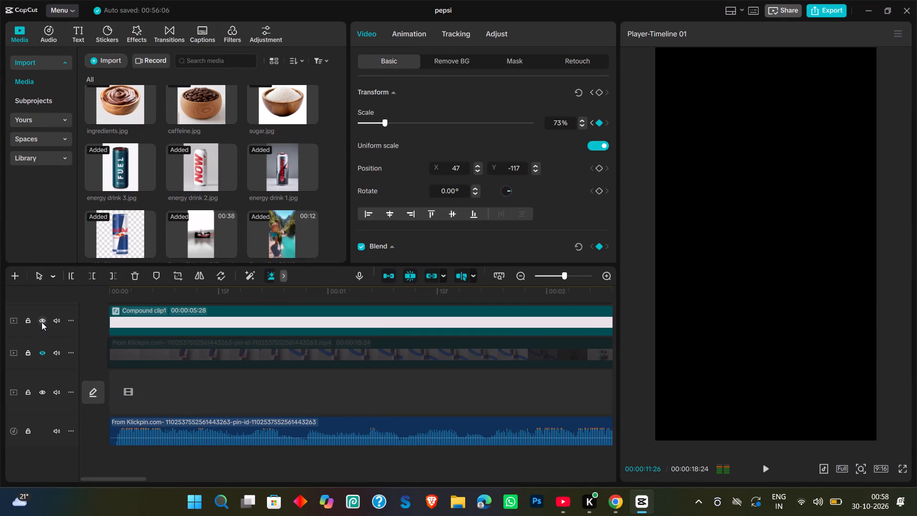
{"action": "left_click", "coordinate": [42, 322]}
Unhide the track with the full-length Klickpin reference video beneath the Compound clip1 track.
{"action": "scroll", "coordinate": [325, 360], "scroll_direction": "up", "scroll_amount": 3}
{"action": "scroll", "coordinate": [541, 346], "scroll_direction": "up", "scroll_amount": 1}
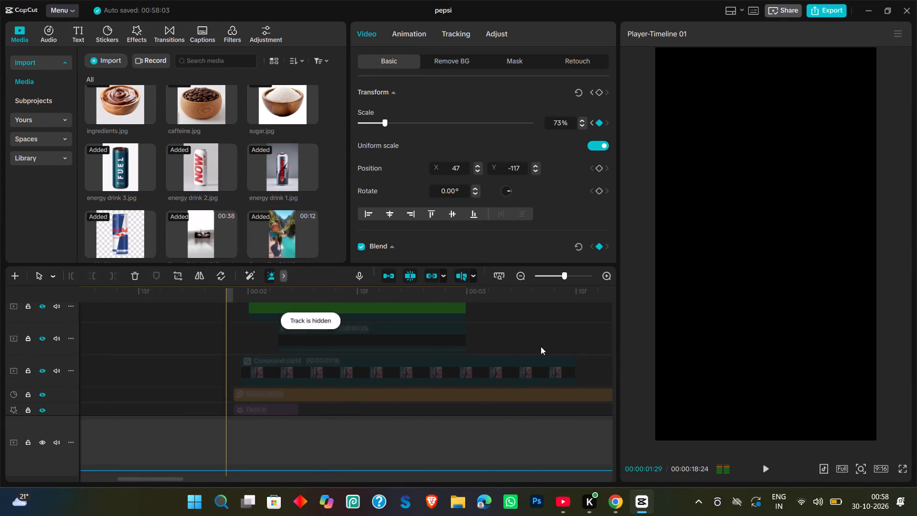
{"action": "scroll", "coordinate": [541, 346], "scroll_direction": "up", "scroll_amount": 1}
{"action": "scroll", "coordinate": [403, 340], "scroll_direction": "right", "scroll_amount": 2}
{"action": "scroll", "coordinate": [403, 340], "scroll_direction": "left", "scroll_amount": 2}
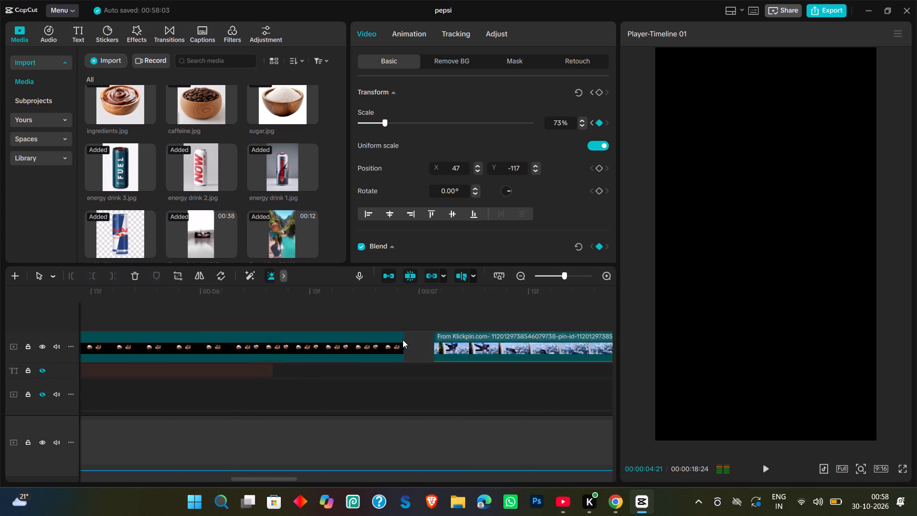
{"action": "scroll", "coordinate": [403, 340], "scroll_direction": "left", "scroll_amount": 1}
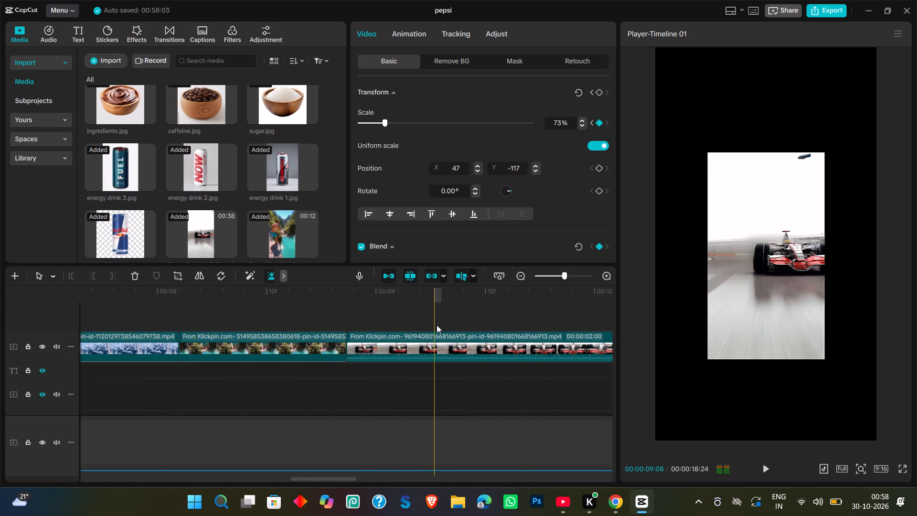
{"action": "scroll", "coordinate": [437, 325], "scroll_direction": "left", "scroll_amount": 2}
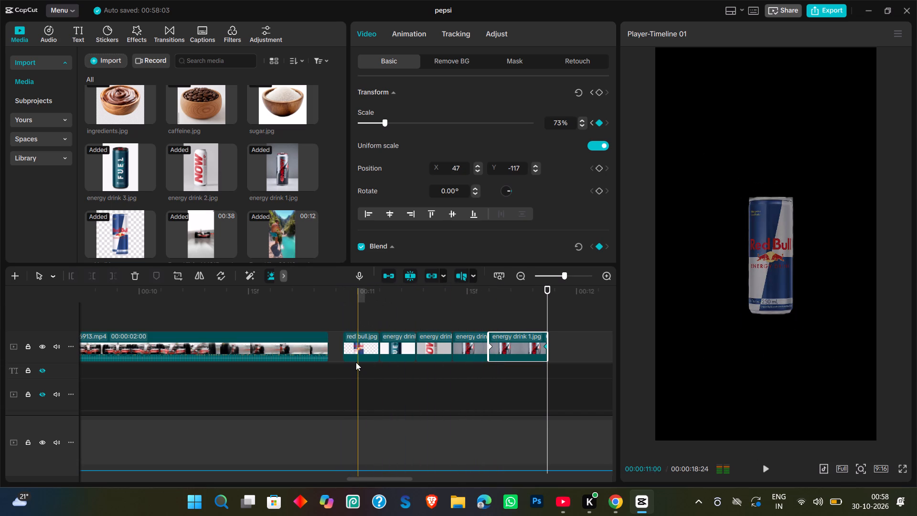
{"action": "scroll", "coordinate": [375, 374], "scroll_direction": "down", "scroll_amount": 6}
{"action": "scroll", "coordinate": [222, 392], "scroll_direction": "right", "scroll_amount": 2}
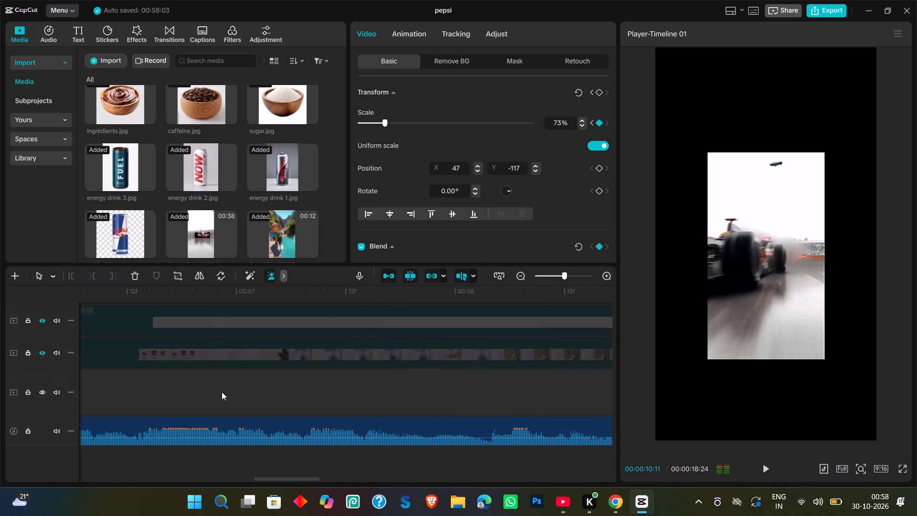
{"action": "scroll", "coordinate": [222, 392], "scroll_direction": "right", "scroll_amount": 4}
{"action": "left_click", "coordinate": [38, 354]}
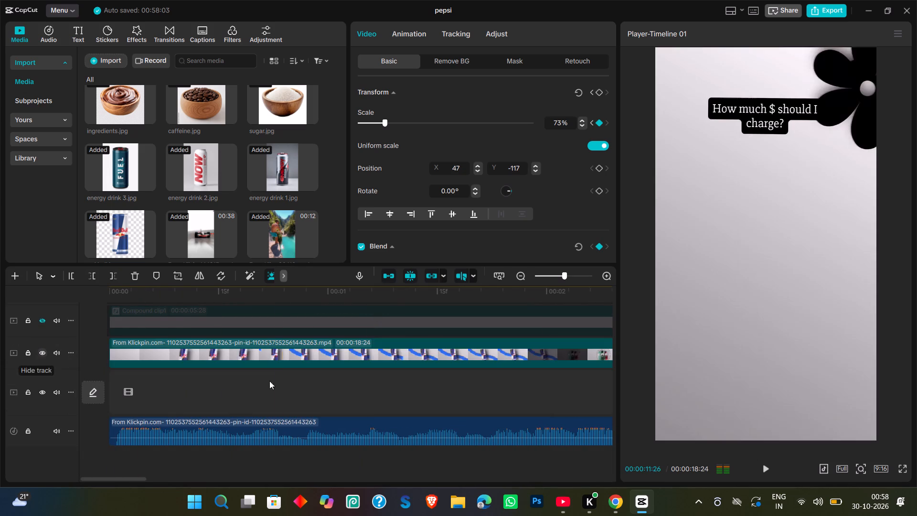
Hide the overlay track holding the ingredient, sports and energy drink clips so only the reference video plays.
{"action": "scroll", "coordinate": [283, 380], "scroll_direction": "left", "scroll_amount": 3}
{"action": "scroll", "coordinate": [555, 359], "scroll_direction": "left", "scroll_amount": 1}
{"action": "scroll", "coordinate": [555, 359], "scroll_direction": "up", "scroll_amount": 3}
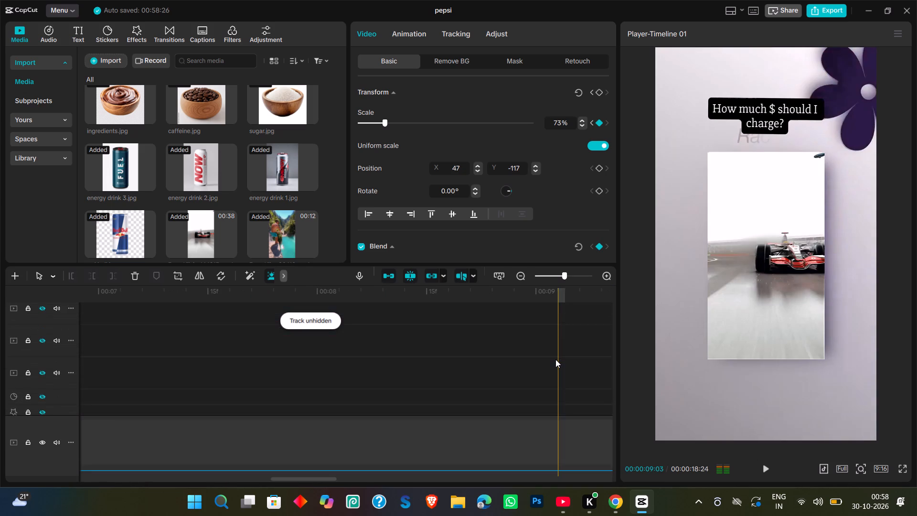
{"action": "scroll", "coordinate": [555, 359], "scroll_direction": "left", "scroll_amount": 1}
{"action": "scroll", "coordinate": [555, 359], "scroll_direction": "down", "scroll_amount": 3}
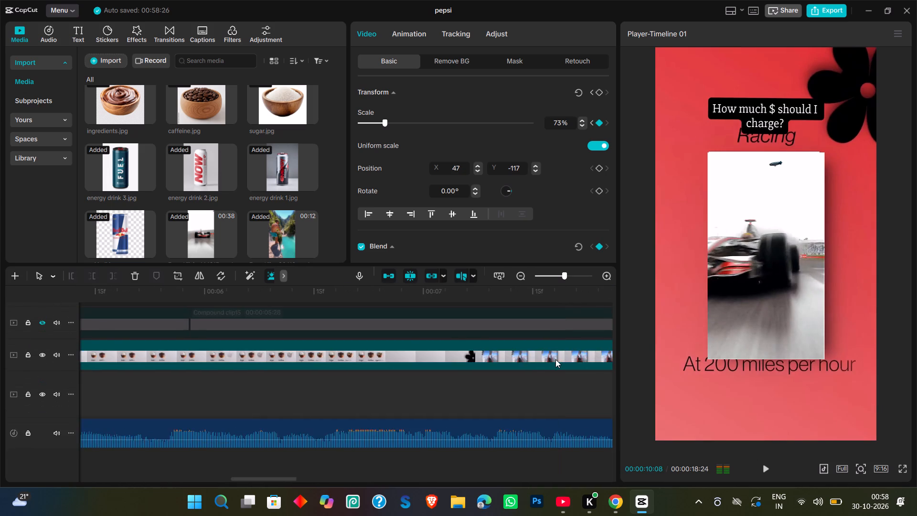
{"action": "scroll", "coordinate": [555, 359], "scroll_direction": "up", "scroll_amount": 6}
{"action": "scroll", "coordinate": [555, 359], "scroll_direction": "left", "scroll_amount": 1}
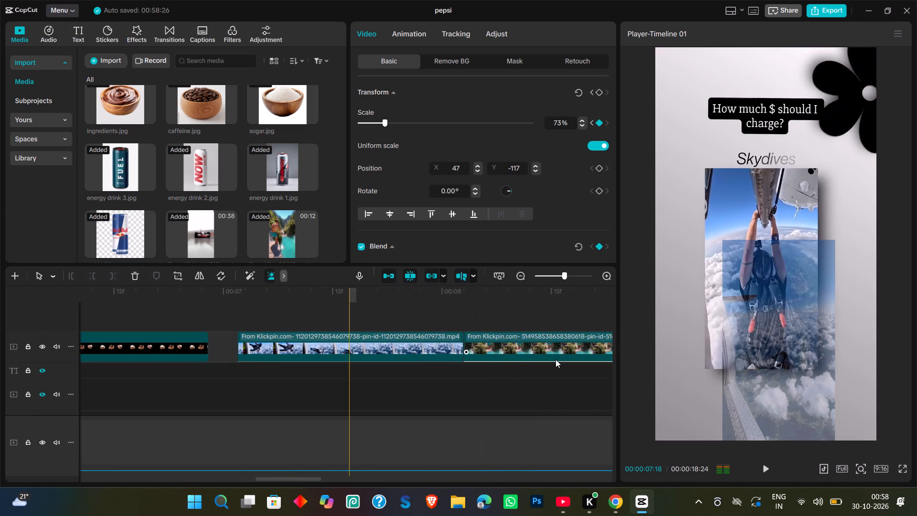
{"action": "scroll", "coordinate": [555, 359], "scroll_direction": "right", "scroll_amount": 6}
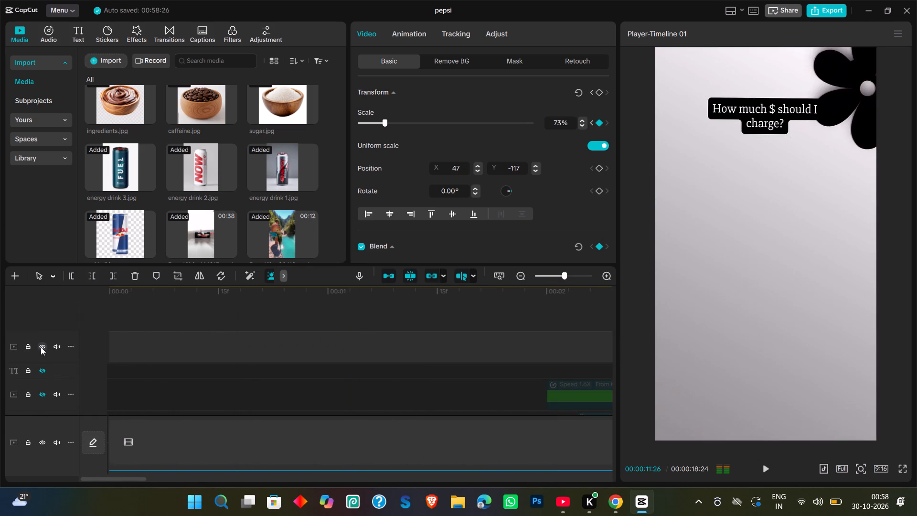
{"action": "left_click", "coordinate": [41, 347]}
Examine the reference video's can-changing scene frame by frame, starting from the red bull.jpg clip at about 00:00:10:28.
{"action": "scroll", "coordinate": [419, 340], "scroll_direction": "left", "scroll_amount": 6}
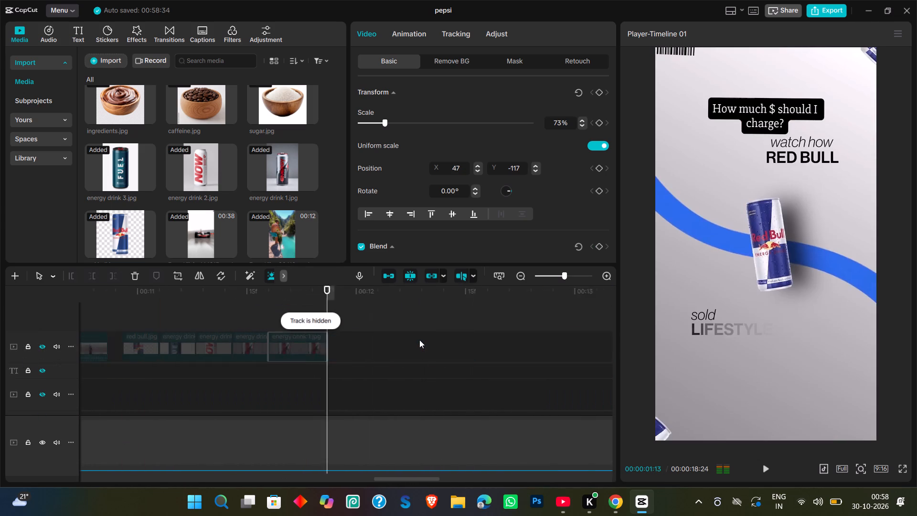
{"action": "scroll", "coordinate": [419, 340], "scroll_direction": "right", "scroll_amount": 1}
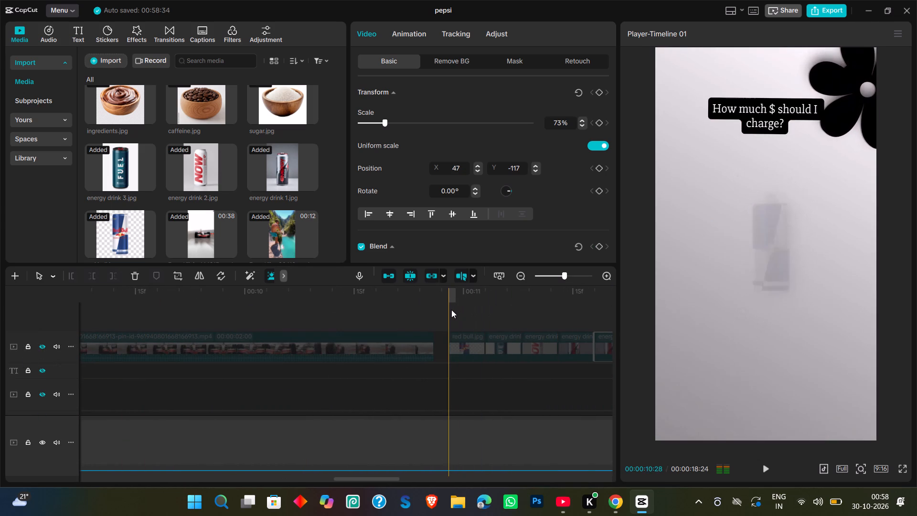
{"action": "left_click", "coordinate": [454, 340]}
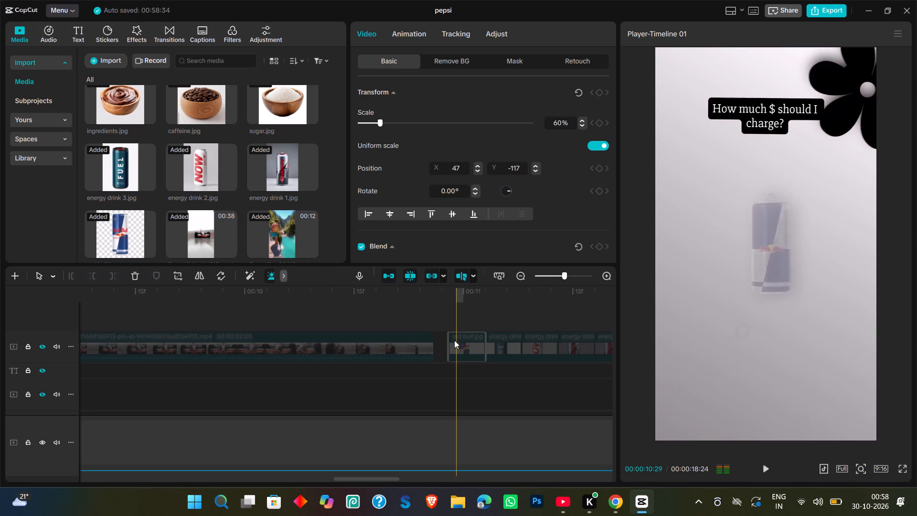
{"action": "key", "text": "Right"}
{"action": "key", "text": "Right"}
{"action": "key", "text": "Right"}
{"action": "key", "text": "Right"}
{"action": "key", "text": "Right"}
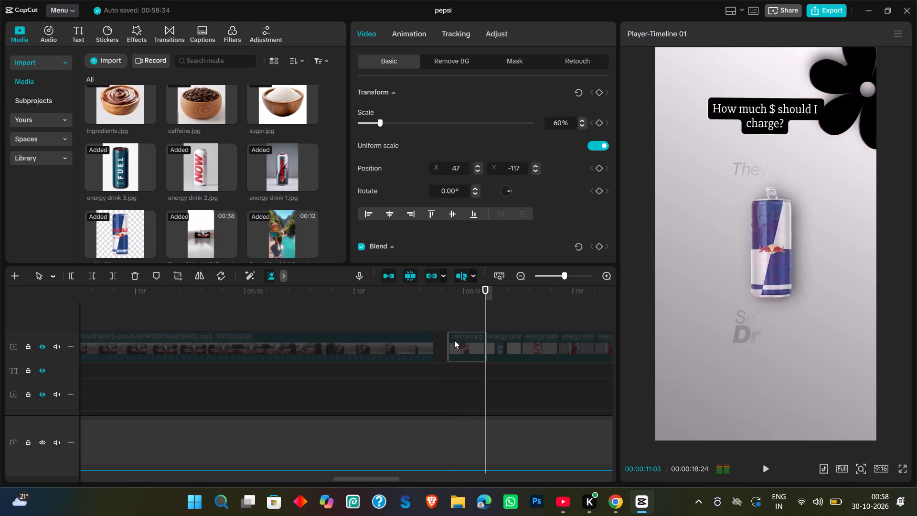
{"action": "key", "text": "Right"}
{"action": "key", "text": "Right"}
{"action": "key", "text": "Right"}
{"action": "key", "text": "Right"}
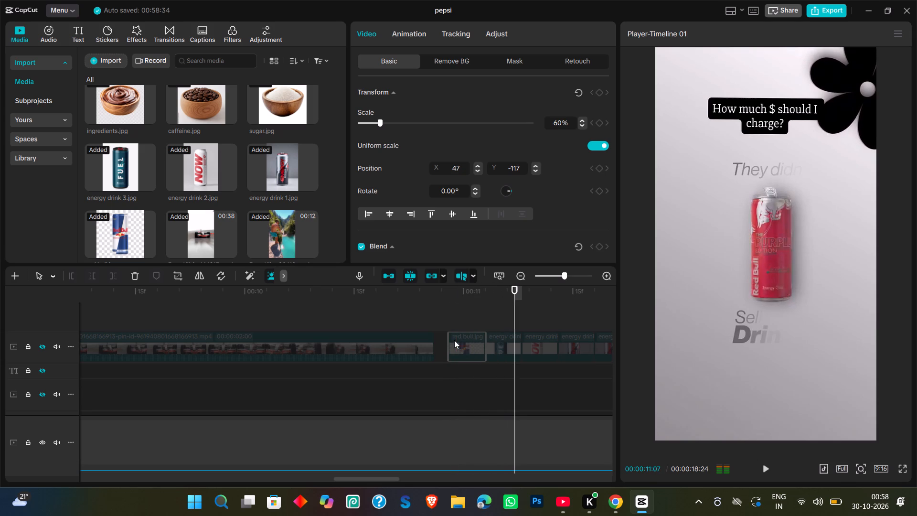
{"action": "key", "text": "Right"}
{"action": "key", "text": "Right"}
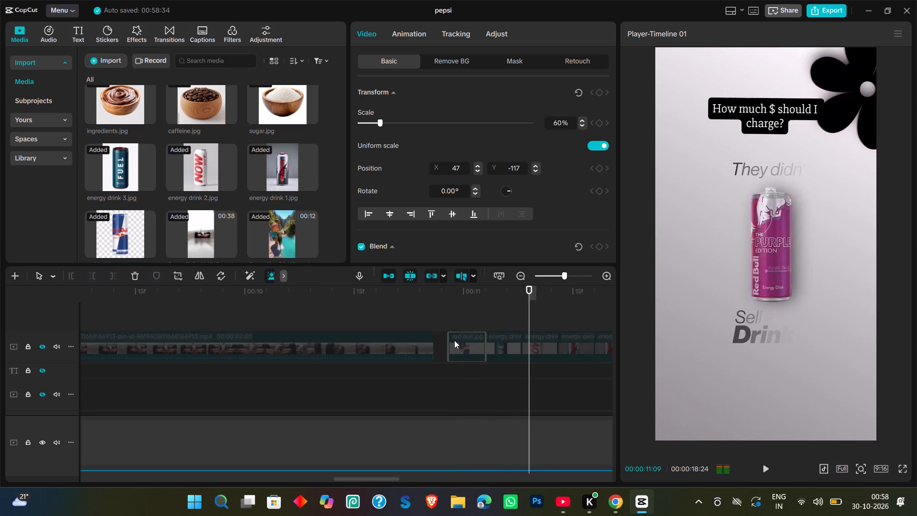
{"action": "key", "text": "Right"}
{"action": "key", "text": "Right"}
{"action": "key", "text": "Right"}
{"action": "key", "text": "Right"}
{"action": "key", "text": "Right"}
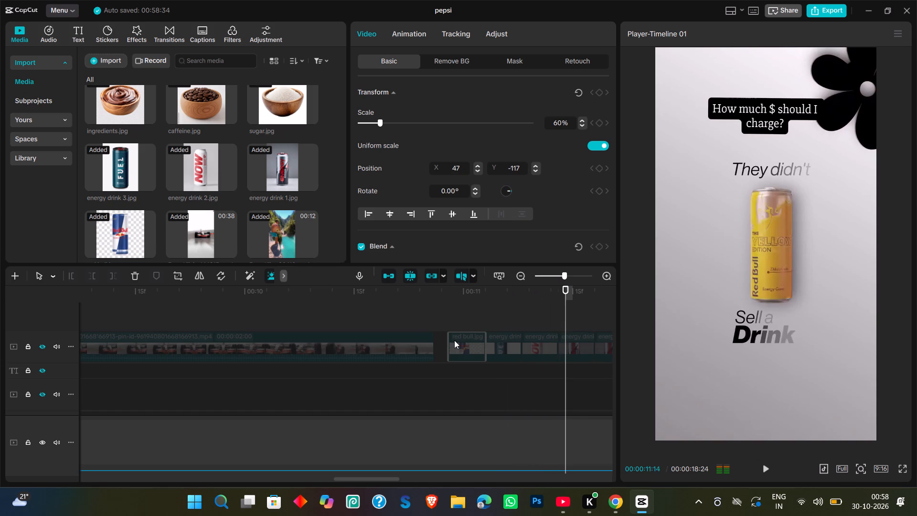
{"action": "key", "text": "Right"}
{"action": "key", "text": "Right"}
{"action": "key", "text": "Right"}
{"action": "key", "text": "Right"}
{"action": "key", "text": "Right"}
{"action": "key", "text": "Right"}
{"action": "key", "text": "Right"}
{"action": "key", "text": "Right"}
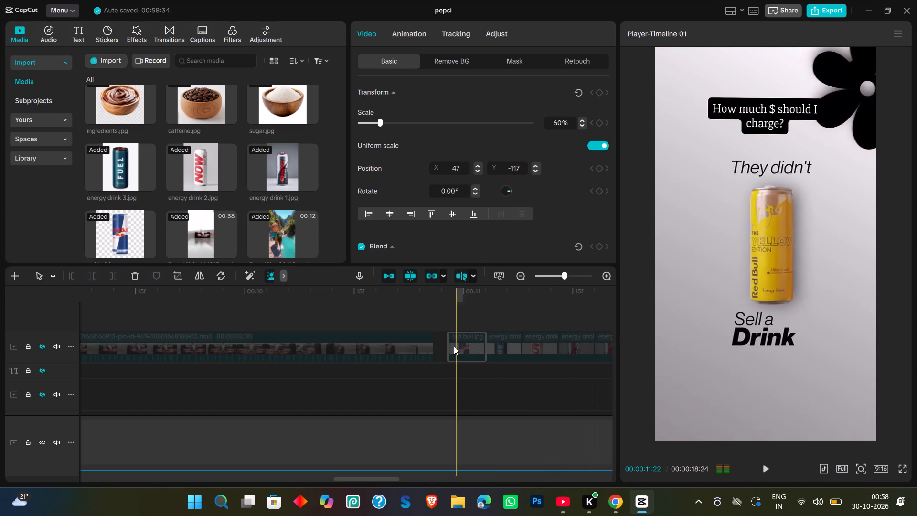
Step through the rest of the can scene and park the playhead at 00:00:11:26, the end of the last energy drink clip.
{"action": "scroll", "coordinate": [562, 363], "scroll_direction": "left", "scroll_amount": 1}
{"action": "key", "text": "Right"}
{"action": "key", "text": "Right"}
{"action": "key", "text": "Right"}
{"action": "key", "text": "Right"}
{"action": "key", "text": "Right"}
{"action": "key", "text": "Right"}
{"action": "key", "text": "Right"}
{"action": "key", "text": "Right"}
{"action": "key", "text": "Right"}
{"action": "key", "text": "Right"}
{"action": "key", "text": "Right"}
{"action": "key", "text": "Right"}
{"action": "key", "text": "Right"}
{"action": "key", "text": "Right"}
{"action": "key", "text": "Right"}
{"action": "key", "text": "Right"}
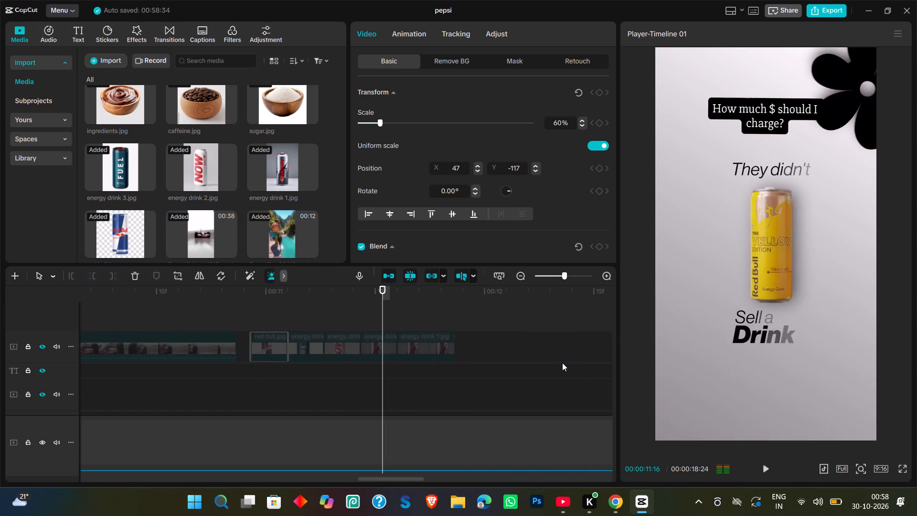
{"action": "key", "text": "Left"}
{"action": "key", "text": "Left"}
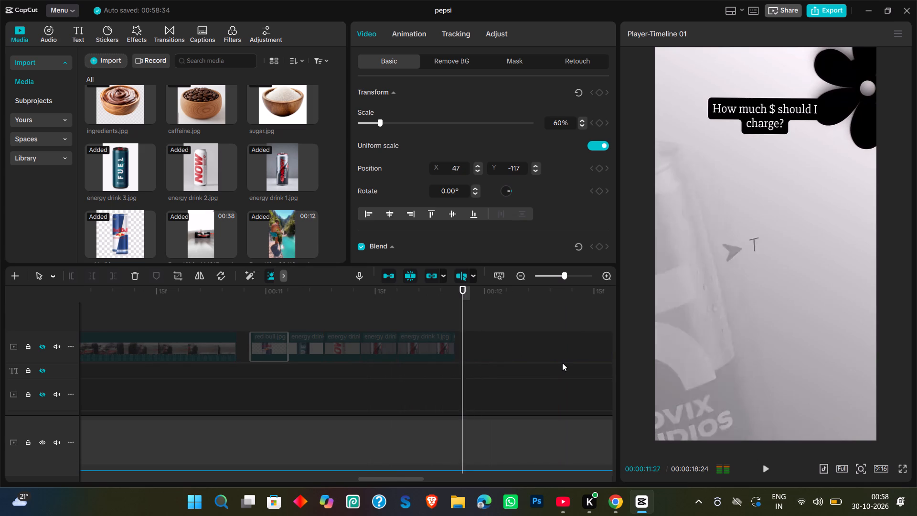
{"action": "key", "text": "Left"}
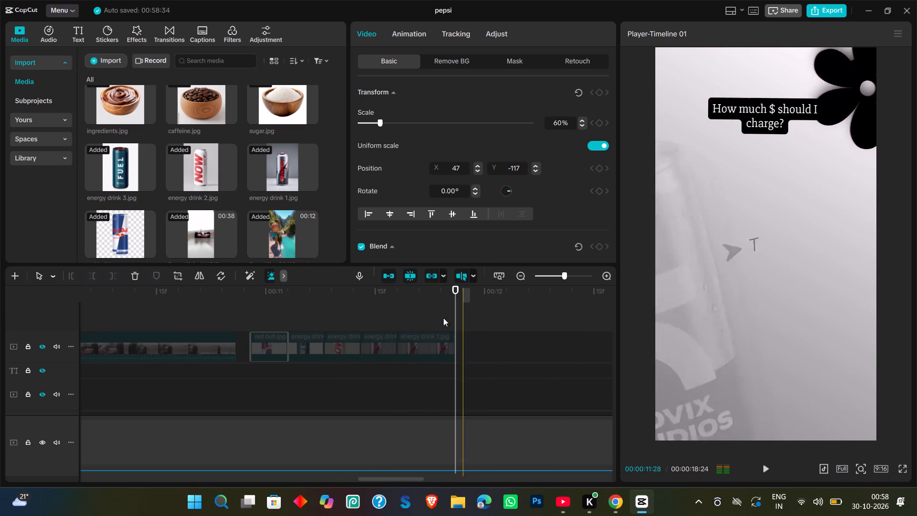
Switch to Chrome and open the tilted Red Bull can pin from the Pinterest results for RED BULL PNG.
{"action": "scroll", "coordinate": [173, 196], "scroll_direction": "down", "scroll_amount": 1}
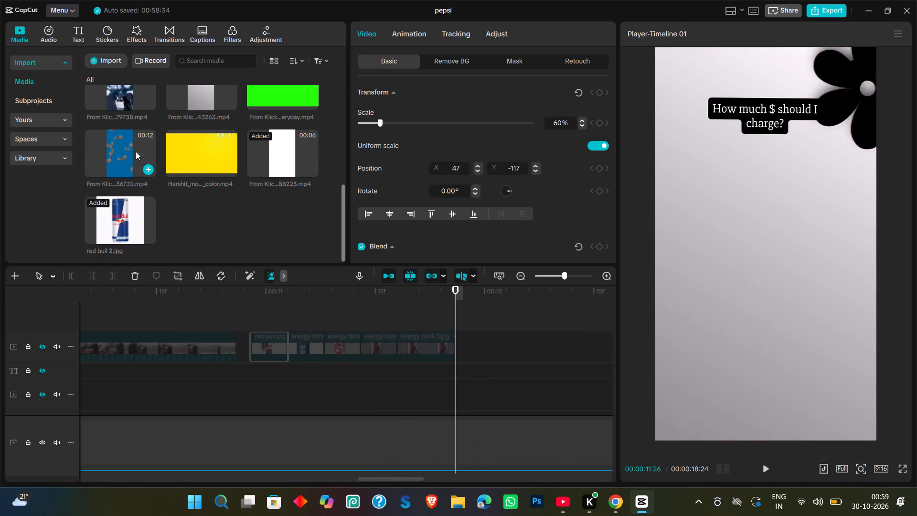
{"action": "scroll", "coordinate": [133, 145], "scroll_direction": "up", "scroll_amount": 1}
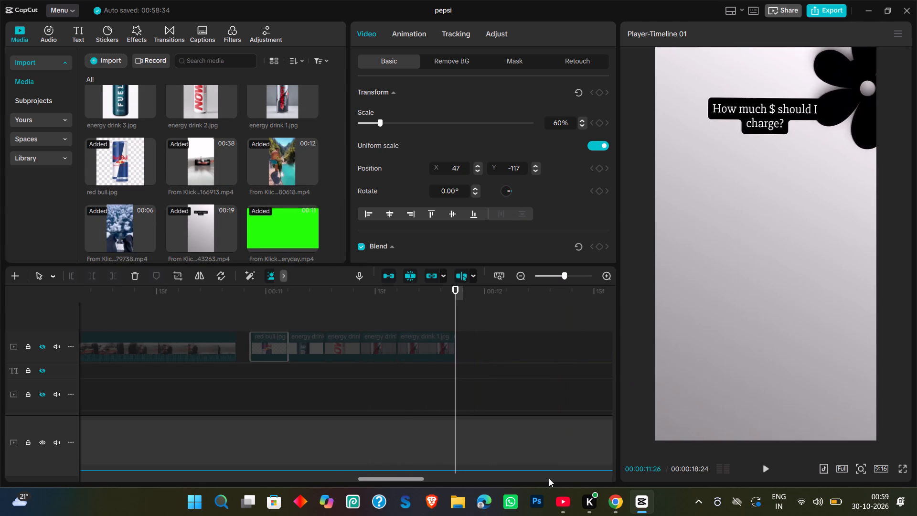
{"action": "left_click", "coordinate": [616, 508]}
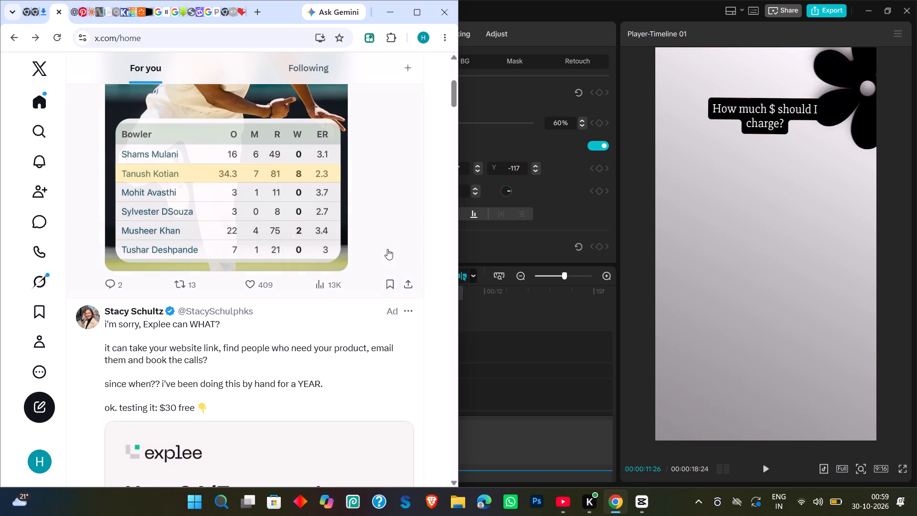
{"action": "left_click", "coordinate": [80, 13]}
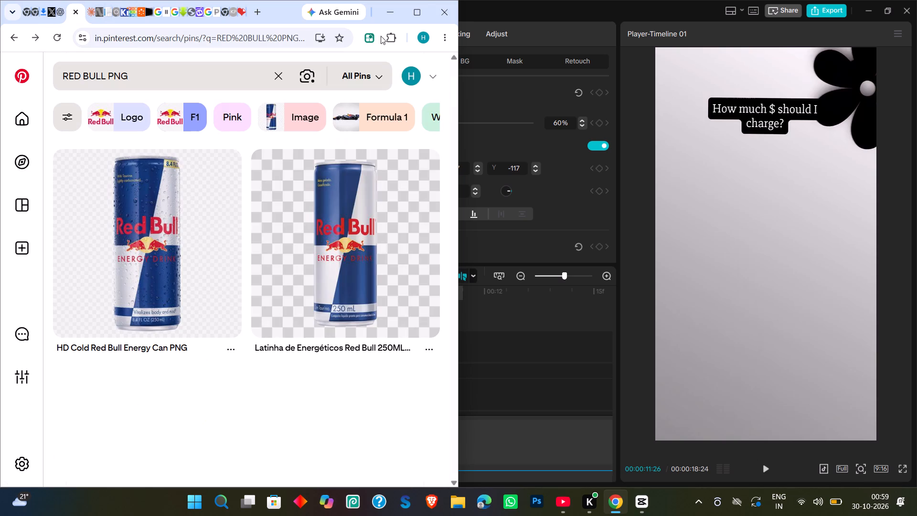
{"action": "left_click", "coordinate": [415, 18]}
{"action": "scroll", "coordinate": [422, 317], "scroll_direction": "down", "scroll_amount": 1}
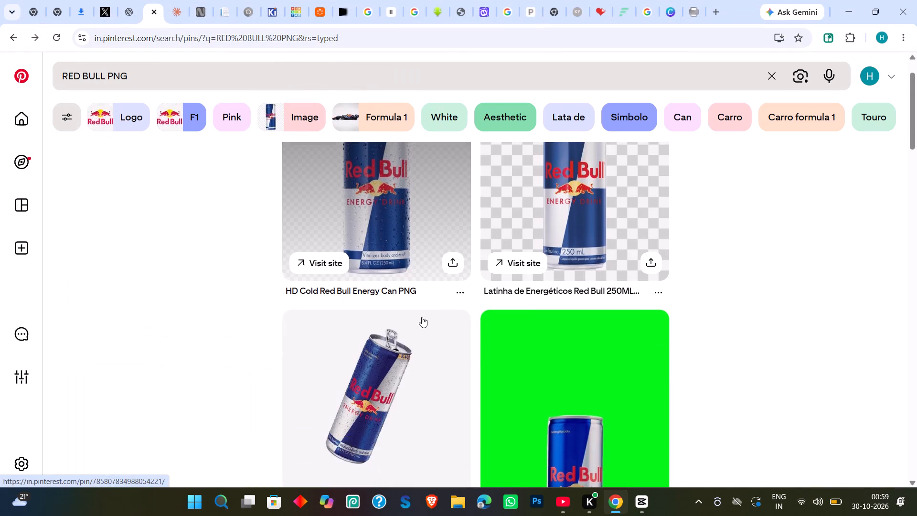
{"action": "scroll", "coordinate": [422, 317], "scroll_direction": "down", "scroll_amount": 2}
{"action": "scroll", "coordinate": [396, 335], "scroll_direction": "up", "scroll_amount": 1}
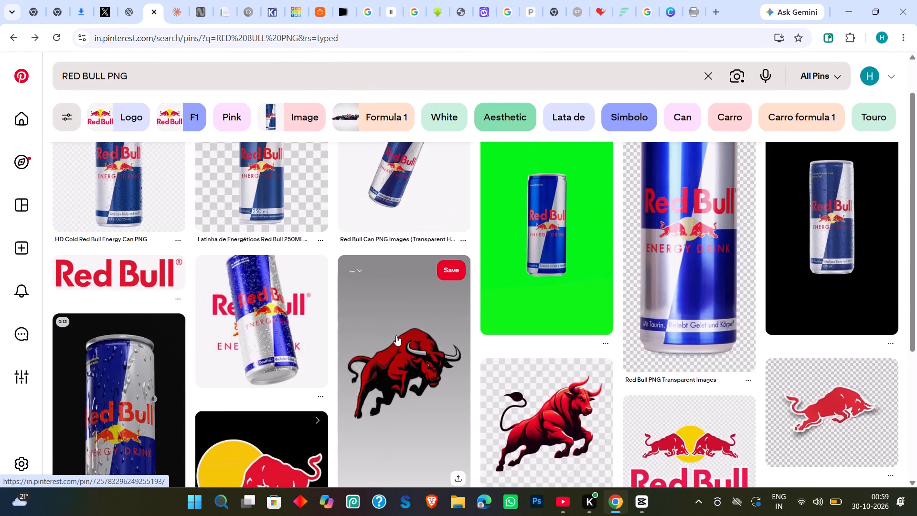
{"action": "scroll", "coordinate": [396, 335], "scroll_direction": "up", "scroll_amount": 2}
{"action": "left_click", "coordinate": [410, 186]}
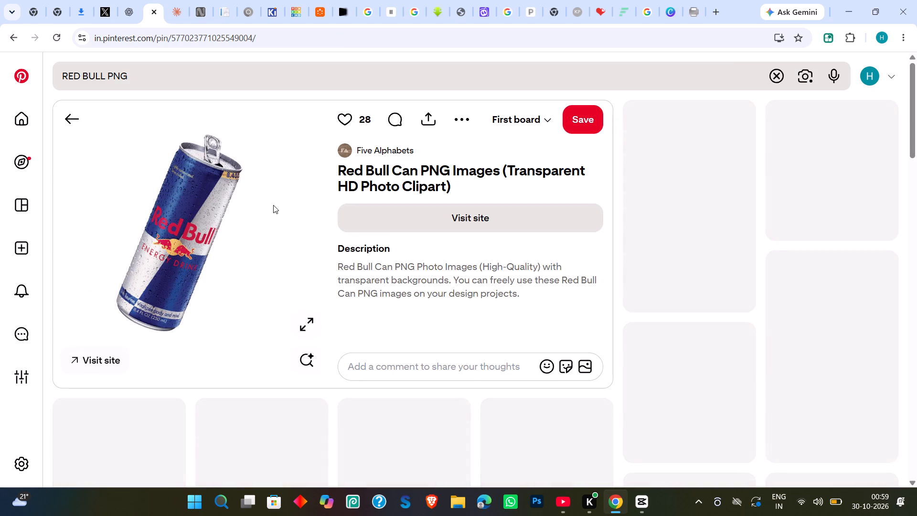
Save the tilted can image as "red bull 3" in the editing pack folder.
{"action": "right_click", "coordinate": [246, 204]}
{"action": "left_click", "coordinate": [293, 236]}
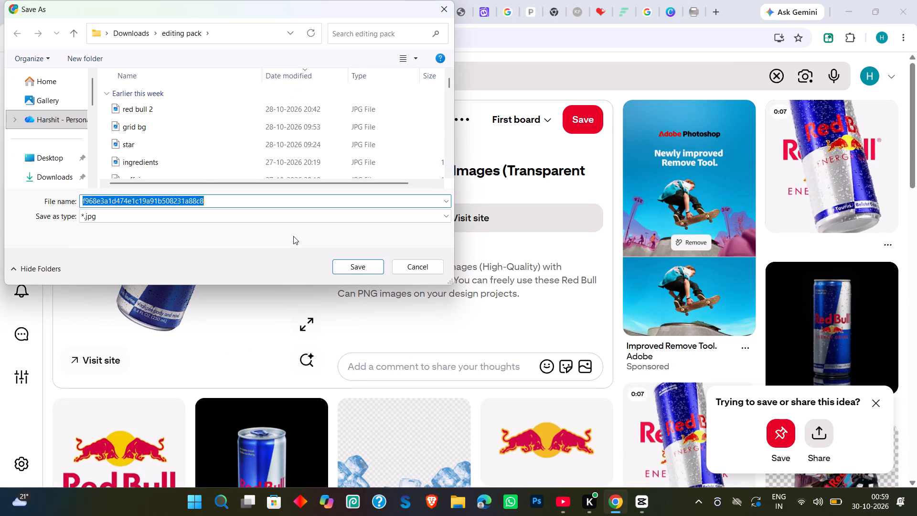
{"action": "key", "text": "BackSpace"}
{"action": "type", "text": "red bull 3"}
{"action": "key", "text": "Return"}
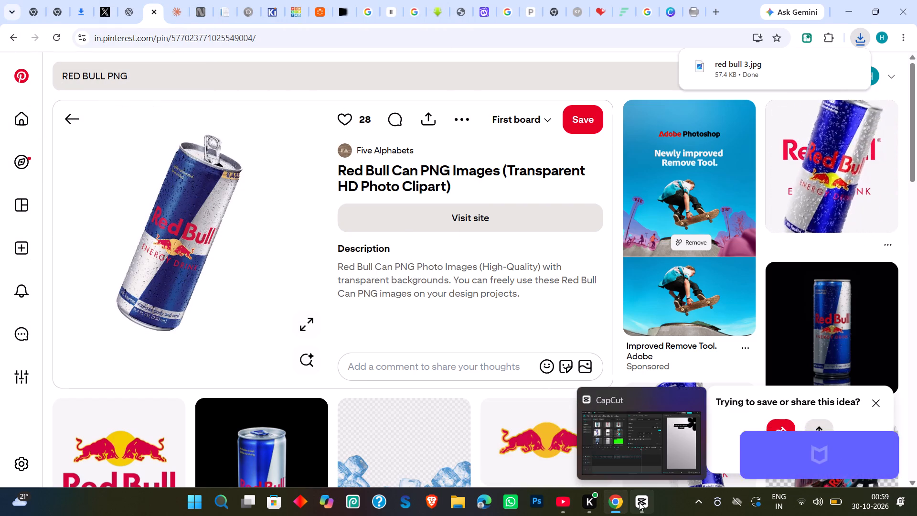
Switch to CapCut and import the "red bull 3" image from the editing pack folder.
{"action": "left_click", "coordinate": [639, 502]}
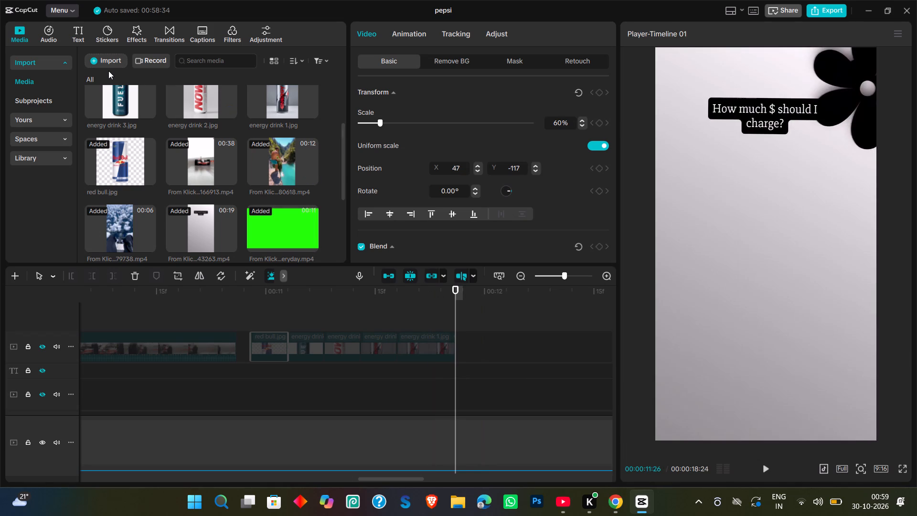
{"action": "left_click", "coordinate": [107, 65]}
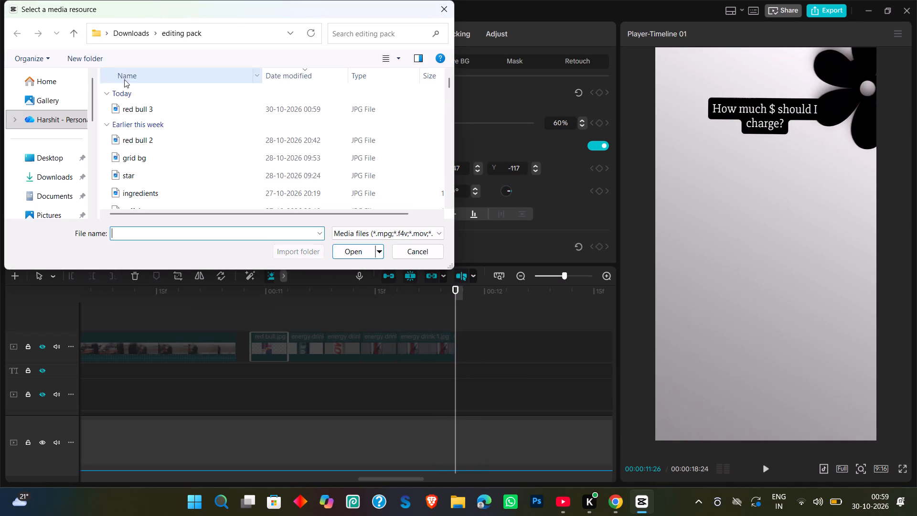
{"action": "left_click", "coordinate": [143, 106]}
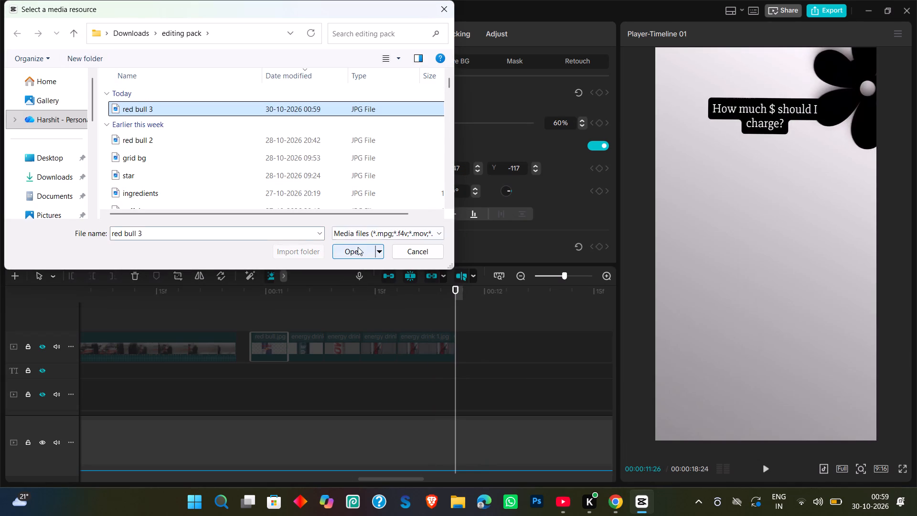
{"action": "left_click", "coordinate": [358, 247]}
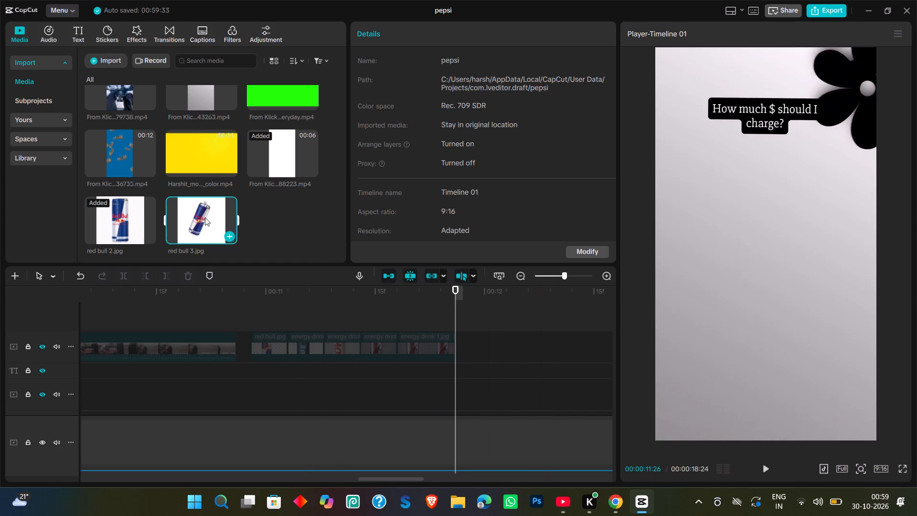
Place red bull 3.jpg on the timeline at 00:00:11:26, directly after the last energy drink clip.
{"action": "left_click", "coordinate": [188, 206]}
{"action": "left_click", "coordinate": [204, 205]}
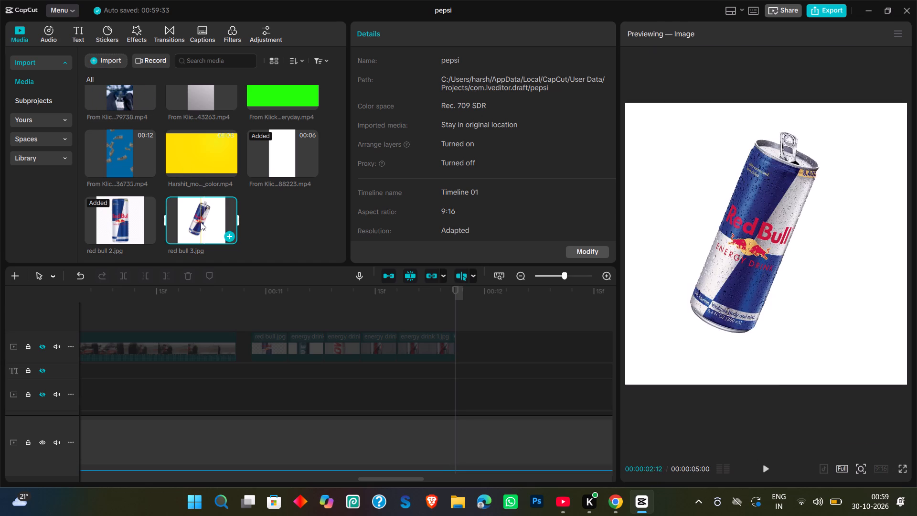
{"action": "left_click_drag", "start_coordinate": [201, 222], "coordinate": [453, 338]}
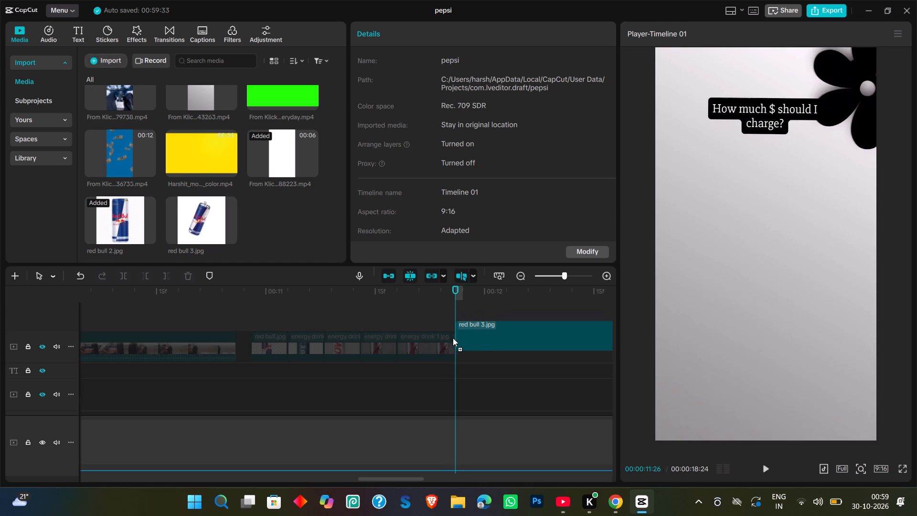
{"action": "left_click_drag", "start_coordinate": [453, 338], "coordinate": [453, 344]}
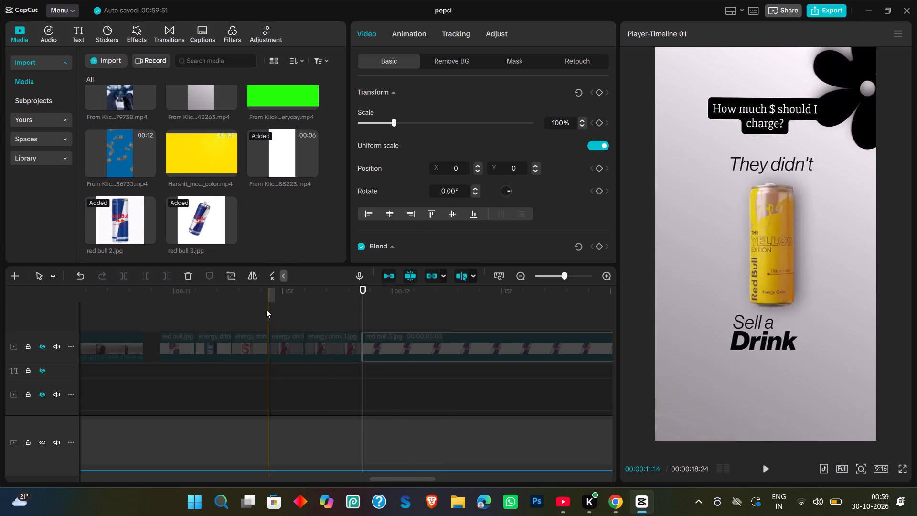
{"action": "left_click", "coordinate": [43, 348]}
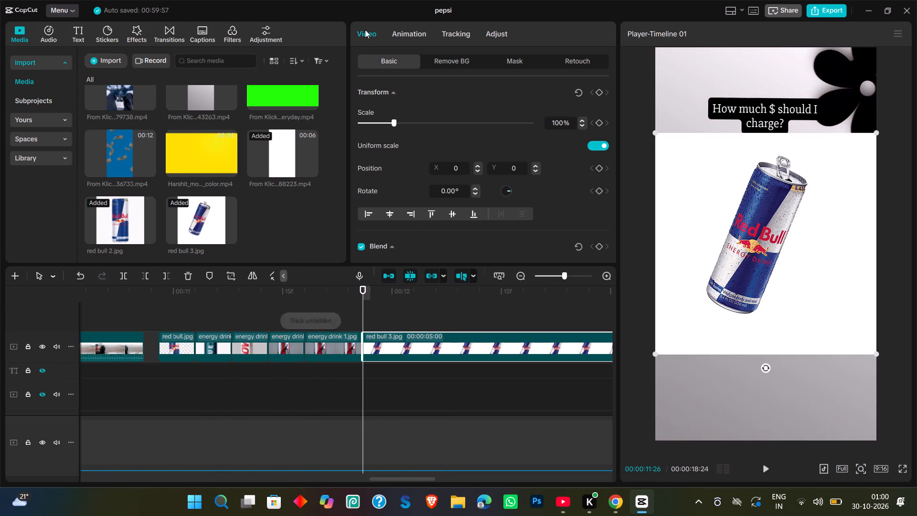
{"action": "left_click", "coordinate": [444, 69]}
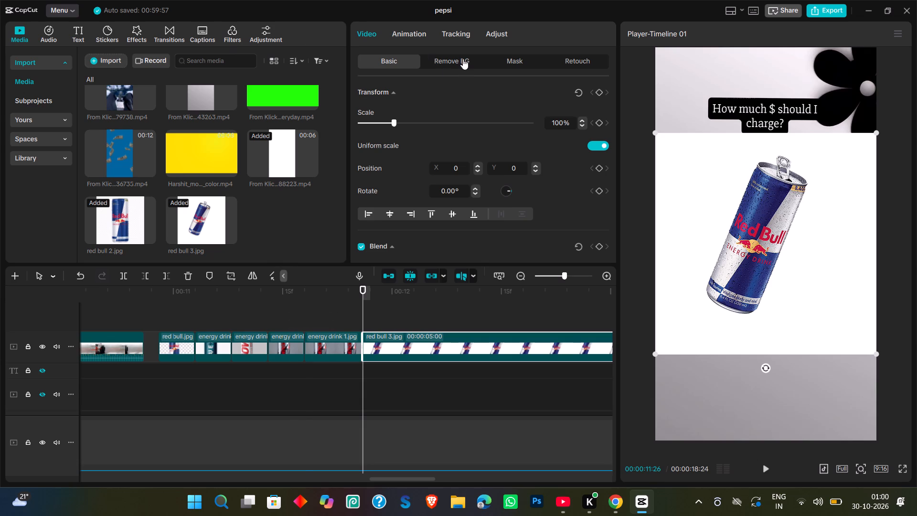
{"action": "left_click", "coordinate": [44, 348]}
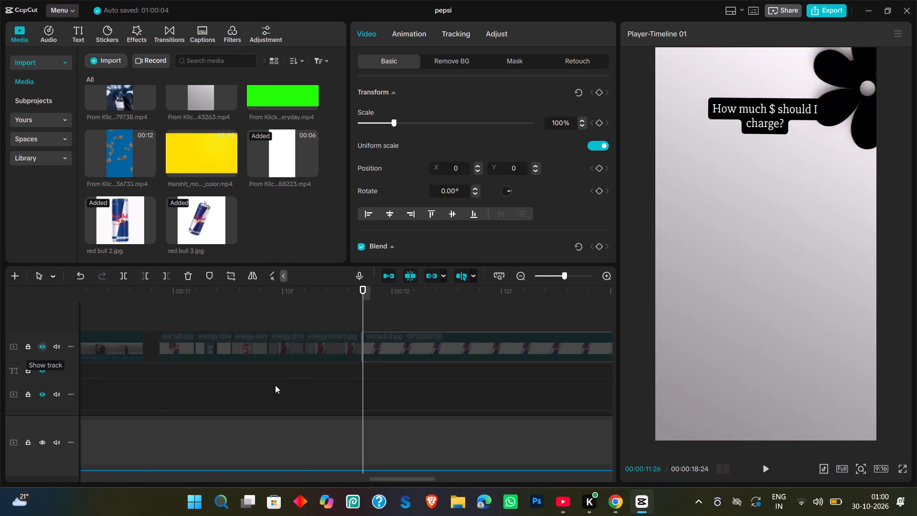
Move the red bull 3.jpg clip onto a new track above the hidden one, still starting at 00:00:11:26.
{"action": "left_click_drag", "start_coordinate": [377, 352], "coordinate": [375, 318]}
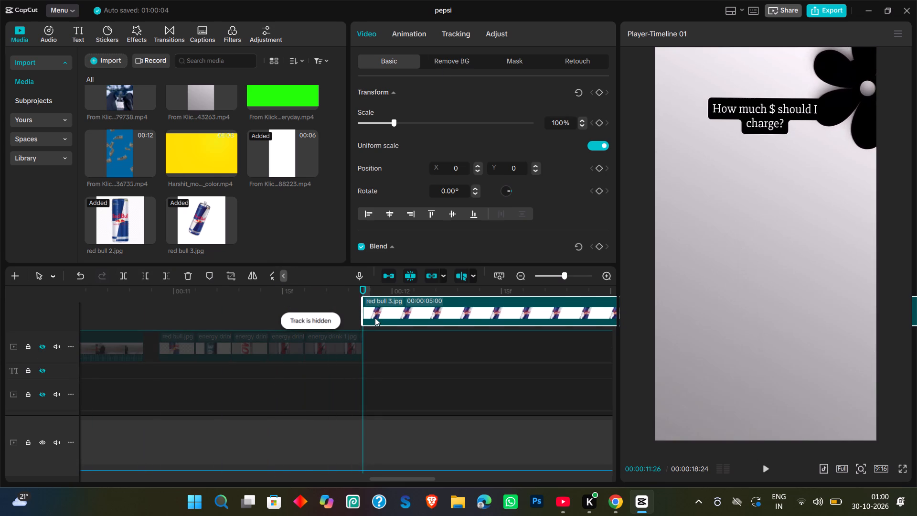
{"action": "left_click_drag", "start_coordinate": [375, 318], "coordinate": [375, 324]}
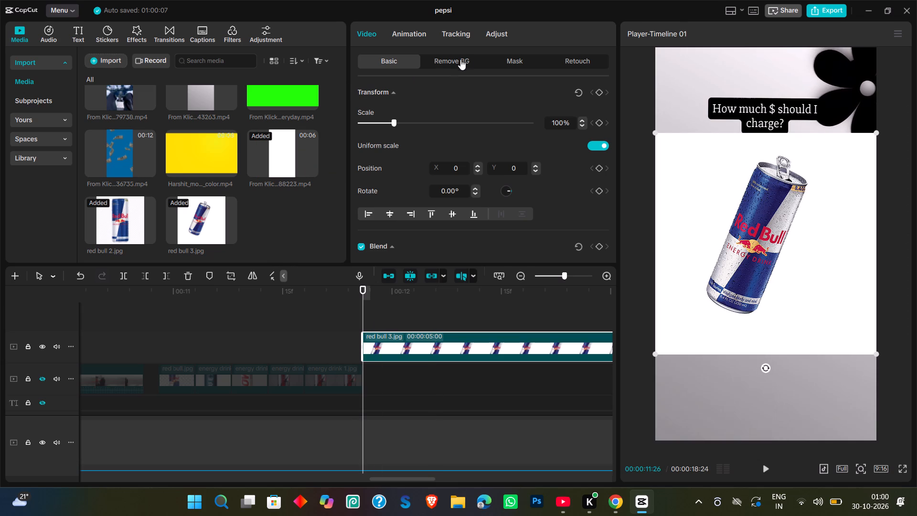
Remove the white background of the red bull 3.jpg clip with Auto removal.
{"action": "left_click", "coordinate": [468, 57]}
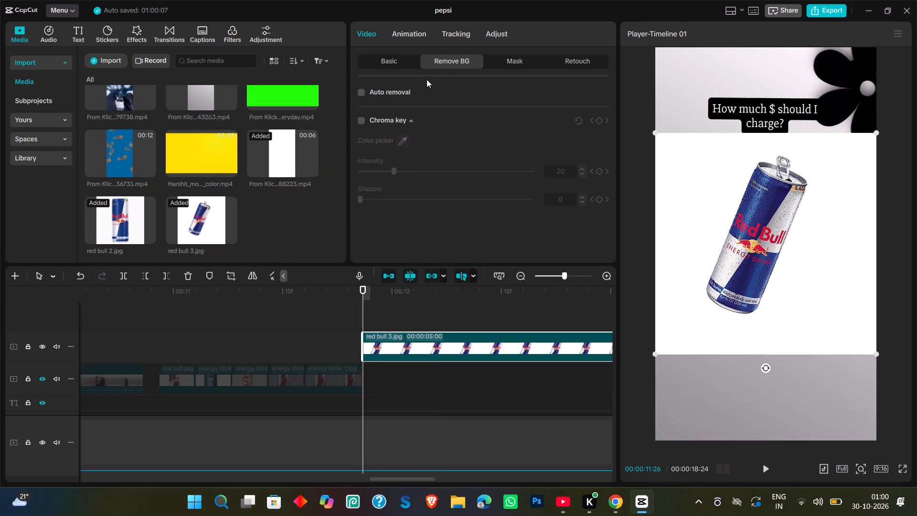
{"action": "left_click", "coordinate": [361, 95]}
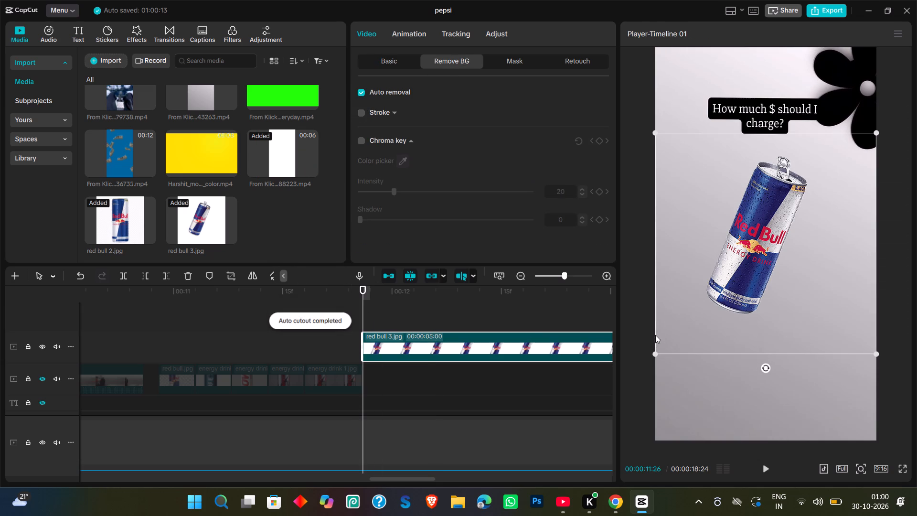
At 00:00:12:05, enlarge the tilted Red Bull can to about 189% and mirror it so it leans like the reference can.
{"action": "key", "text": "Right"}
{"action": "key", "text": "Right"}
{"action": "key", "text": "Right"}
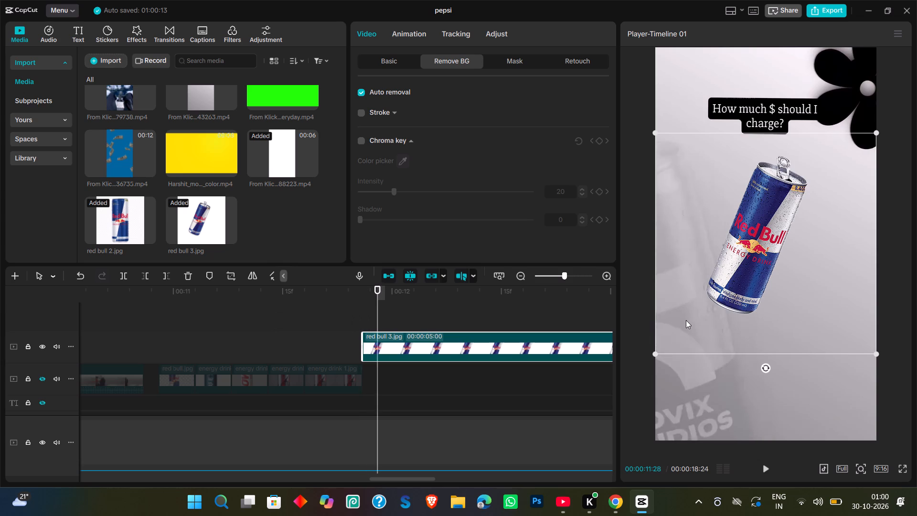
{"action": "key", "text": "Right"}
{"action": "key", "text": "Right"}
{"action": "key", "text": "Right"}
{"action": "key", "text": "Right"}
{"action": "key", "text": "Right"}
{"action": "key", "text": "Right"}
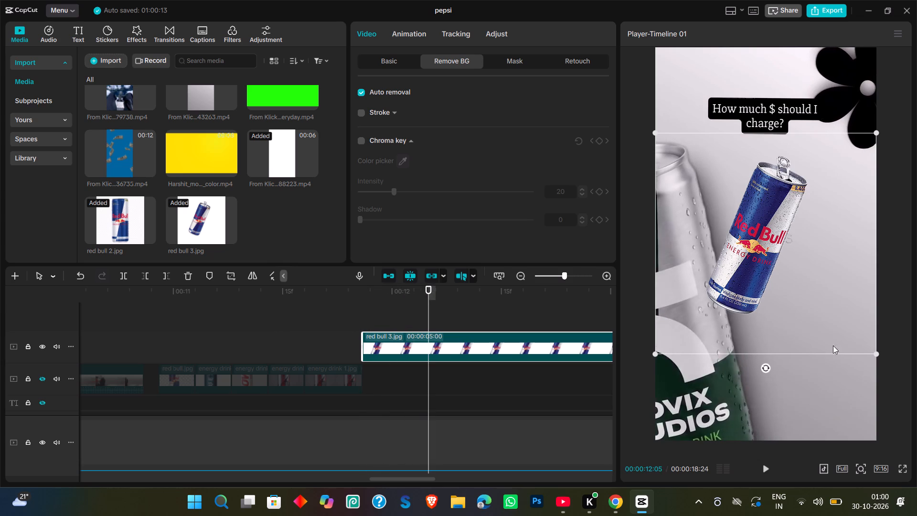
{"action": "left_click_drag", "start_coordinate": [653, 352], "coordinate": [611, 367]}
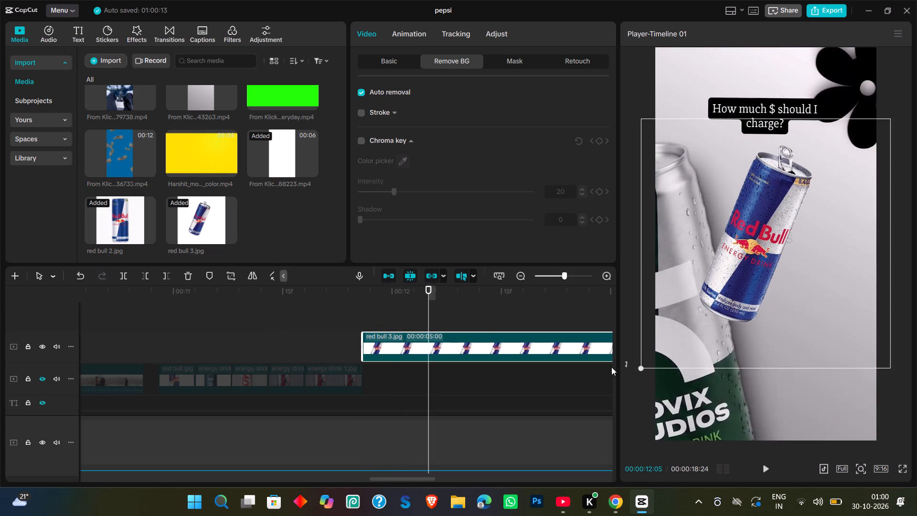
{"action": "left_click_drag", "start_coordinate": [611, 367], "coordinate": [441, 443]}
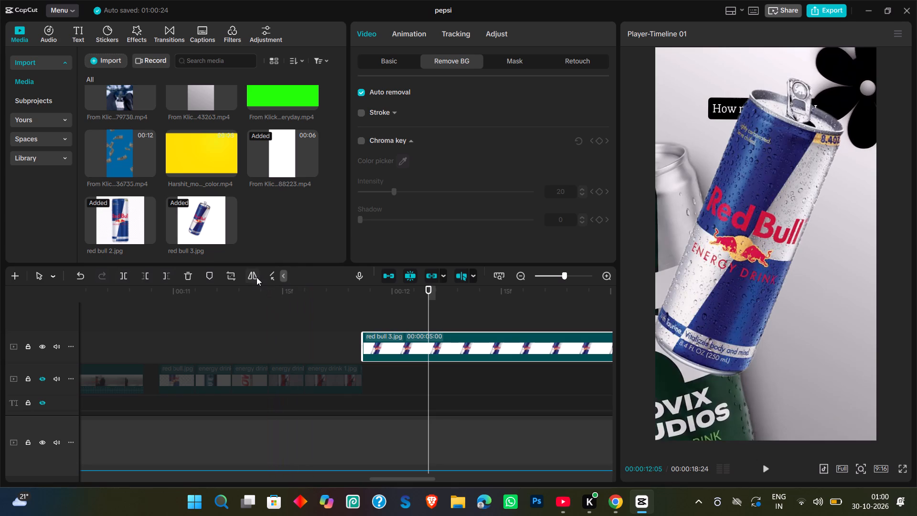
{"action": "left_click", "coordinate": [256, 277]}
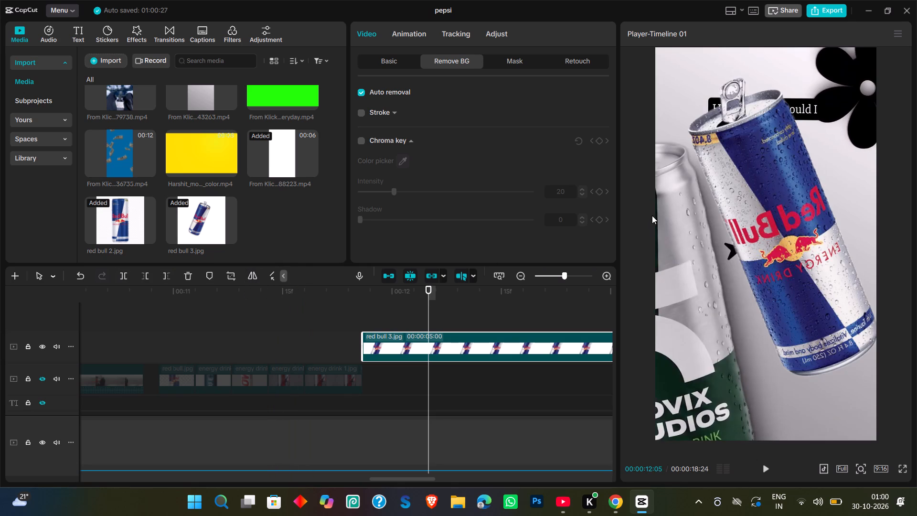
Scale the mirrored can to 217% and move it to about X -312, Y -306.
{"action": "left_click", "coordinate": [383, 57]}
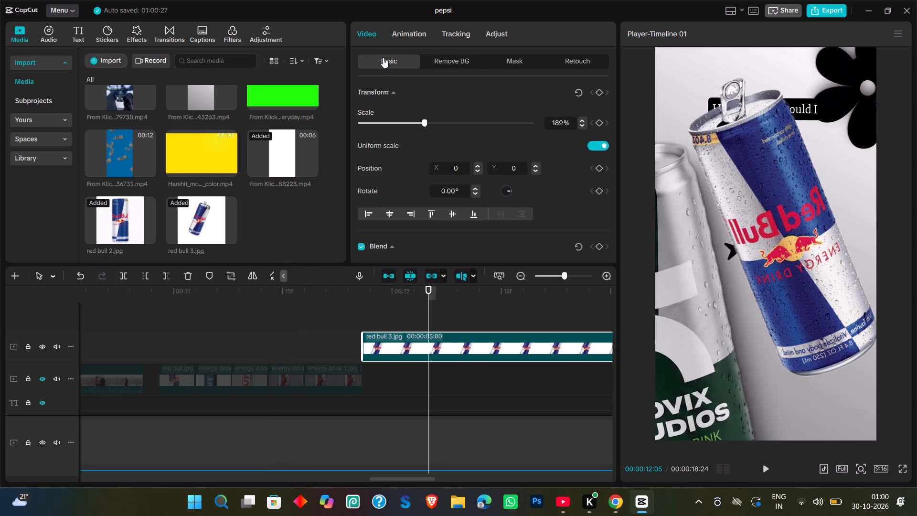
{"action": "left_click_drag", "start_coordinate": [422, 121], "coordinate": [450, 131]}
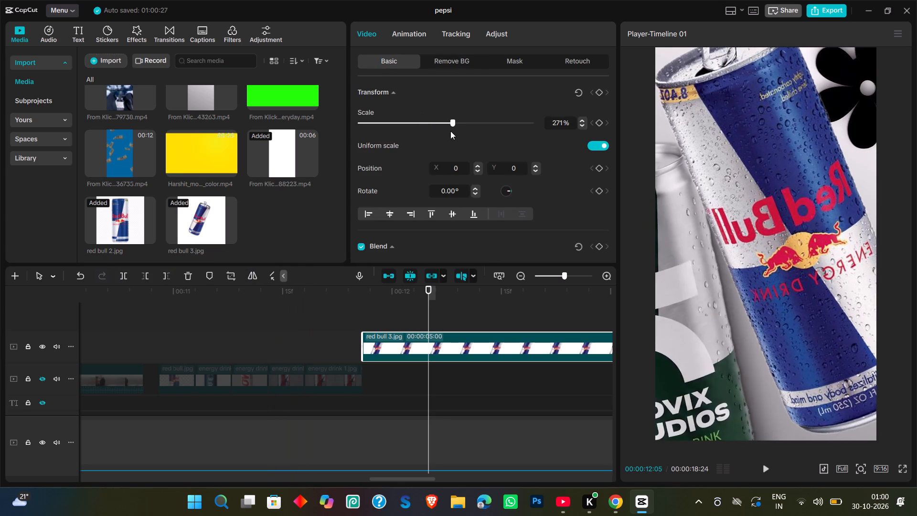
{"action": "left_click_drag", "start_coordinate": [450, 131], "coordinate": [432, 128]}
{"action": "left_click_drag", "start_coordinate": [757, 150], "coordinate": [727, 190]}
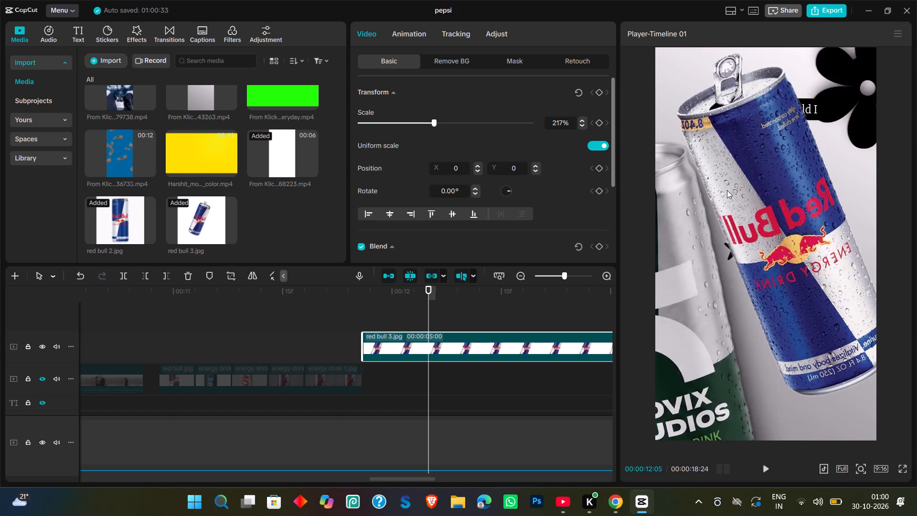
{"action": "left_click_drag", "start_coordinate": [727, 190], "coordinate": [725, 182]}
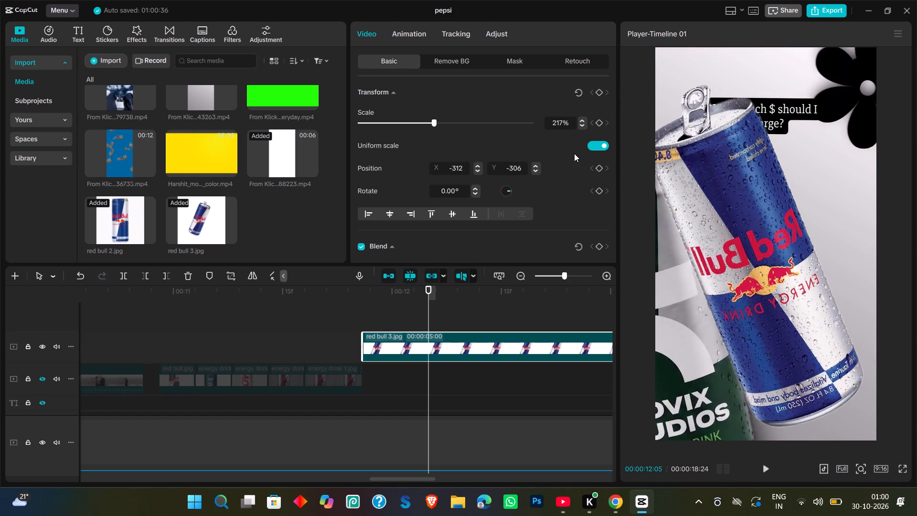
Rotate the can to 11.50° to match the tilt of the reference can.
{"action": "triple_click", "coordinate": [477, 189]}
{"action": "triple_click", "coordinate": [477, 189]}
{"action": "triple_click", "coordinate": [477, 189]}
{"action": "triple_click", "coordinate": [477, 189]}
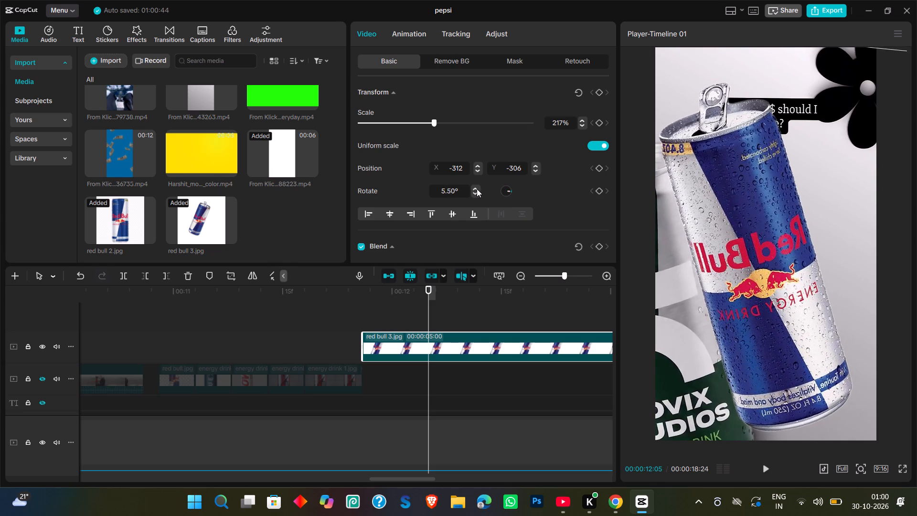
{"action": "triple_click", "coordinate": [477, 189]}
{"action": "triple_click", "coordinate": [477, 189]}
{"action": "triple_click", "coordinate": [477, 189]}
{"action": "double_click", "coordinate": [477, 189]}
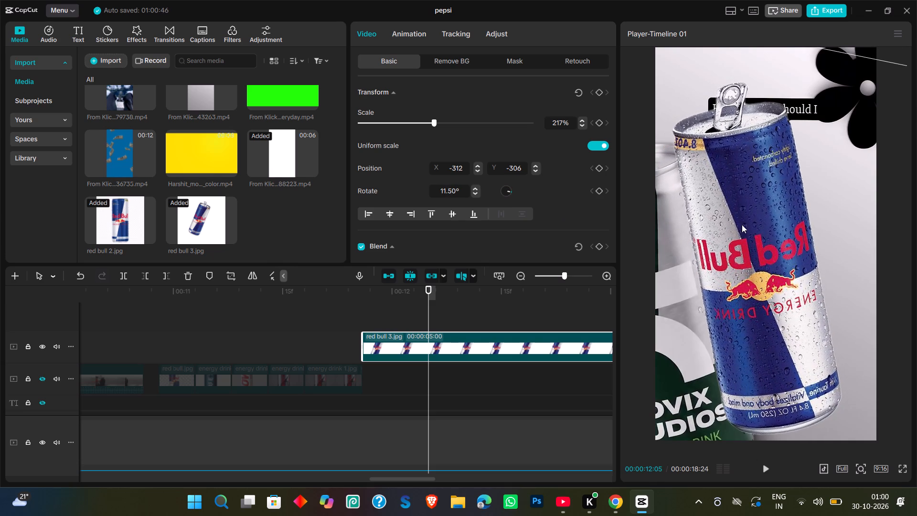
Move the can over the reference can at the frame's edge, to about X -1198, Y -726.
{"action": "left_click_drag", "start_coordinate": [751, 225], "coordinate": [649, 285]}
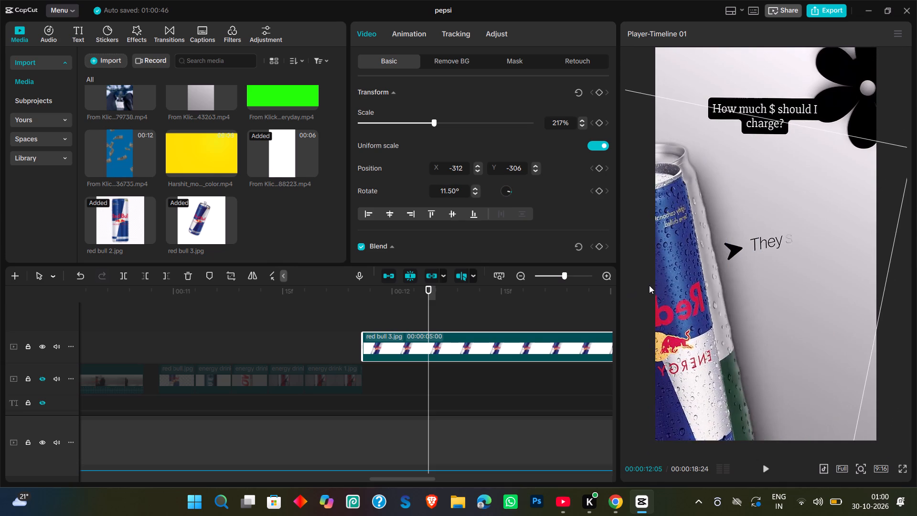
{"action": "left_click_drag", "start_coordinate": [649, 285], "coordinate": [655, 265]}
{"action": "left_click_drag", "start_coordinate": [655, 265], "coordinate": [660, 267]}
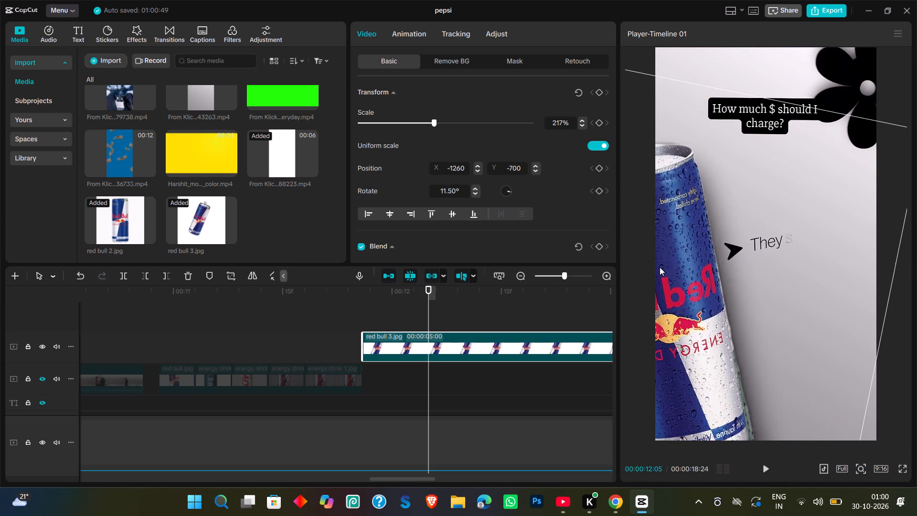
{"action": "left_click_drag", "start_coordinate": [660, 267], "coordinate": [661, 268]}
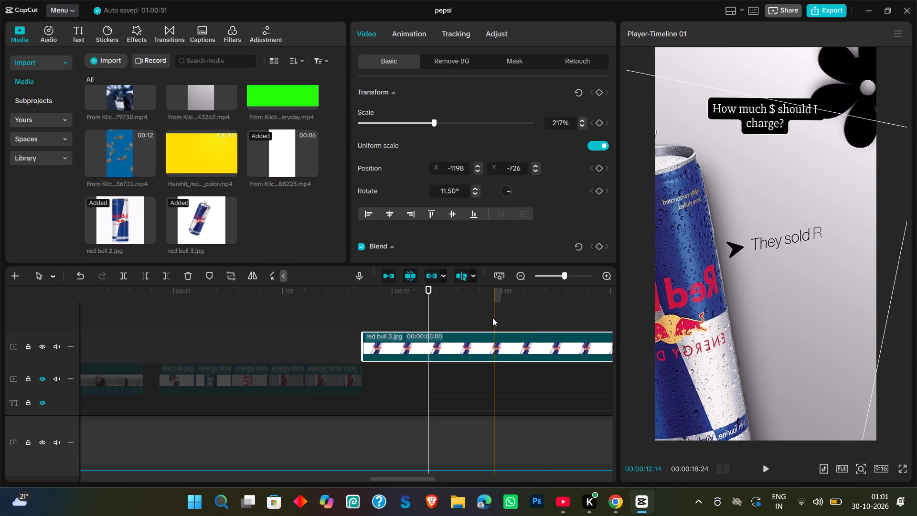
Examine the reference frame by frame from 00:00:12:05 to 00:00:15:28, comparing the can's placement through the "They sold" text scene and the following logo scene.
{"action": "key", "text": "Right"}
{"action": "key", "text": "Right"}
{"action": "key", "text": "Right"}
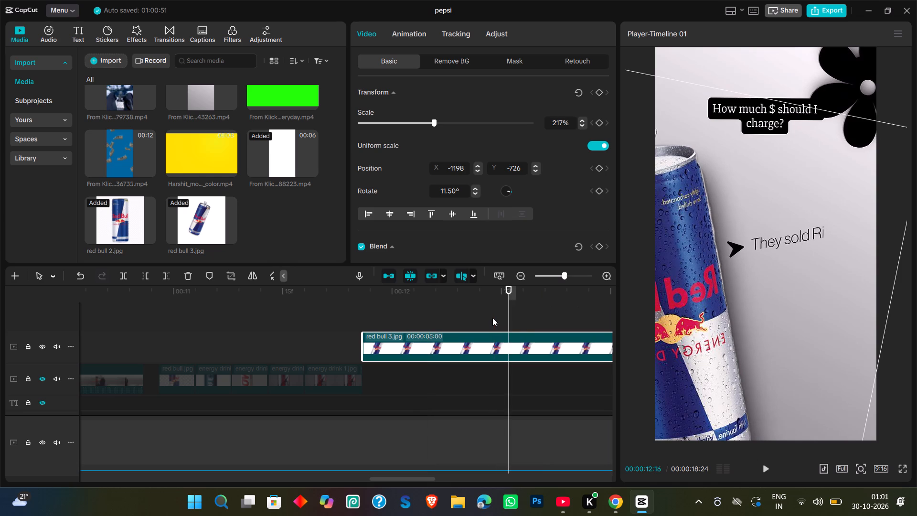
{"action": "key", "text": "Right"}
{"action": "key", "text": "Right"}
{"action": "key", "text": "Right"}
{"action": "key", "text": "Right"}
{"action": "key", "text": "Right"}
{"action": "key", "text": "Right"}
{"action": "key", "text": "Right"}
{"action": "key", "text": "Right"}
{"action": "key", "text": "Right"}
{"action": "key", "text": "Right"}
{"action": "key", "text": "Right"}
{"action": "key", "text": "Right"}
{"action": "key", "text": "Right"}
{"action": "key", "text": "Right"}
{"action": "key", "text": "Right"}
{"action": "key", "text": "Right"}
{"action": "key", "text": "Right"}
{"action": "key", "text": "Right"}
{"action": "key", "text": "Right"}
{"action": "key", "text": "Right"}
{"action": "key", "text": "Right"}
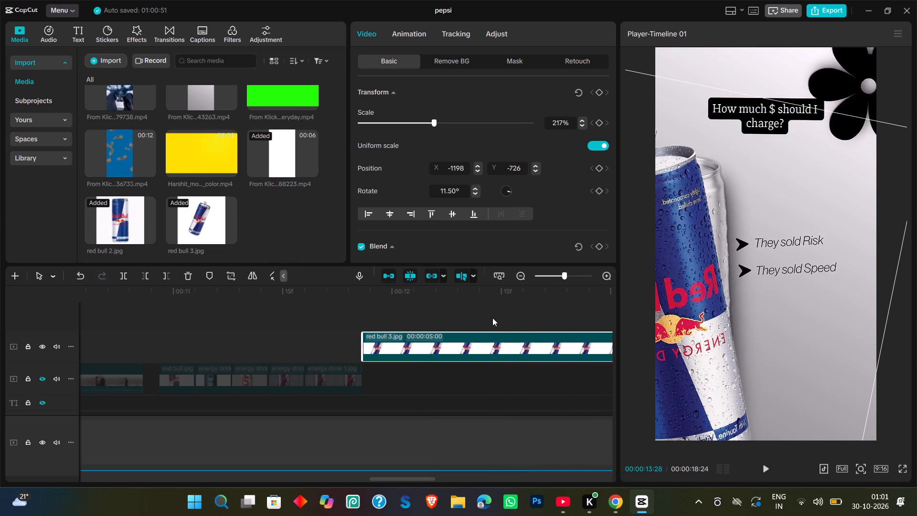
{"action": "key", "text": "Right"}
{"action": "key", "text": "Right"}
{"action": "key", "text": "Right"}
{"action": "key", "text": "Right"}
{"action": "key", "text": "Right"}
{"action": "key", "text": "Right"}
{"action": "key", "text": "Right"}
{"action": "key", "text": "Right"}
{"action": "key", "text": "Right"}
{"action": "key", "text": "Right"}
{"action": "key", "text": "Right"}
{"action": "key", "text": "Right"}
{"action": "key", "text": "Right"}
{"action": "key", "text": "Right"}
{"action": "key", "text": "Right"}
{"action": "key", "text": "Right"}
{"action": "key", "text": "Right"}
{"action": "key", "text": "Right"}
{"action": "key", "text": "Right"}
{"action": "key", "text": "Right"}
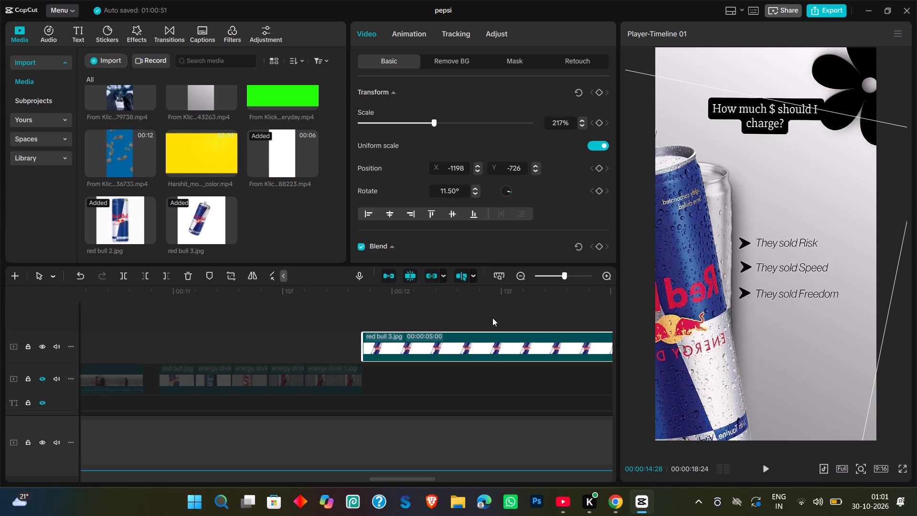
{"action": "key", "text": "Right"}
{"action": "key", "text": "Right"}
{"action": "key", "text": "Right"}
{"action": "key", "text": "Right"}
{"action": "key", "text": "Right"}
{"action": "key", "text": "Right"}
{"action": "key", "text": "Right"}
{"action": "key", "text": "Right"}
{"action": "key", "text": "Right"}
{"action": "key", "text": "Right"}
{"action": "key", "text": "Right"}
{"action": "key", "text": "Right"}
{"action": "key", "text": "Right"}
{"action": "key", "text": "Right"}
{"action": "key", "text": "Right"}
{"action": "key", "text": "Right"}
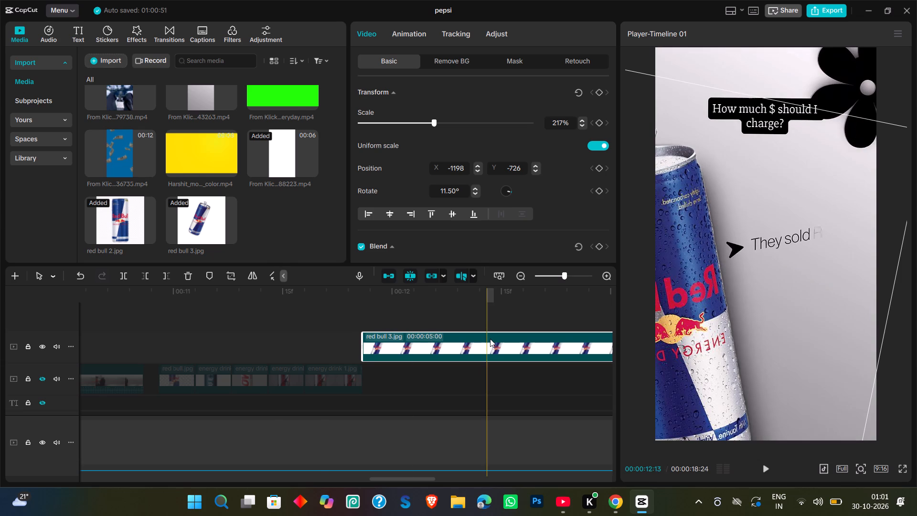
{"action": "scroll", "coordinate": [490, 339], "scroll_direction": "left", "scroll_amount": 1}
{"action": "key", "text": "Right"}
{"action": "key", "text": "Right"}
{"action": "key", "text": "Right"}
{"action": "key", "text": "Right"}
{"action": "key", "text": "Right"}
{"action": "key", "text": "Right"}
{"action": "key", "text": "Right"}
{"action": "key", "text": "Right"}
{"action": "key", "text": "Right"}
{"action": "key", "text": "Right"}
{"action": "key", "text": "Right"}
{"action": "key", "text": "Right"}
{"action": "key", "text": "Right"}
{"action": "key", "text": "Right"}
{"action": "key", "text": "Right"}
{"action": "key", "text": "Right"}
{"action": "key", "text": "Right"}
{"action": "key", "text": "Right"}
{"action": "key", "text": "Right"}
{"action": "key", "text": "Right"}
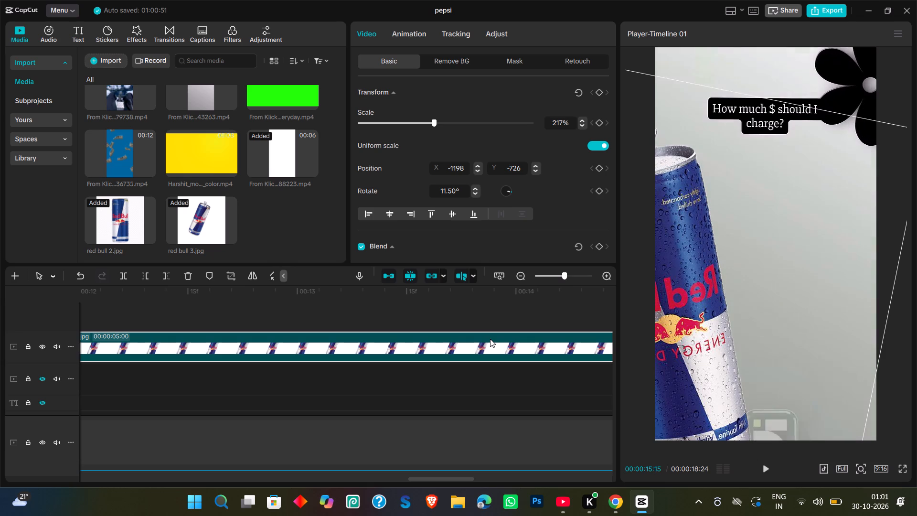
{"action": "key", "text": "Right"}
{"action": "key", "text": "Right"}
{"action": "key", "text": "Right"}
{"action": "key", "text": "Right"}
{"action": "key", "text": "Right"}
{"action": "key", "text": "Right"}
{"action": "key", "text": "Right"}
{"action": "key", "text": "Right"}
{"action": "key", "text": "Right"}
{"action": "key", "text": "Right"}
{"action": "key", "text": "Right"}
{"action": "key", "text": "Right"}
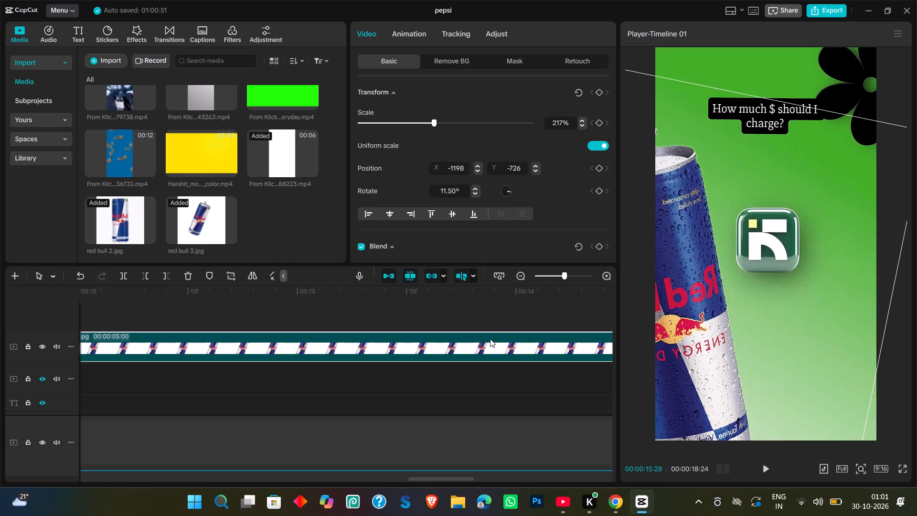
Return the playhead to the start of the timeline to review the full reference clip from 00:00.
{"action": "scroll", "coordinate": [374, 329], "scroll_direction": "down", "scroll_amount": 6, "text": "ctrl"}
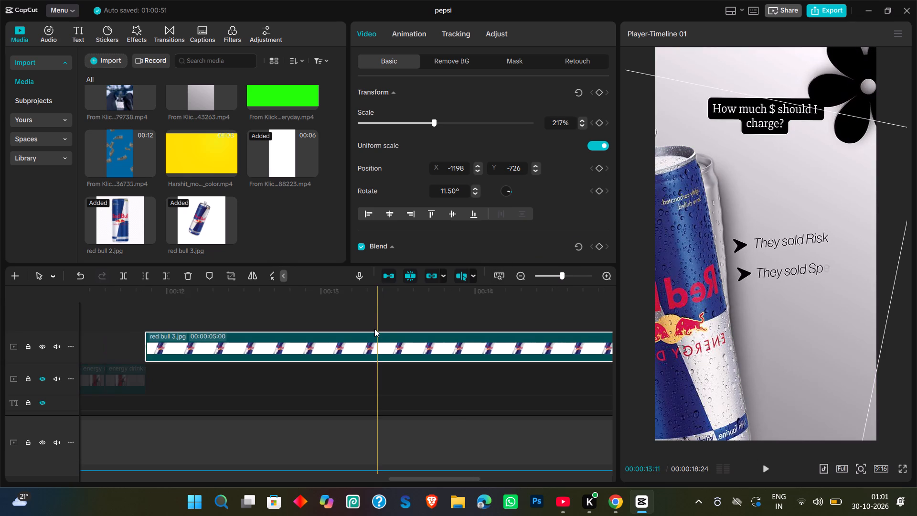
{"action": "scroll", "coordinate": [374, 329], "scroll_direction": "down", "scroll_amount": 17, "text": "ctrl"}
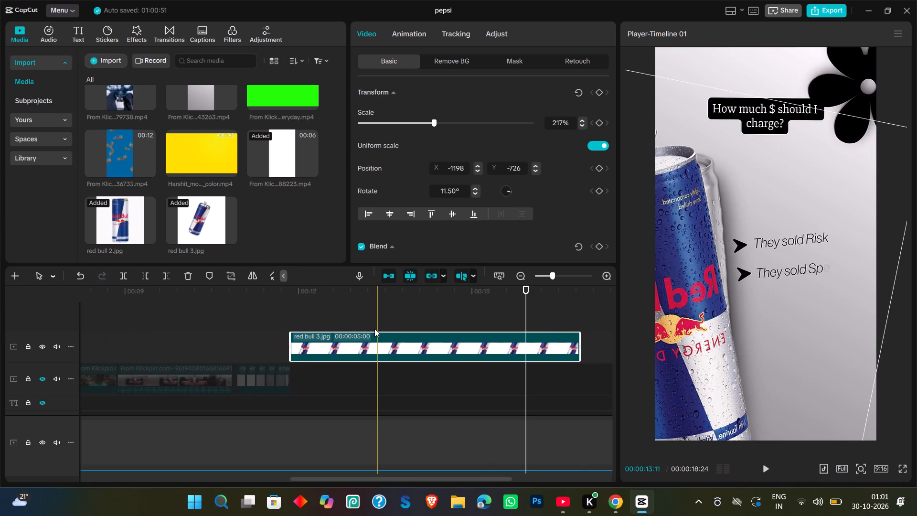
{"action": "scroll", "coordinate": [374, 329], "scroll_direction": "down", "scroll_amount": 19, "text": "ctrl"}
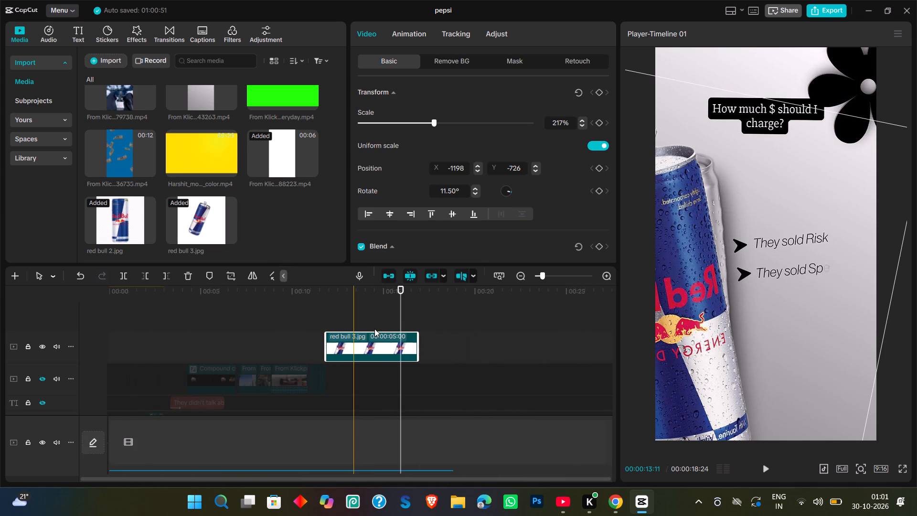
{"action": "scroll", "coordinate": [374, 329], "scroll_direction": "down", "scroll_amount": 2}
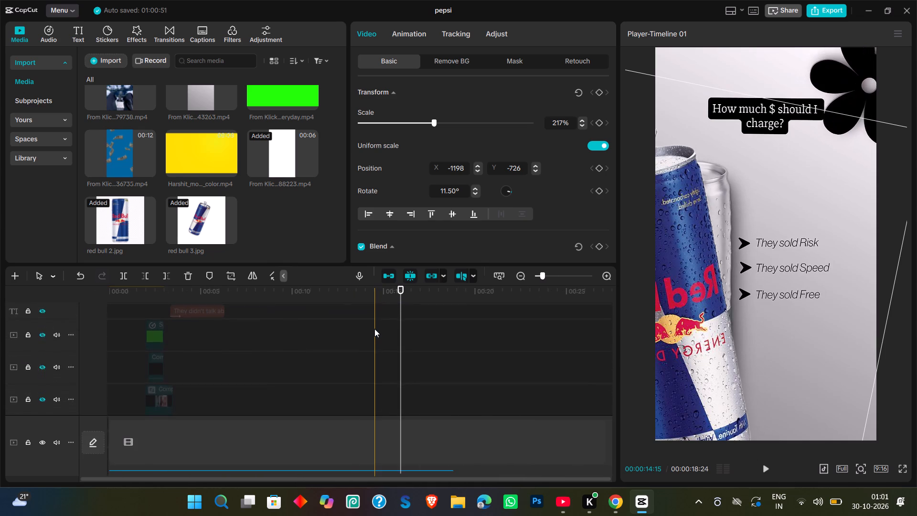
{"action": "scroll", "coordinate": [374, 329], "scroll_direction": "down", "scroll_amount": 3}
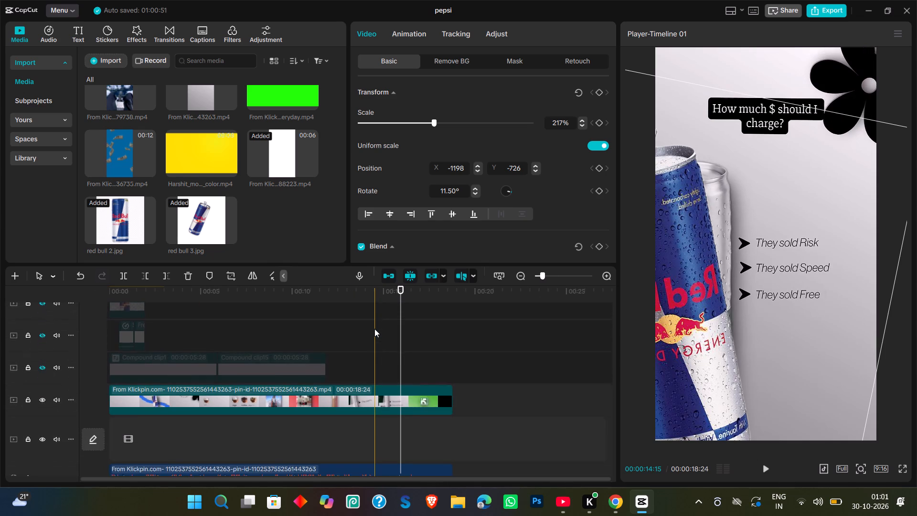
{"action": "scroll", "coordinate": [374, 329], "scroll_direction": "down", "scroll_amount": 1}
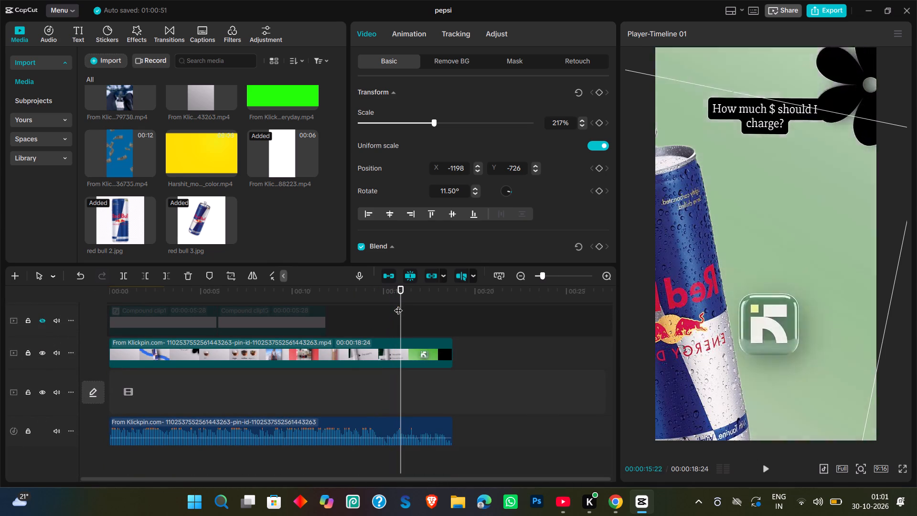
{"action": "left_click_drag", "start_coordinate": [401, 301], "coordinate": [20, 294]}
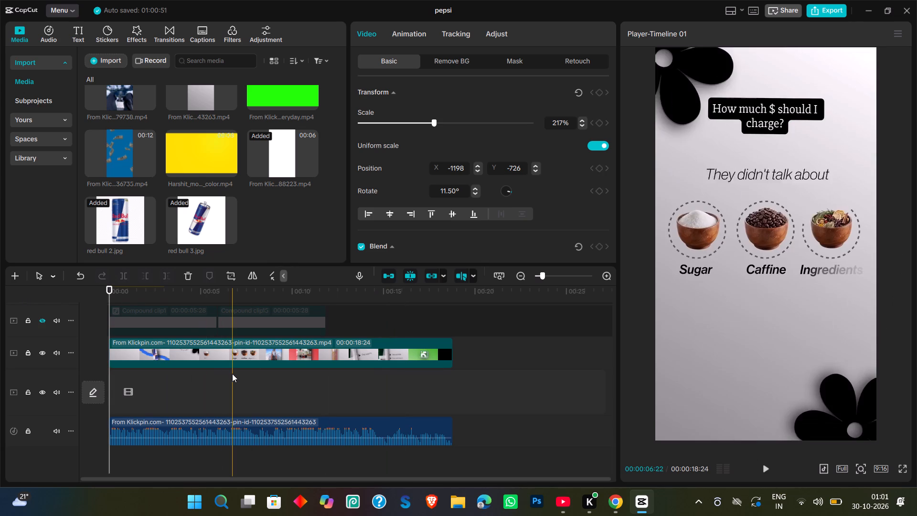
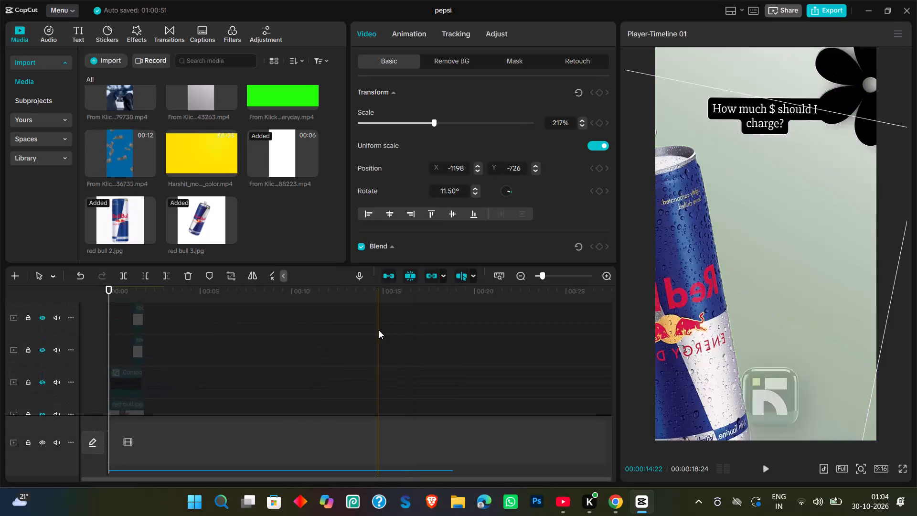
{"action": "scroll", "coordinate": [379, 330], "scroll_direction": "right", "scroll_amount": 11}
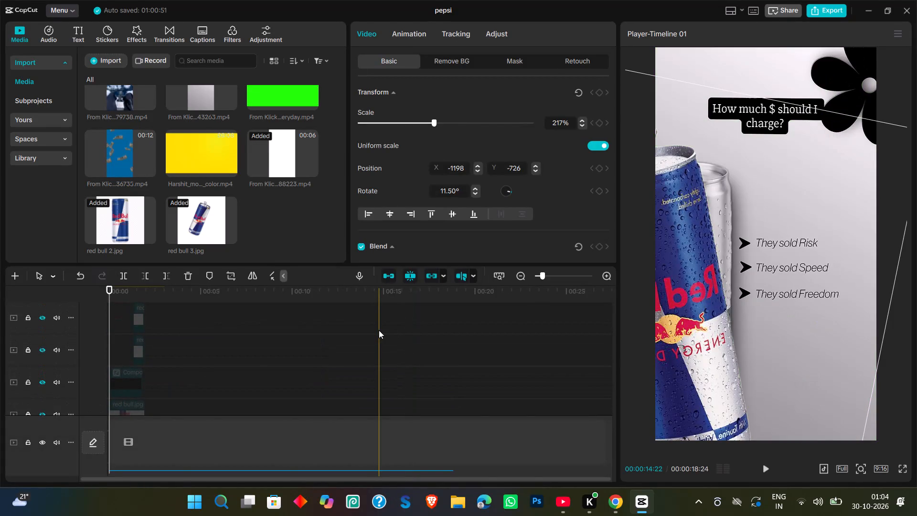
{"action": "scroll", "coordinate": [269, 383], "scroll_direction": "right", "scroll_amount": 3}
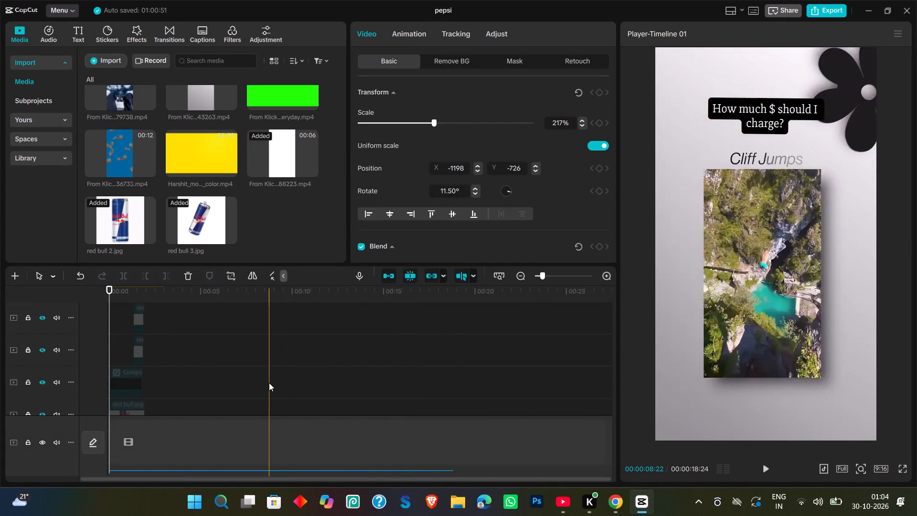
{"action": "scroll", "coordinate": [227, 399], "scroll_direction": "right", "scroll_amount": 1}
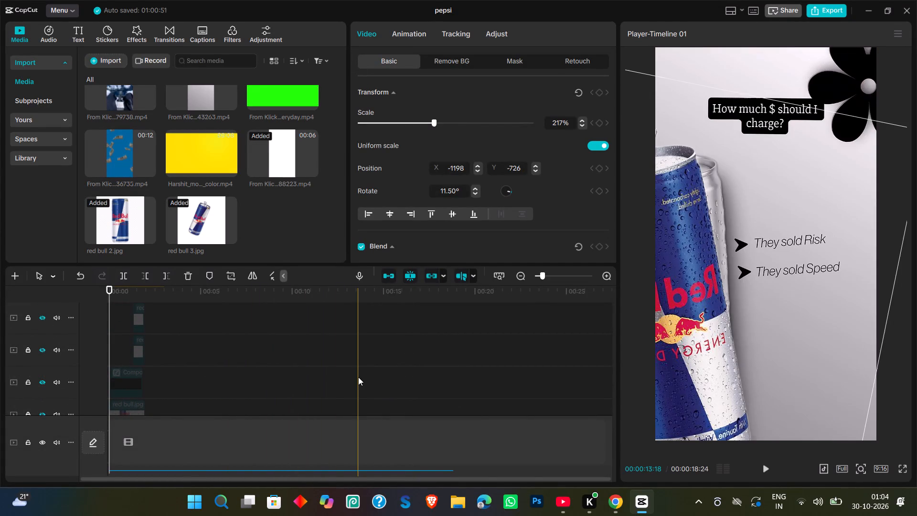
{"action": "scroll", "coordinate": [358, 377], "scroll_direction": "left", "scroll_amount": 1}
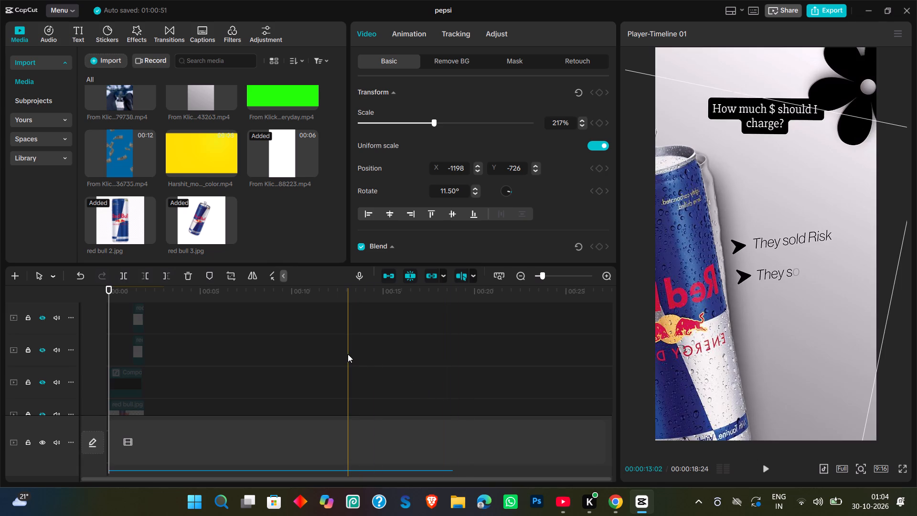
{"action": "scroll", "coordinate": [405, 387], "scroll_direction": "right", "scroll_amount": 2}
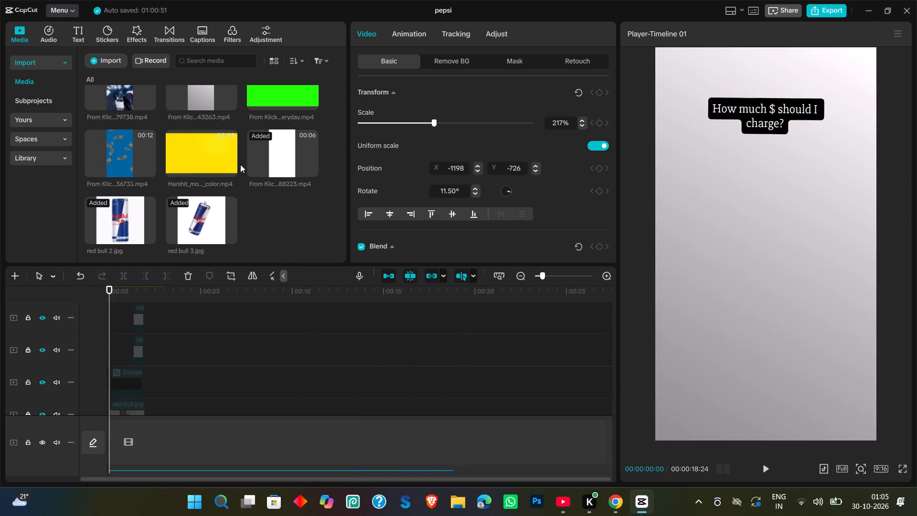
Close the pepsi project's editing window.
{"action": "left_click", "coordinate": [901, 7]}
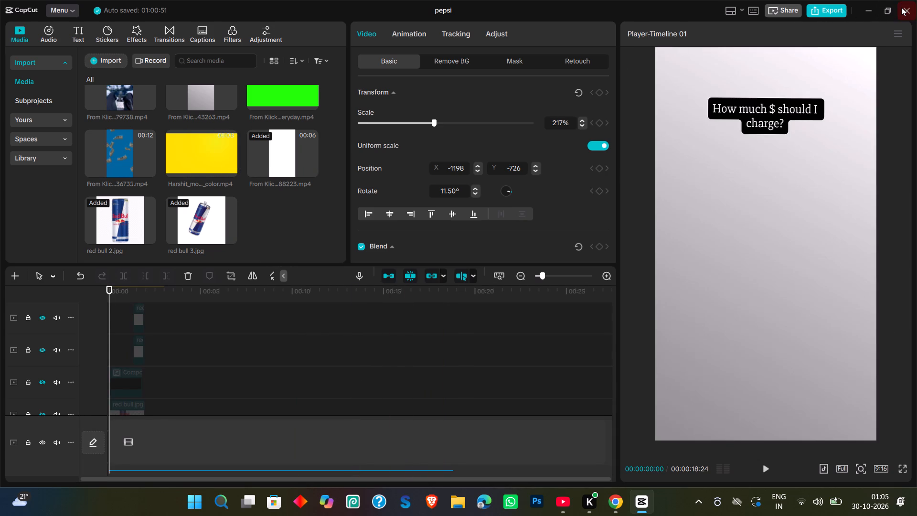